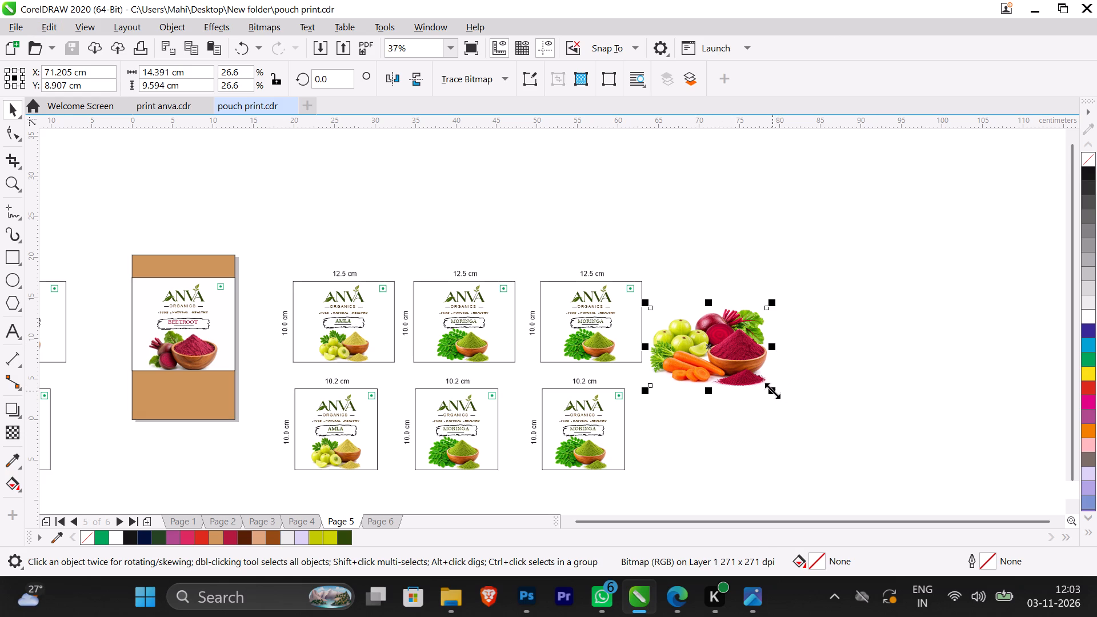
# Scale the loose mixed vegetable and beetroot powder image down to about 12 cm wide.
pyautogui.keyDown('shift'); pyautogui.moveTo(774, 391); pyautogui.dragTo(767, 385); pyautogui.keyUp('shift')
pyautogui.click(812, 363)
# Delete the moringa leaf and powder image from the last 12.5 cm label in the upper row.
pyautogui.click(602, 351)
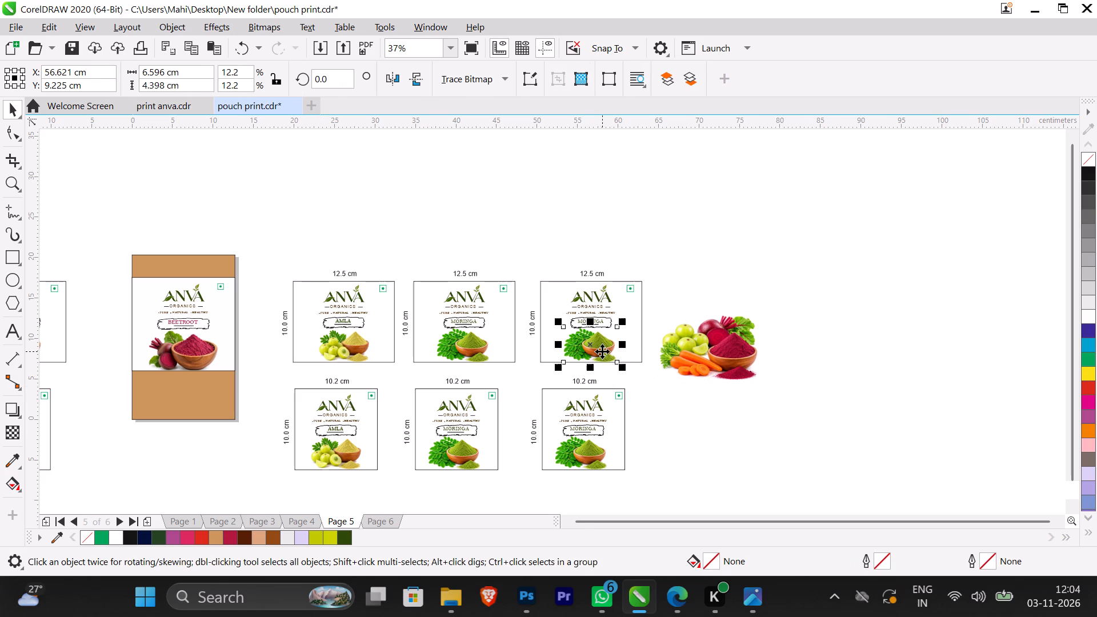
pyautogui.moveTo(602, 351); pyautogui.dragTo(755, 414)
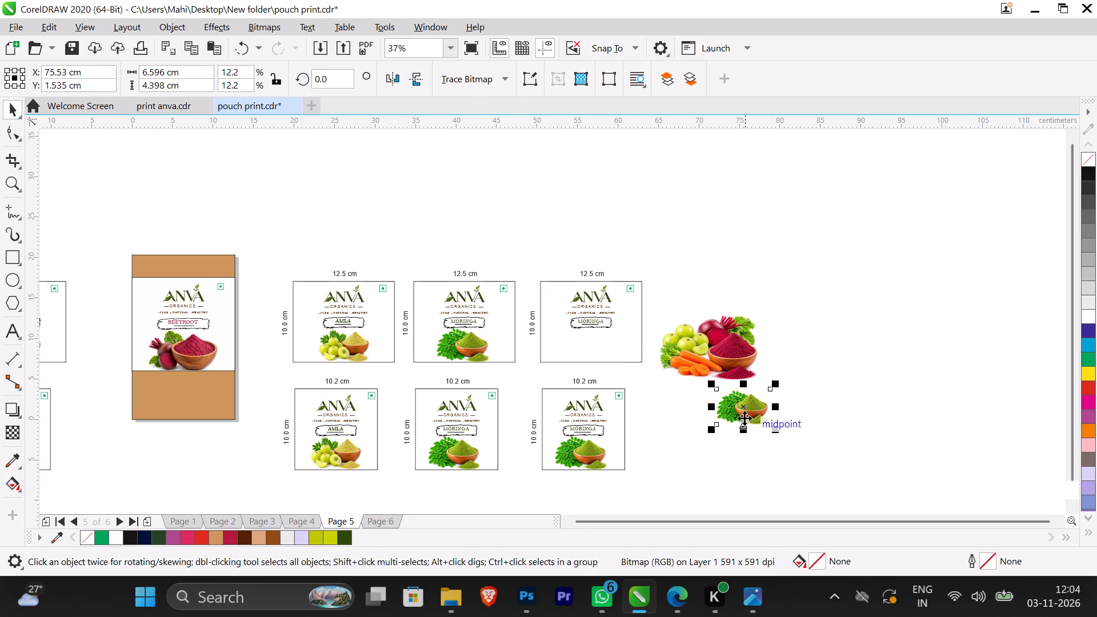
pyautogui.press('BackSpace')
# Place the mixed vegetable image in the emptied area of that 12.5 cm label, scaled down to about 6.2 cm wide.
pyautogui.click(733, 353)
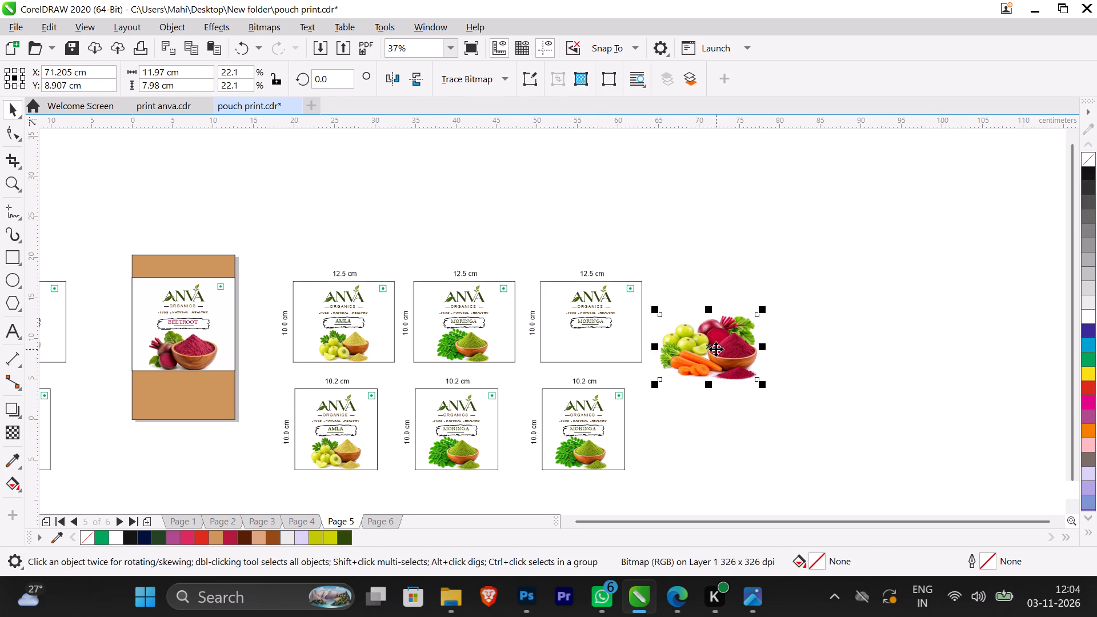
pyautogui.moveTo(716, 349); pyautogui.dragTo(603, 347)
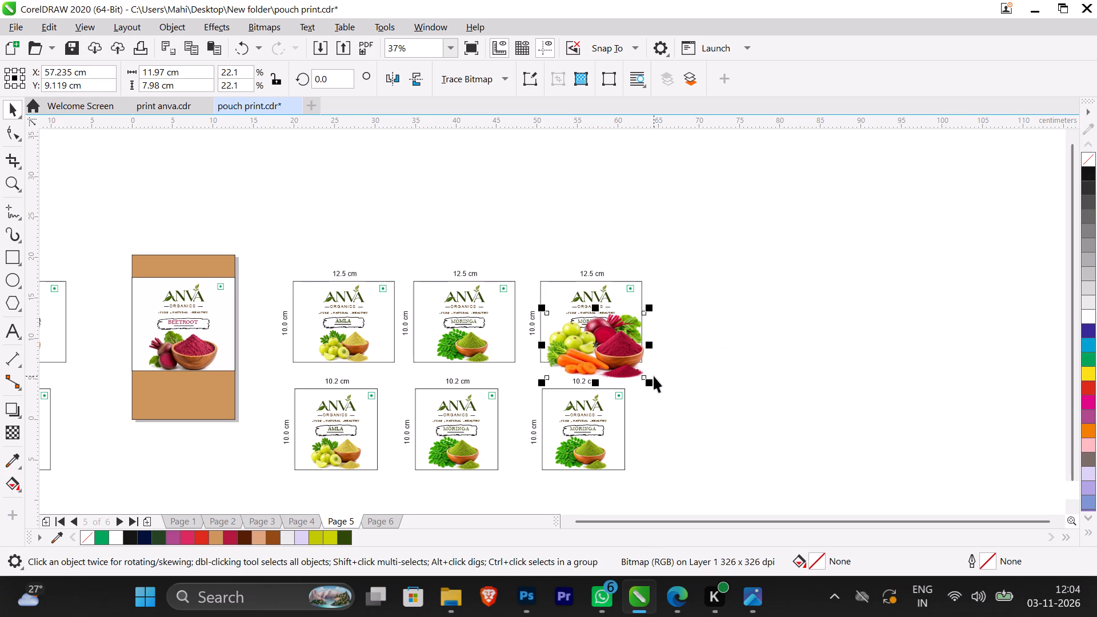
pyautogui.keyDown('shift'); pyautogui.moveTo(652, 381); pyautogui.dragTo(635, 366); pyautogui.keyUp('shift')
pyautogui.scroll(2, 616, 355)
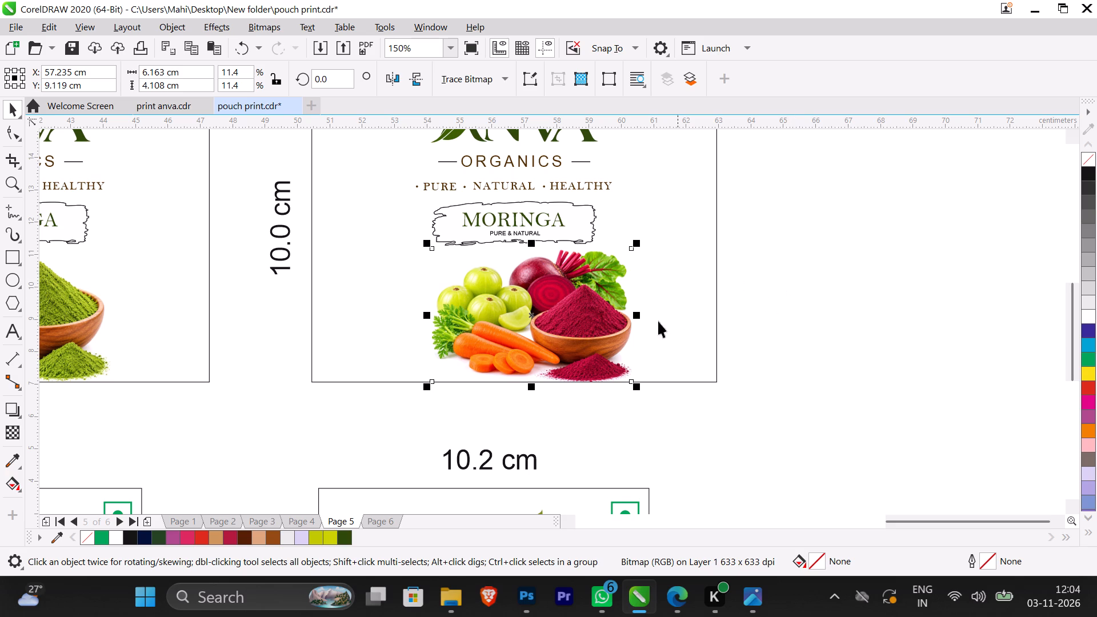
pyautogui.click(586, 326)
pyautogui.click(588, 327)
pyautogui.moveTo(590, 317); pyautogui.dragTo(584, 312)
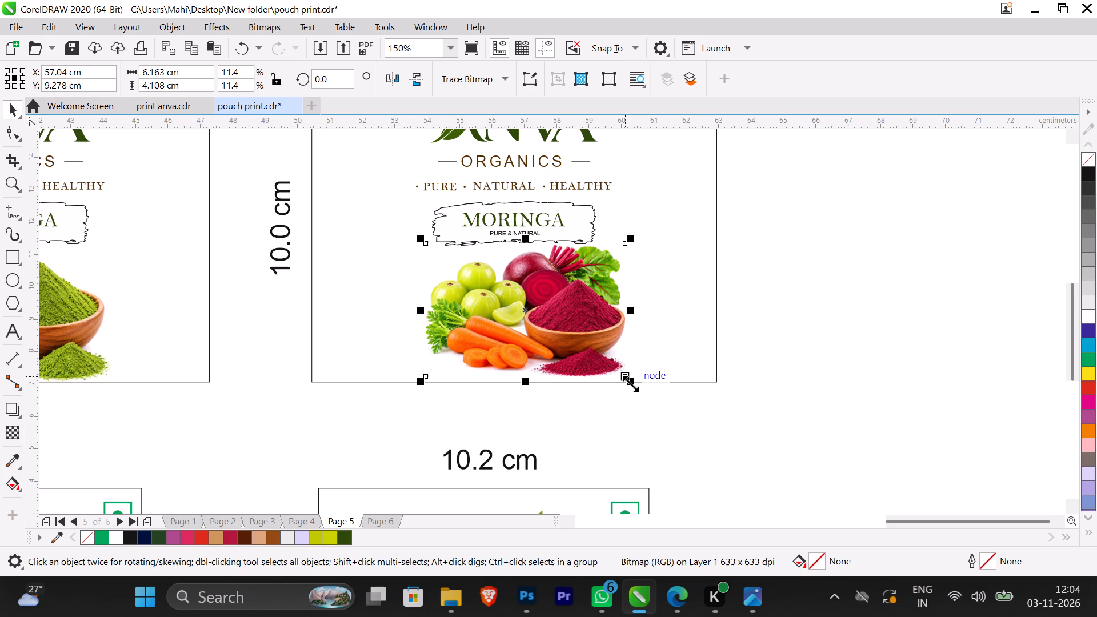
# Enlarge the mixed vegetable image on the 12.5 cm label slightly to about 6.3 cm wide.
pyautogui.moveTo(631, 384); pyautogui.dragTo(639, 386)
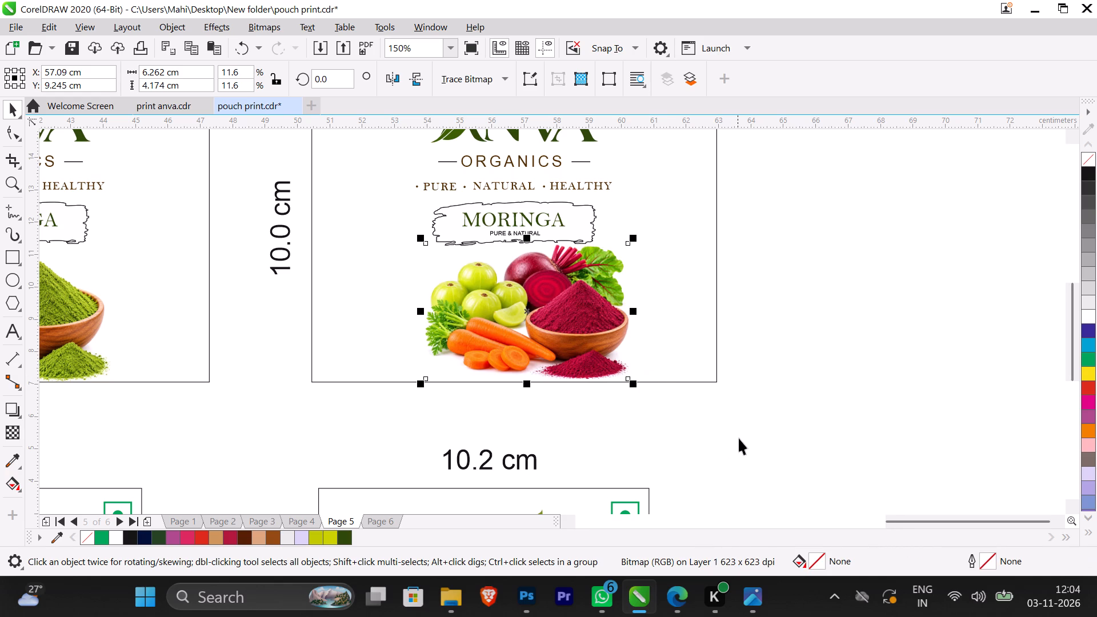
pyautogui.click(732, 420)
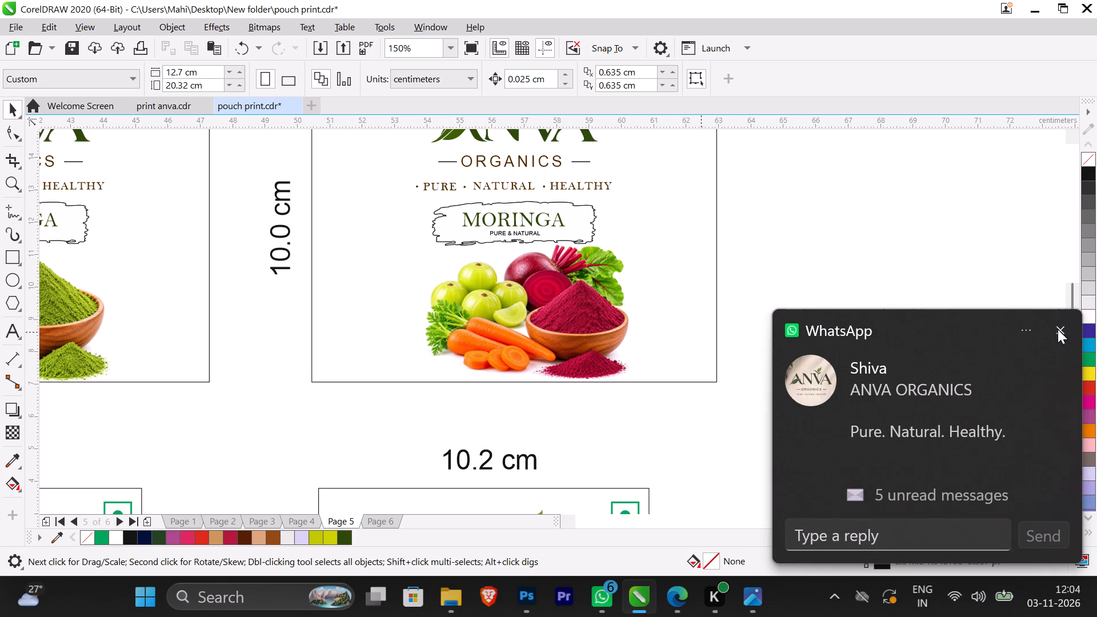
# Dismiss the incoming WhatsApp message notifications covering the drawing area.
pyautogui.click(1056, 326)
pyautogui.click(517, 297)
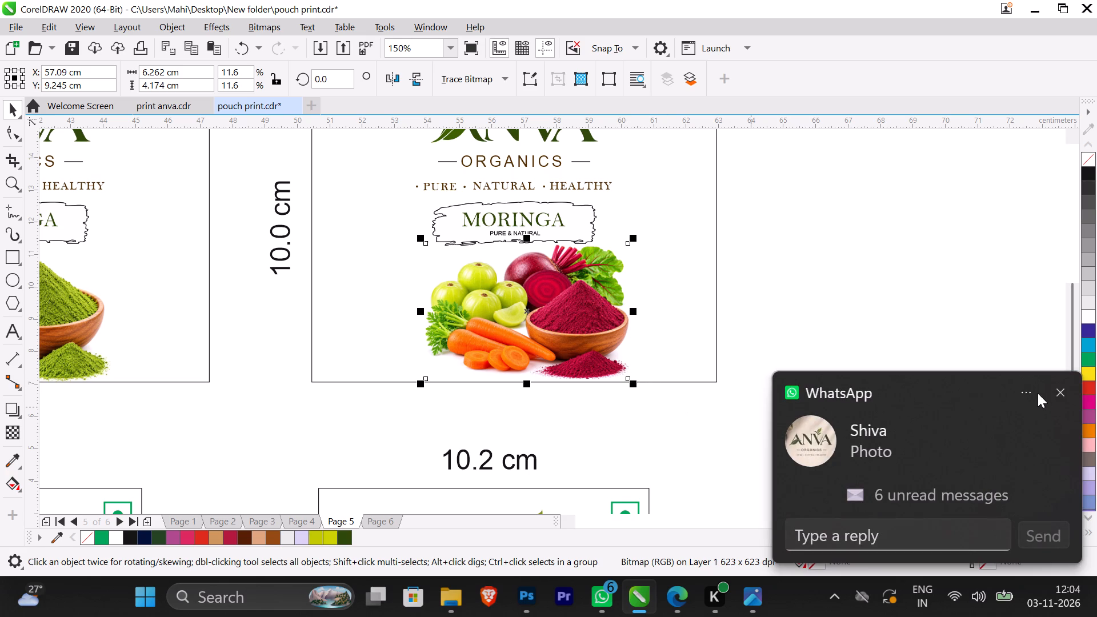
pyautogui.click(1063, 391)
pyautogui.click(866, 342)
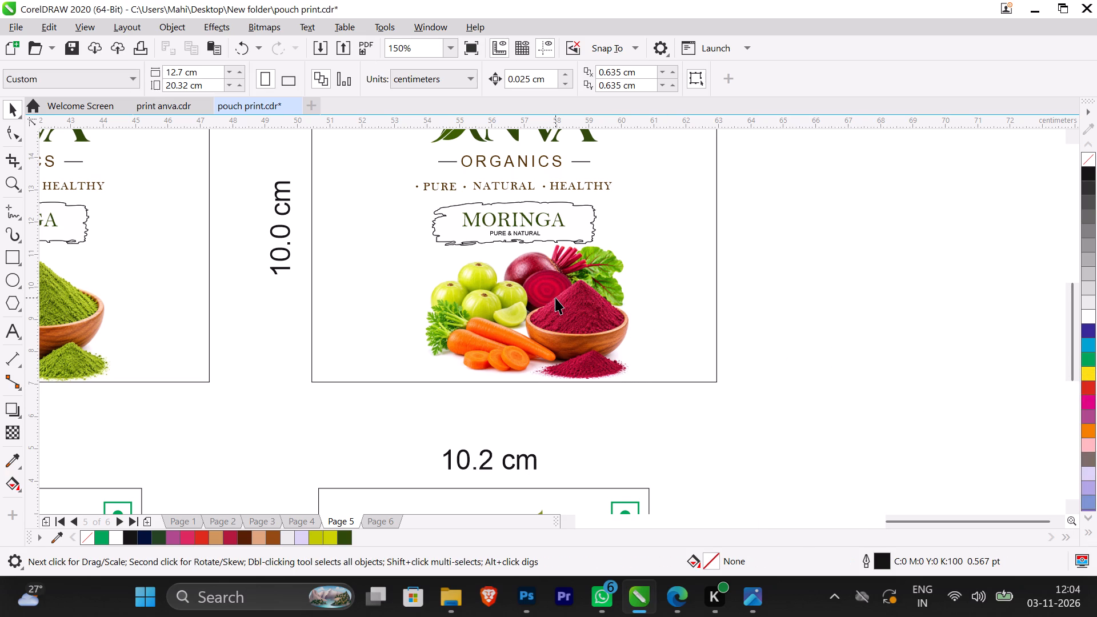
pyautogui.click(555, 298)
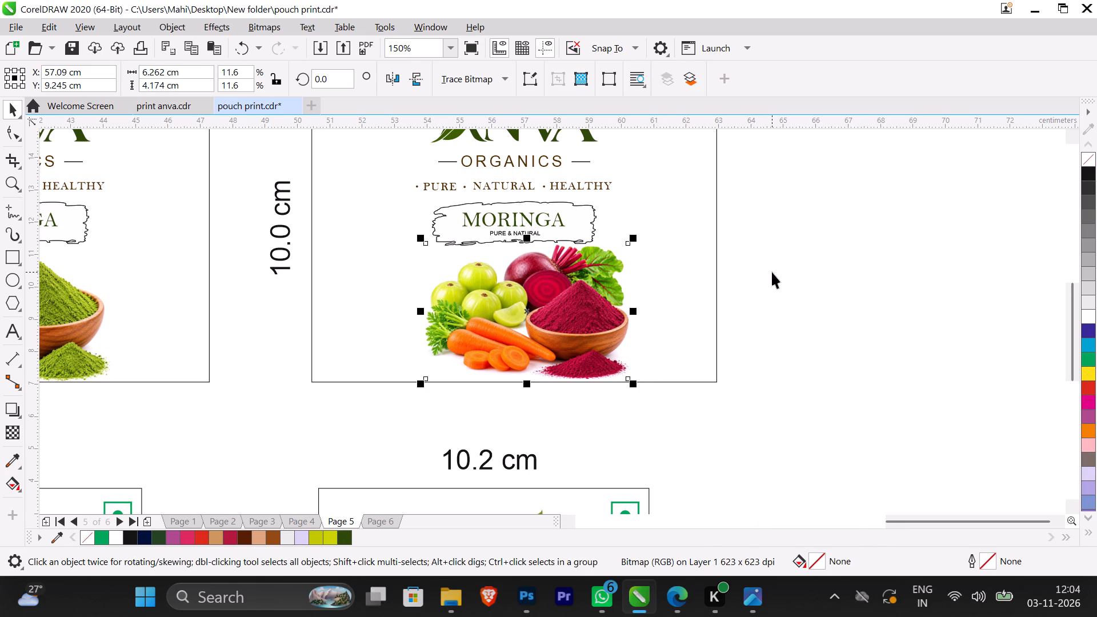
pyautogui.click(772, 272)
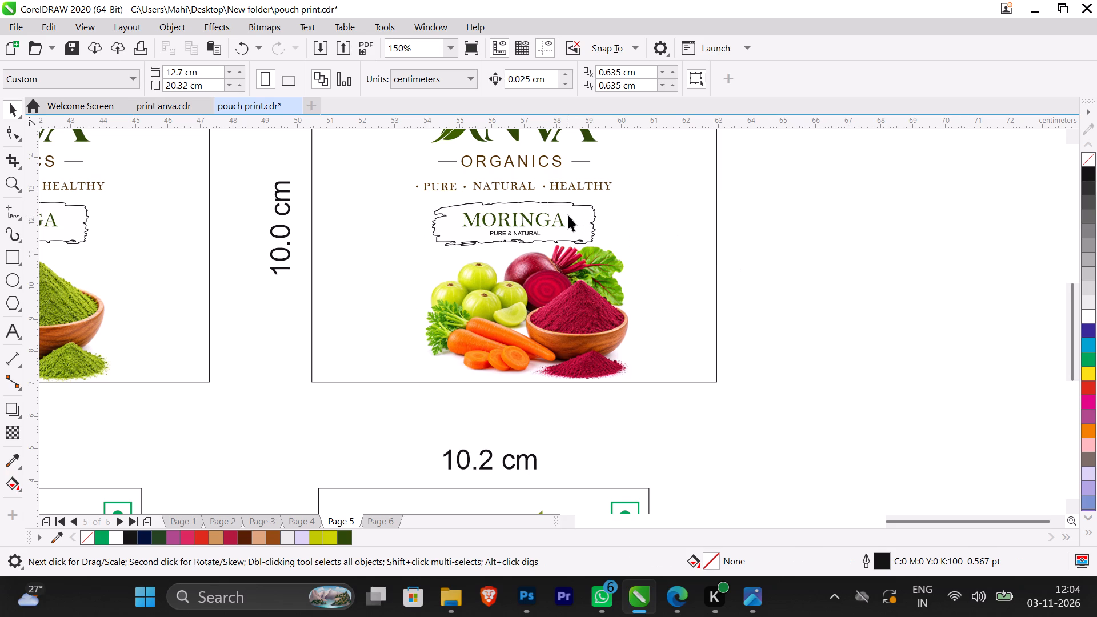
# Select the MORINGA name, the PURE & NATURAL line and their rough-edged frame together above the mixed vegetable image.
pyautogui.click(559, 219)
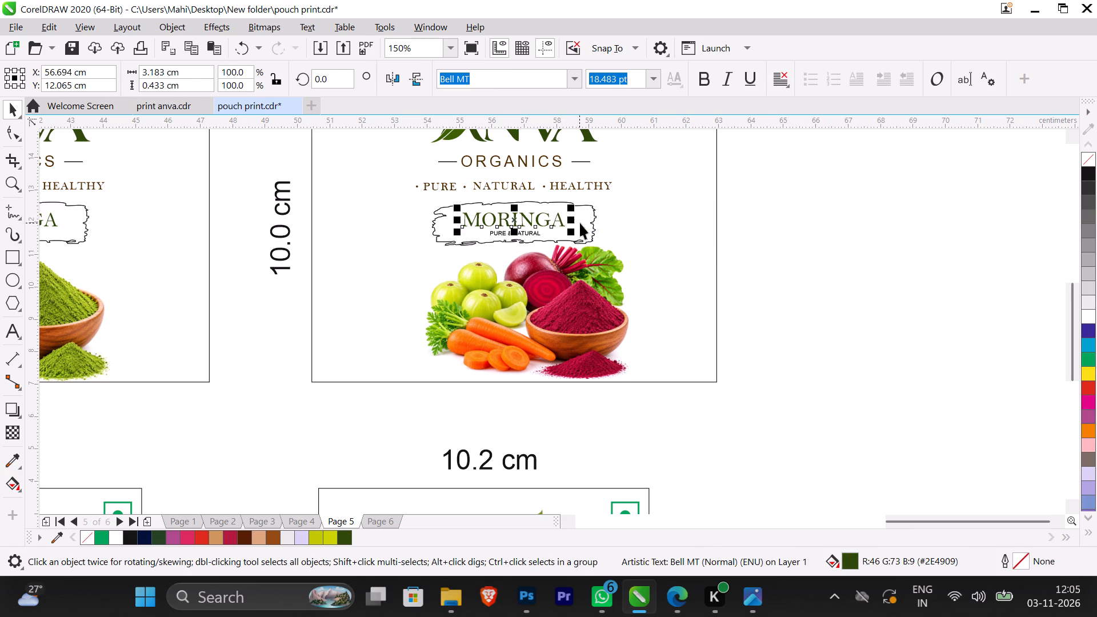
pyautogui.click(593, 217)
pyautogui.click(854, 192)
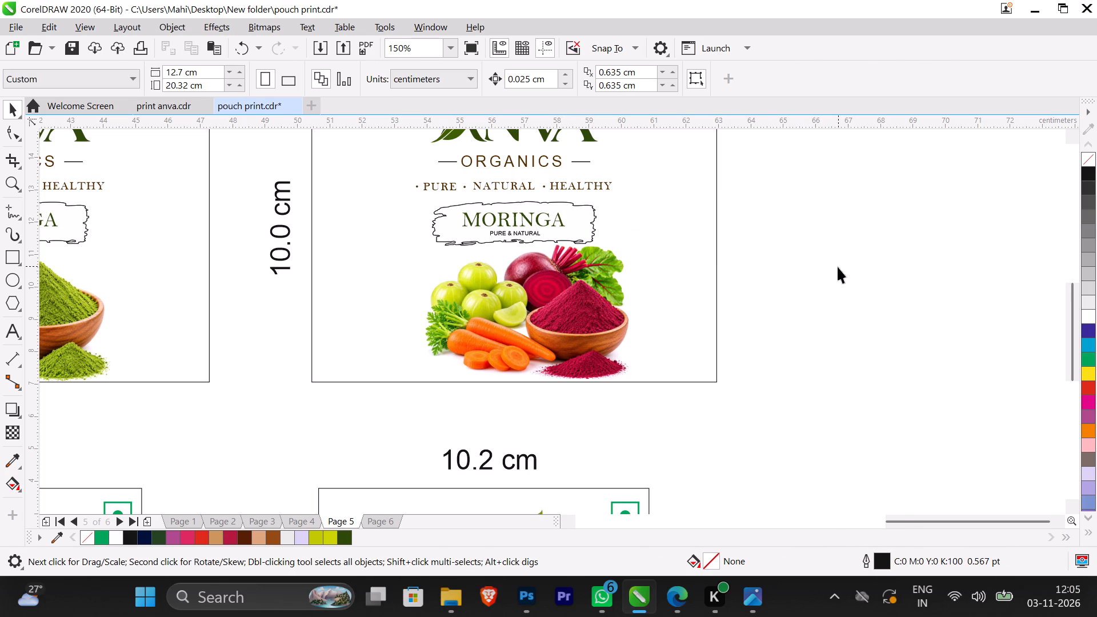
pyautogui.moveTo(838, 267); pyautogui.dragTo(367, 194)
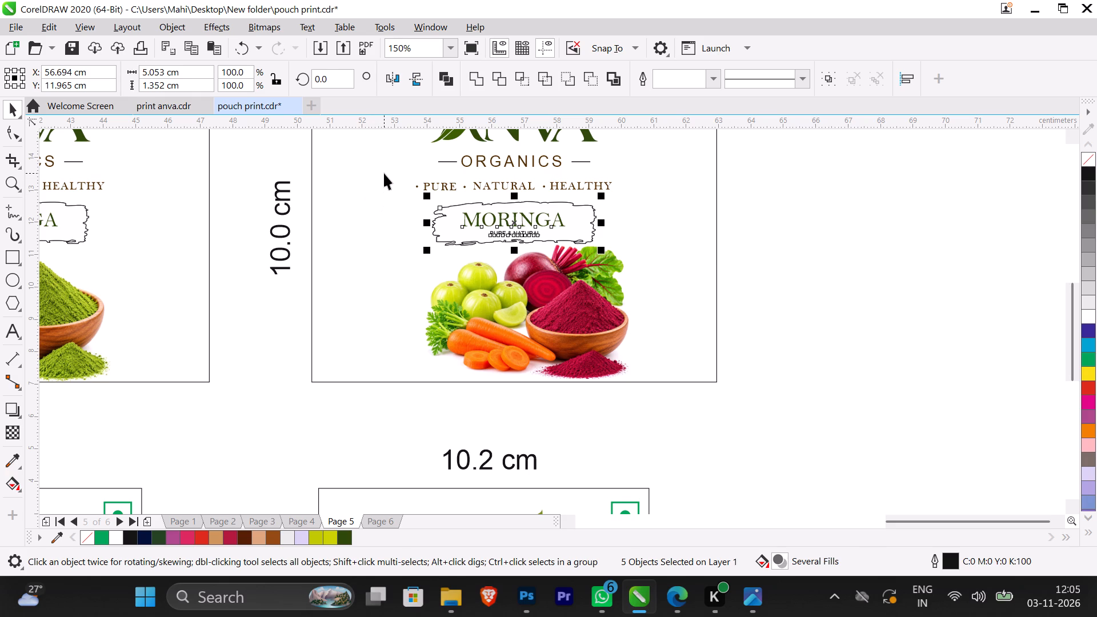
# Group the MORINGA name badge's outline and text on that label and bring the group to the front.
pyautogui.press('ctrl+super+g')
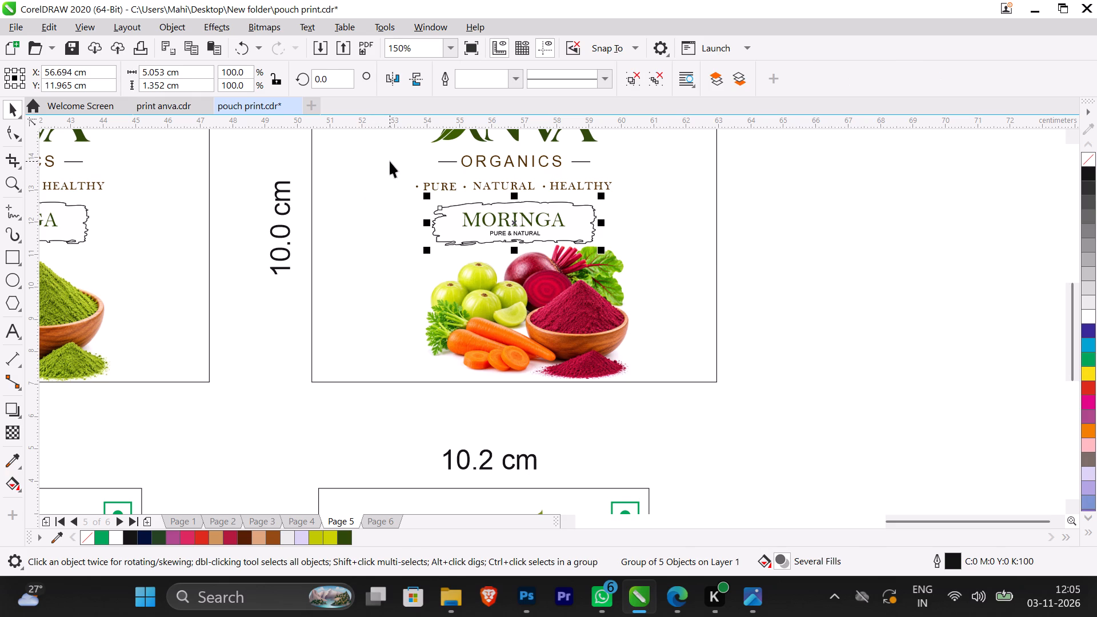
pyautogui.click(902, 281)
pyautogui.click(541, 213)
pyautogui.hotkey('shift', 'pageup')
pyautogui.click(778, 320)
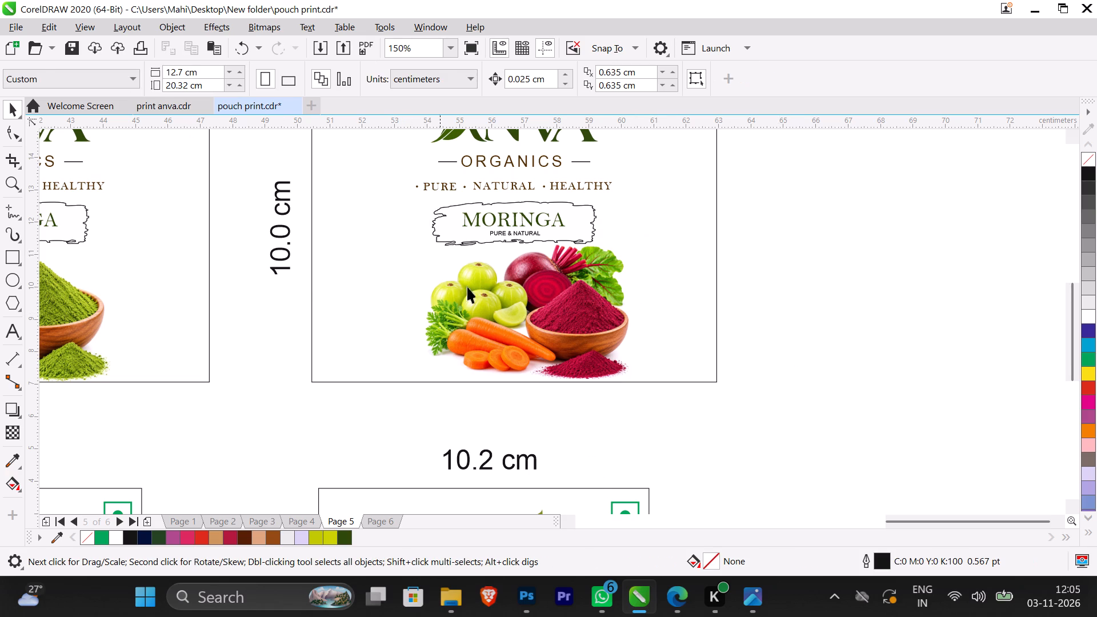
# Reposition the mixed vegetable image centrally beneath the MORINGA badge, at about X 56.7 cm and Y 9.3 cm.
pyautogui.click(510, 305)
pyautogui.moveTo(583, 301); pyautogui.dragTo(570, 300)
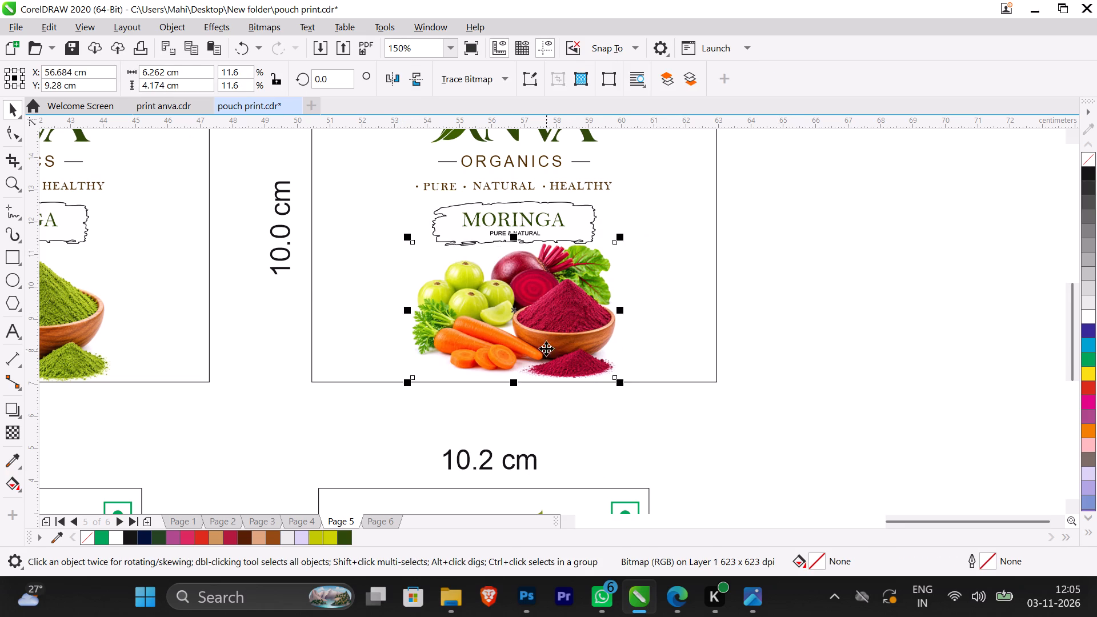
pyautogui.click(655, 400)
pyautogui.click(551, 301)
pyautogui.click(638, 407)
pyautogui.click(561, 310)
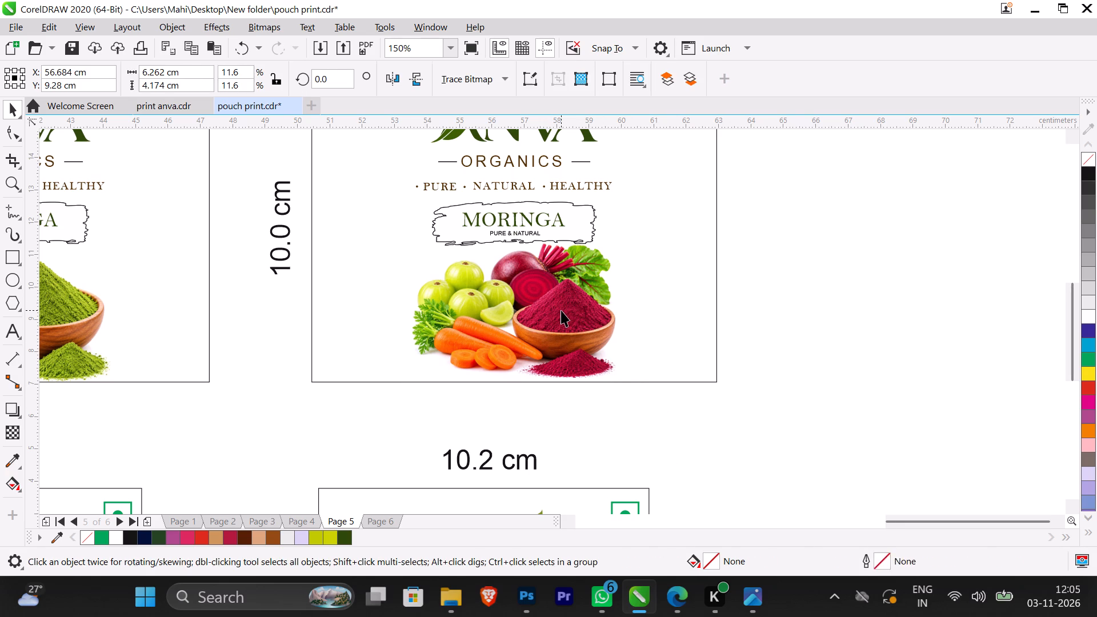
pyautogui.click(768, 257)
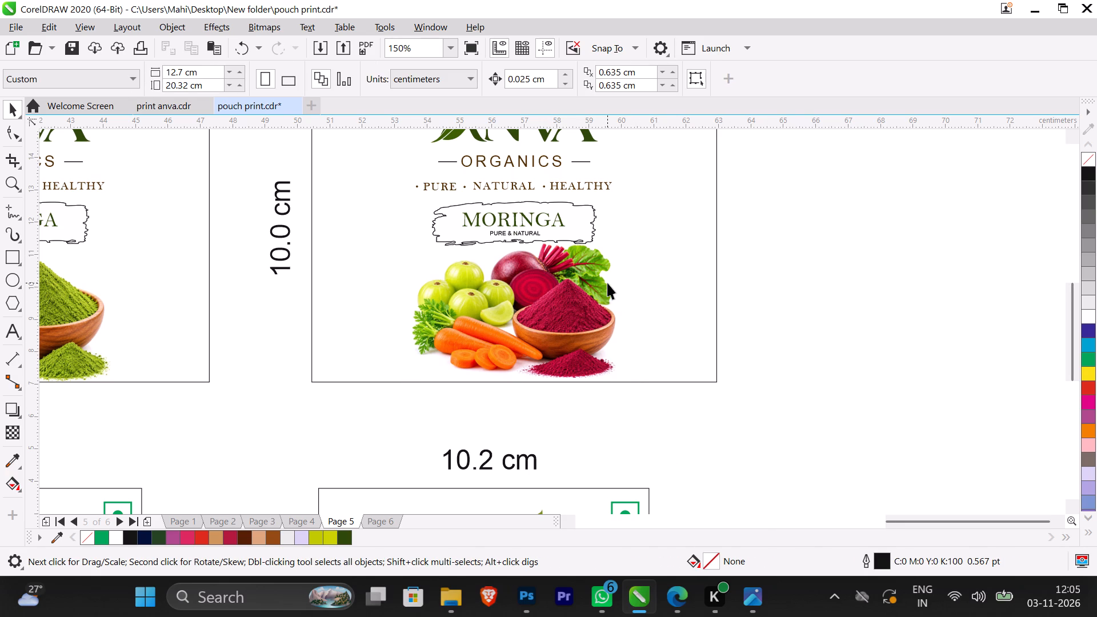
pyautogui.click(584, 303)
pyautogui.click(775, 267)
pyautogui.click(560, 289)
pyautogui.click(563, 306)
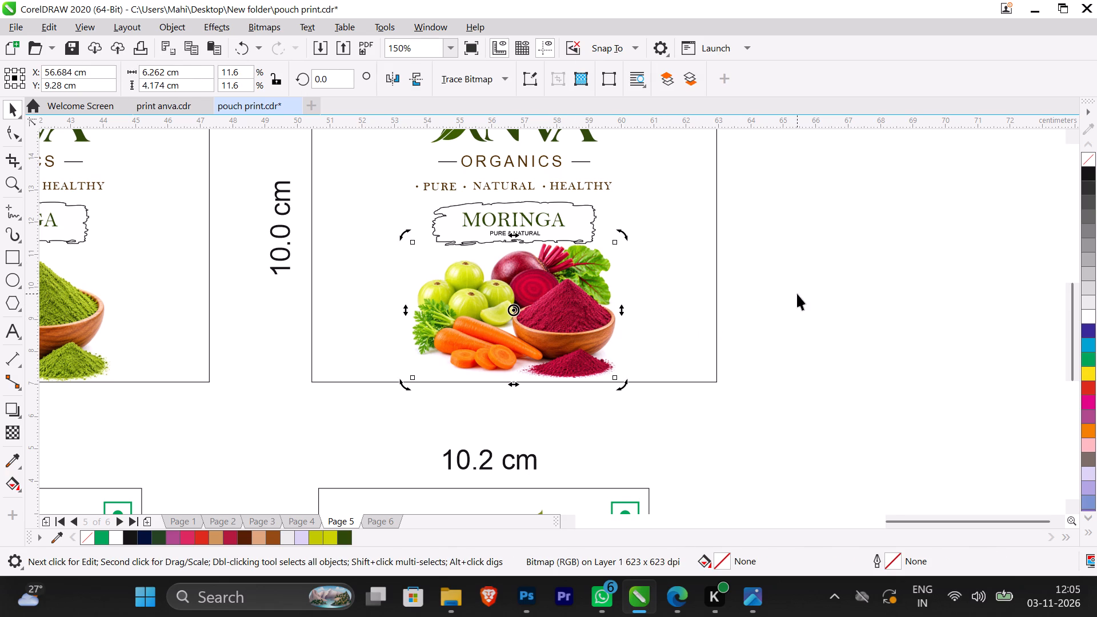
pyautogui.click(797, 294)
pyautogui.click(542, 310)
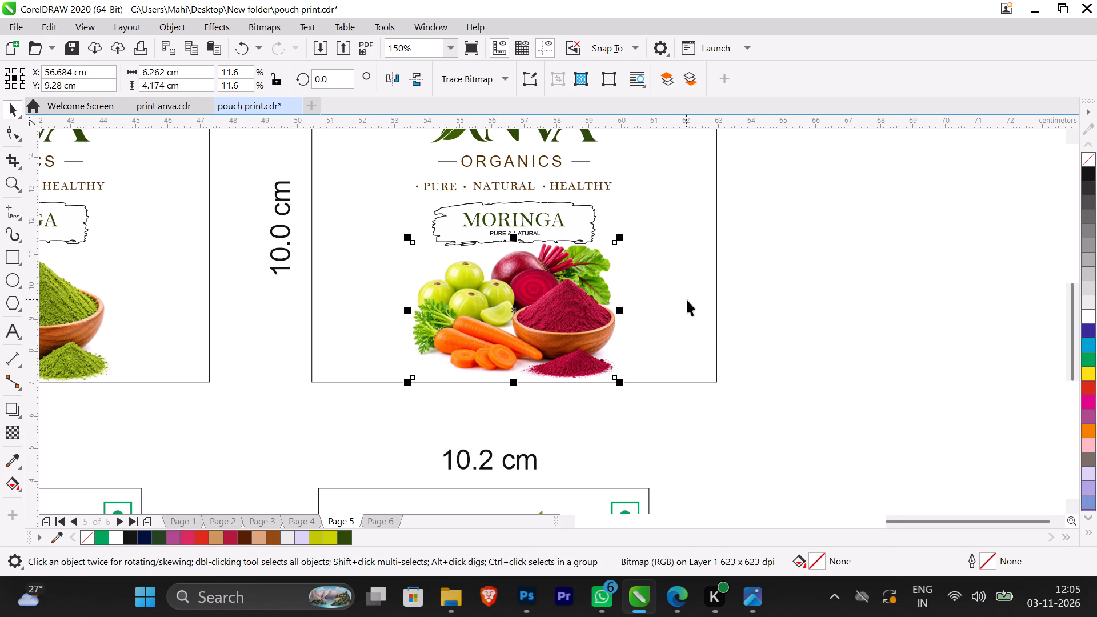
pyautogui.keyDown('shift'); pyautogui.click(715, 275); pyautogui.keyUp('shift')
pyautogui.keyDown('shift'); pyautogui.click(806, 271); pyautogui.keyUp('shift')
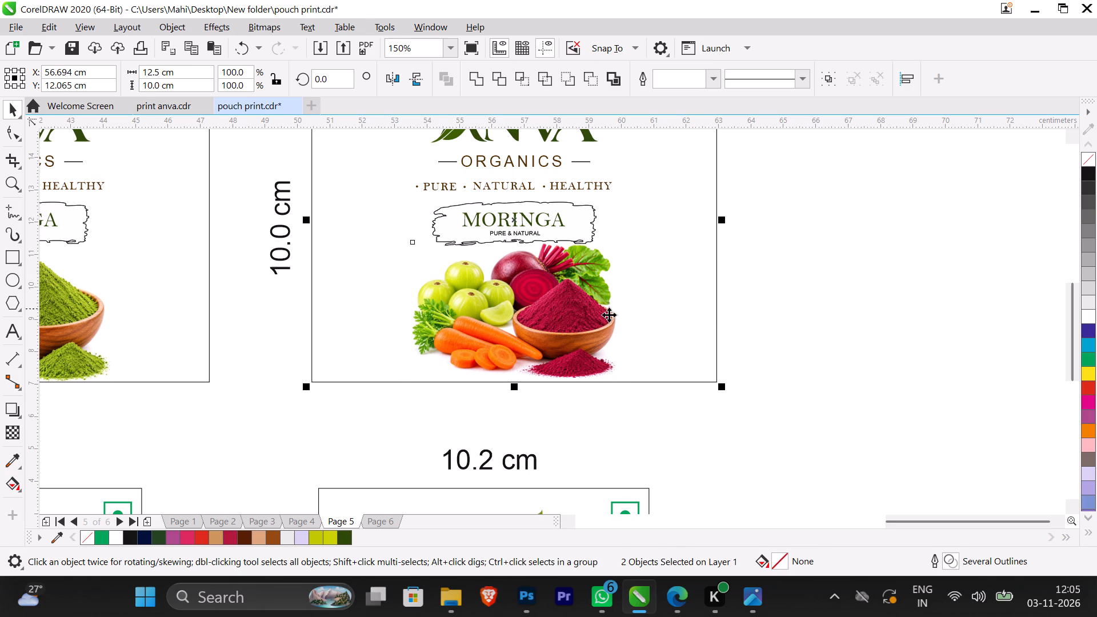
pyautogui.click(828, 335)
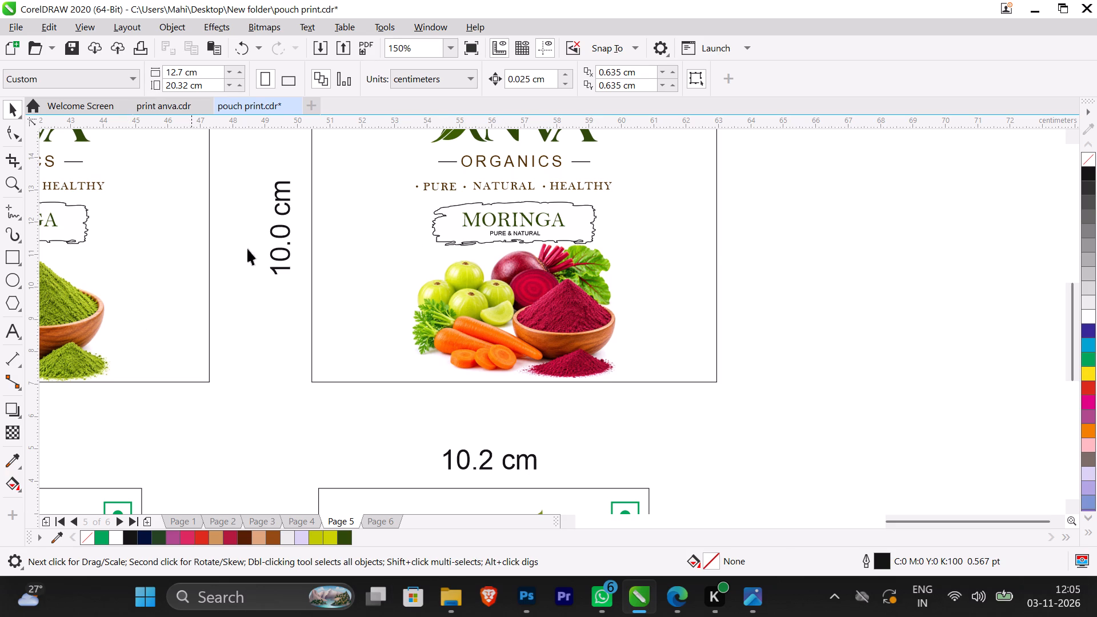
# Duplicate the mixed vegetable image and place the copy over the moringa image on the 10.2 cm label below.
pyautogui.scroll(-1, 576, 283)
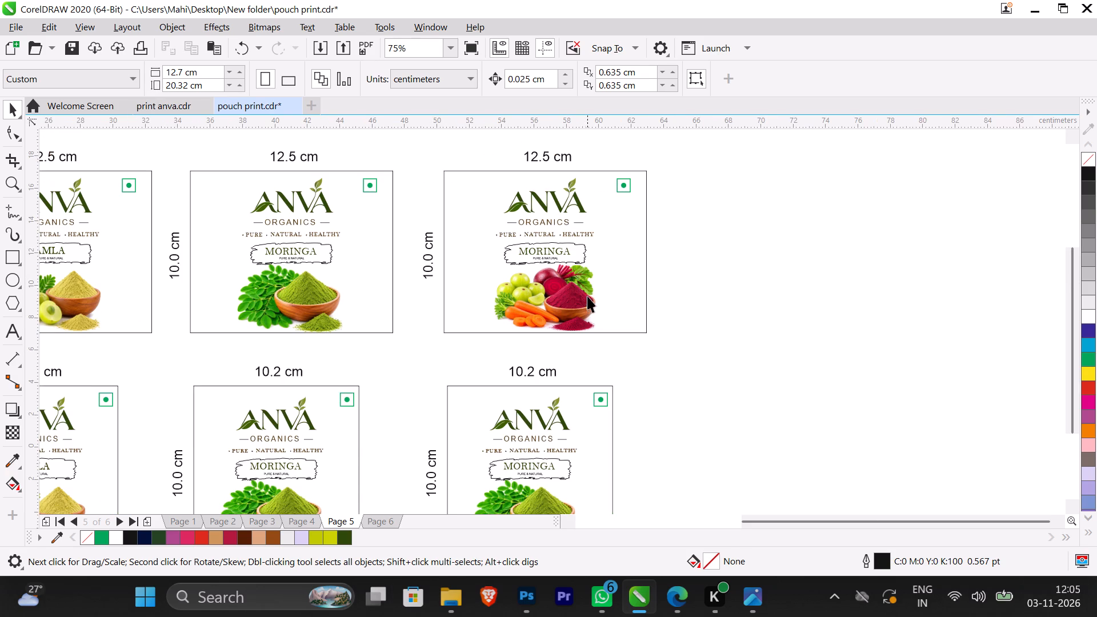
pyautogui.scroll(-2, 583, 288)
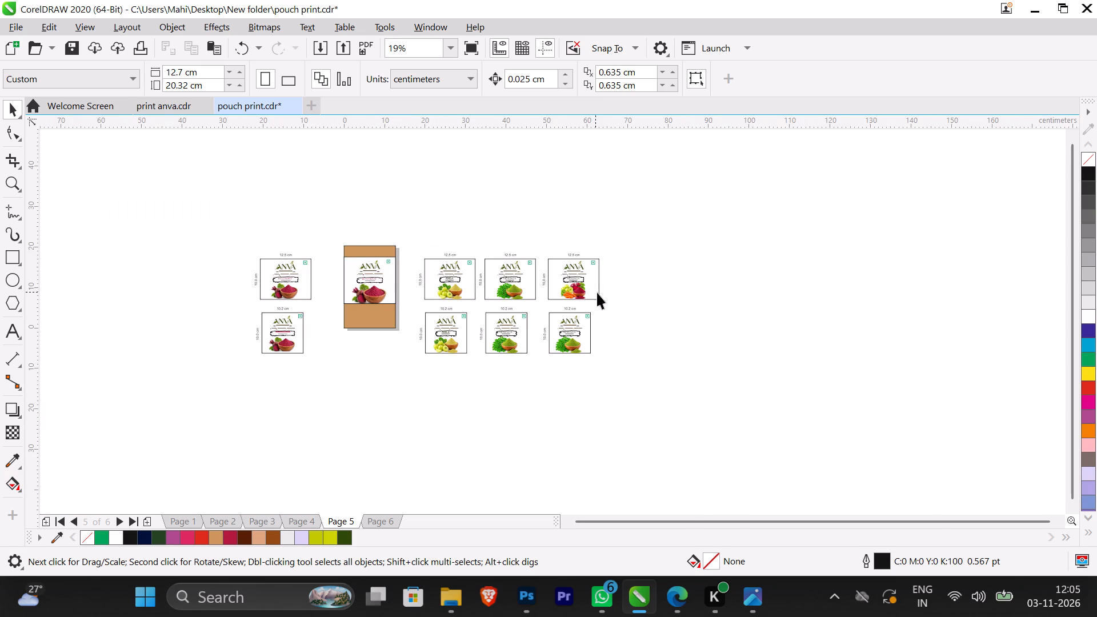
pyautogui.scroll(2, 599, 293)
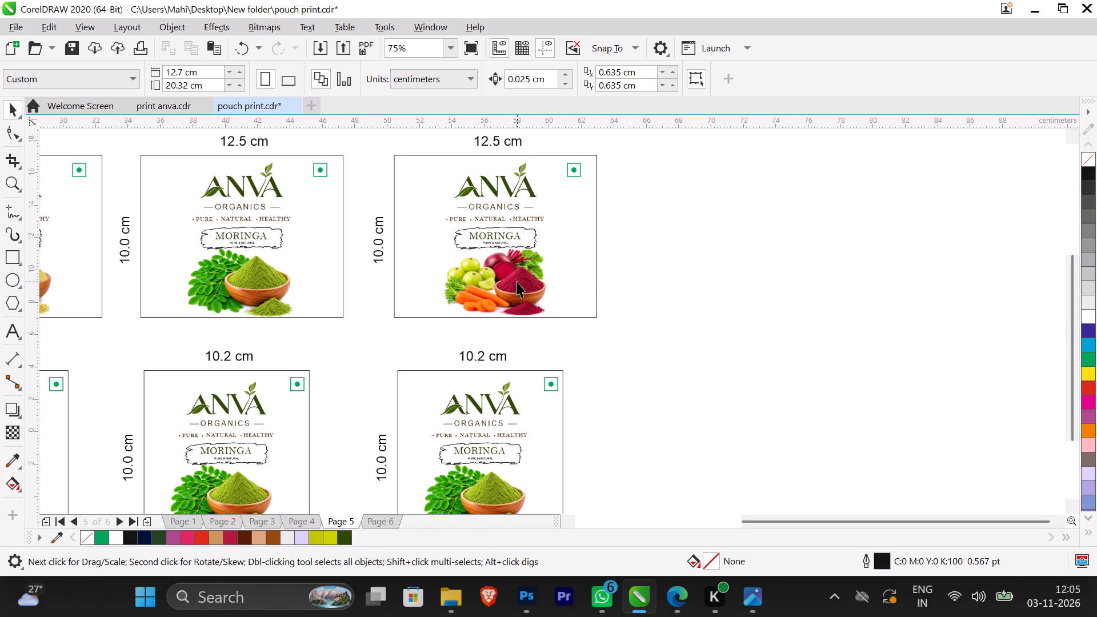
pyautogui.click(517, 281)
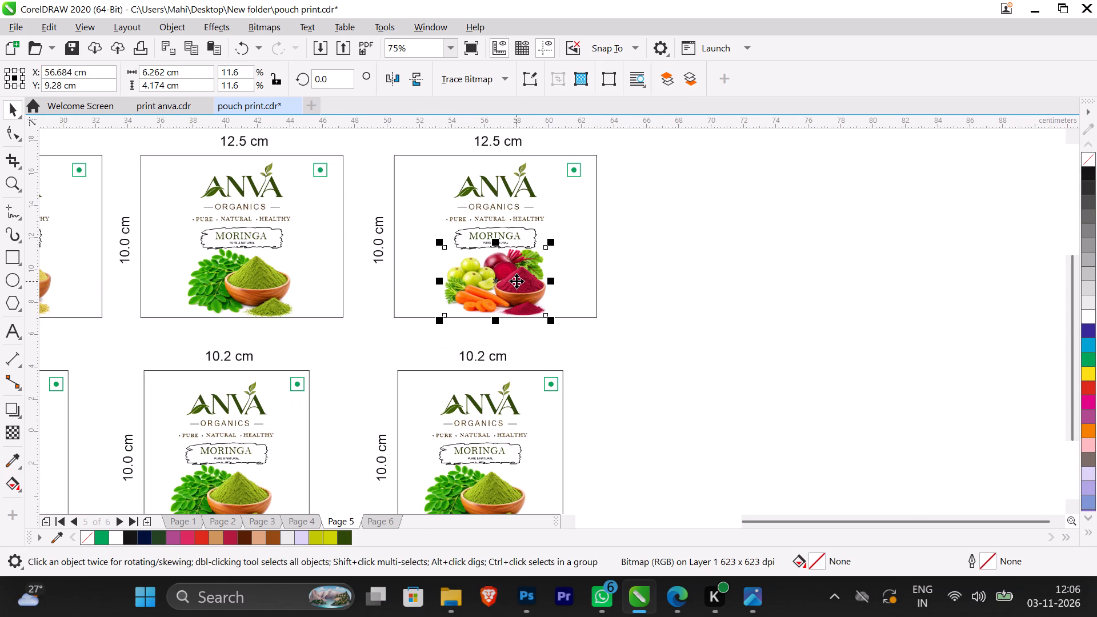
pyautogui.press('+')
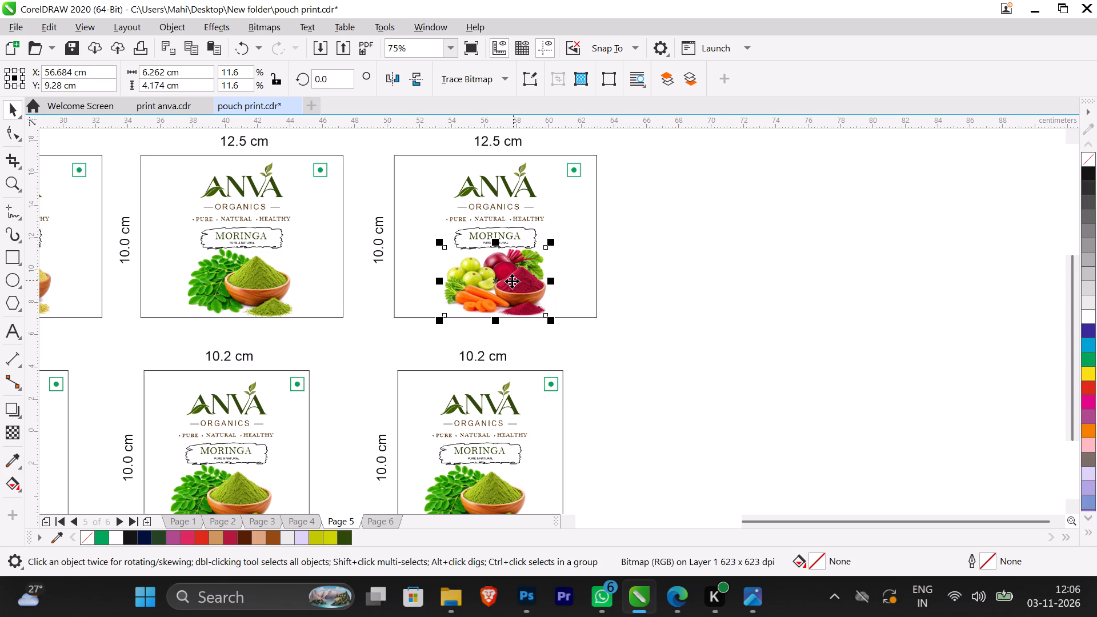
pyautogui.moveTo(512, 281); pyautogui.dragTo(495, 474)
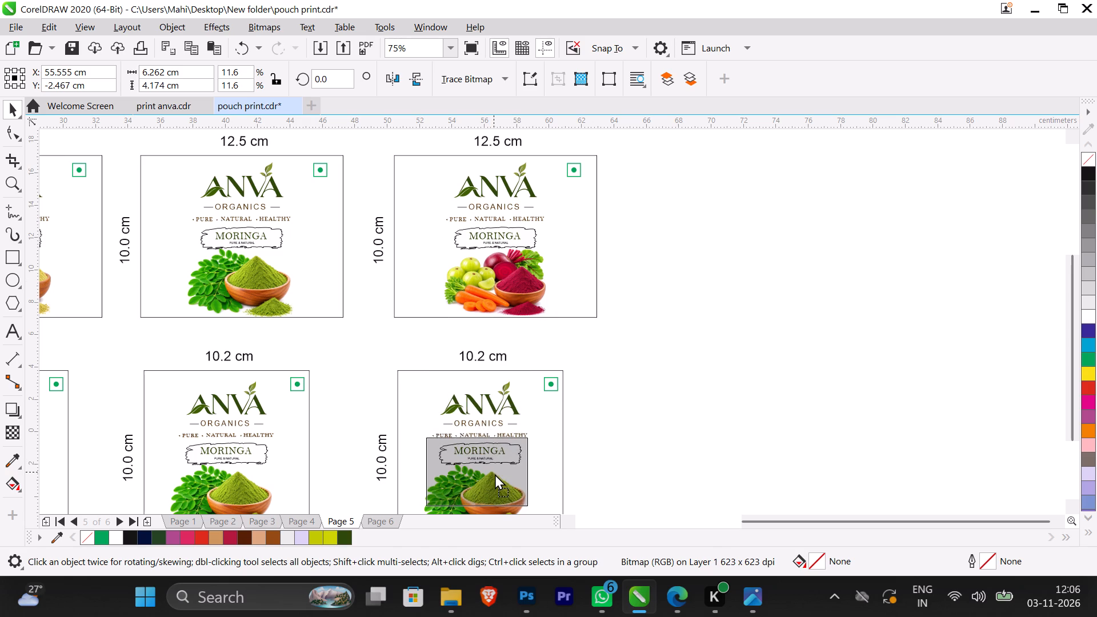
pyautogui.moveTo(495, 474); pyautogui.dragTo(497, 491)
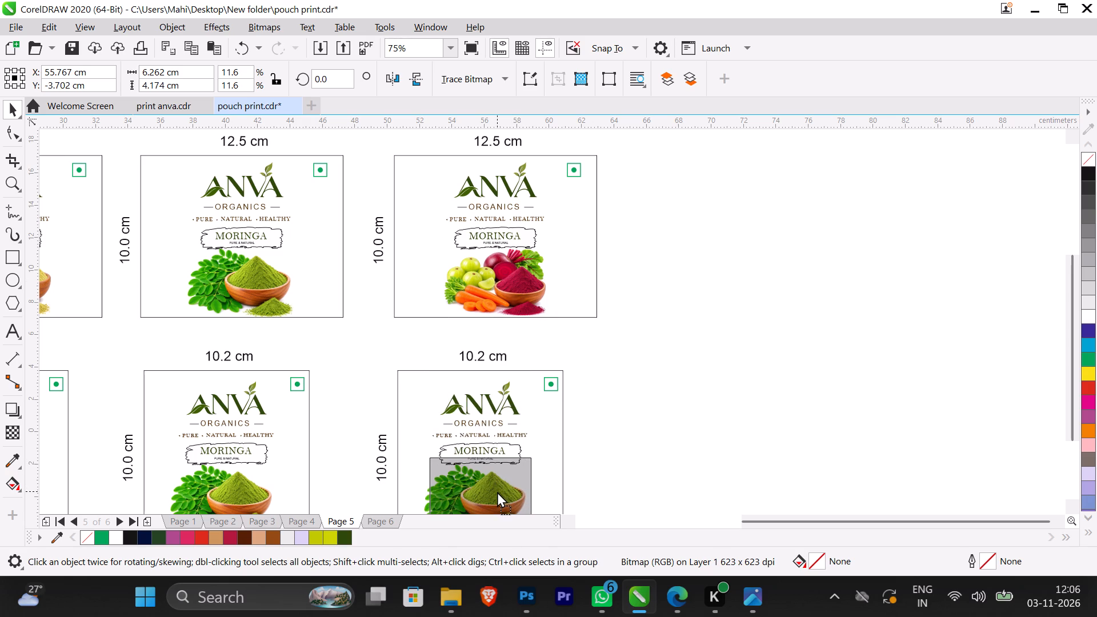
pyautogui.moveTo(497, 491); pyautogui.dragTo(497, 498)
pyautogui.click(668, 422)
# Move the vegetable copy aside and delete the moringa image beneath it from the 10.2 cm label.
pyautogui.scroll(-3, 636, 414)
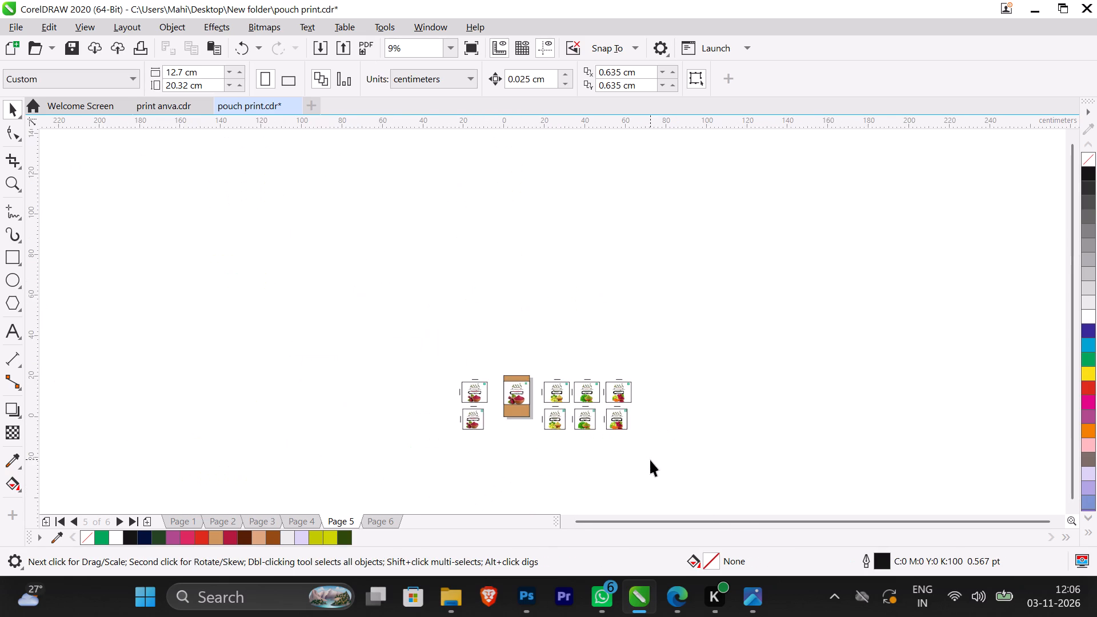
pyautogui.scroll(3, 647, 388)
pyautogui.scroll(-3, 486, 460)
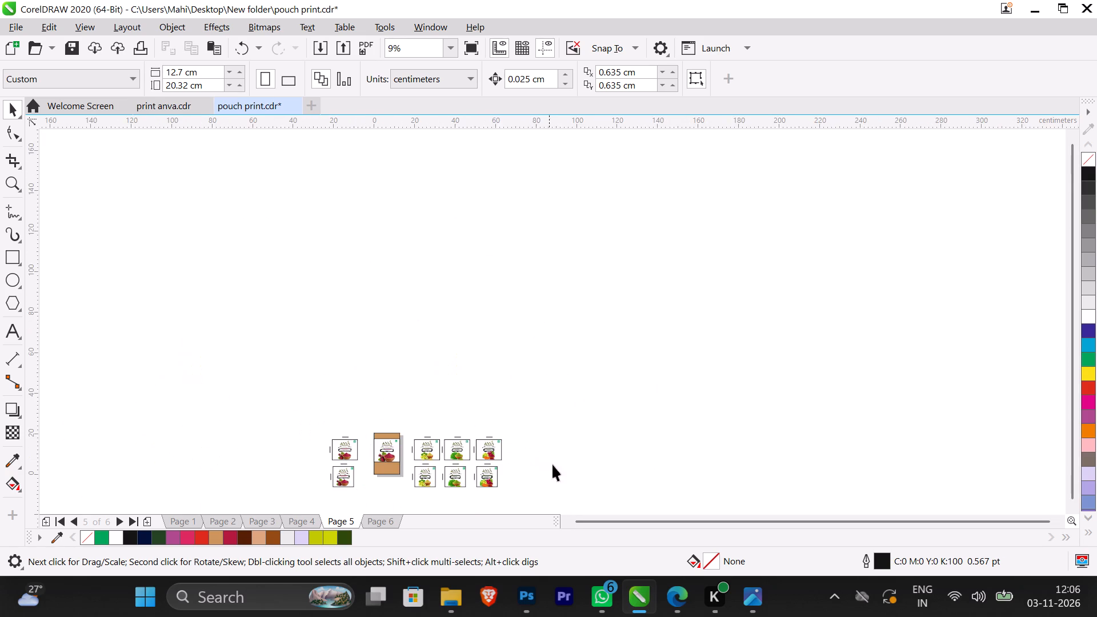
pyautogui.scroll(2, 501, 494)
pyautogui.scroll(2, 426, 450)
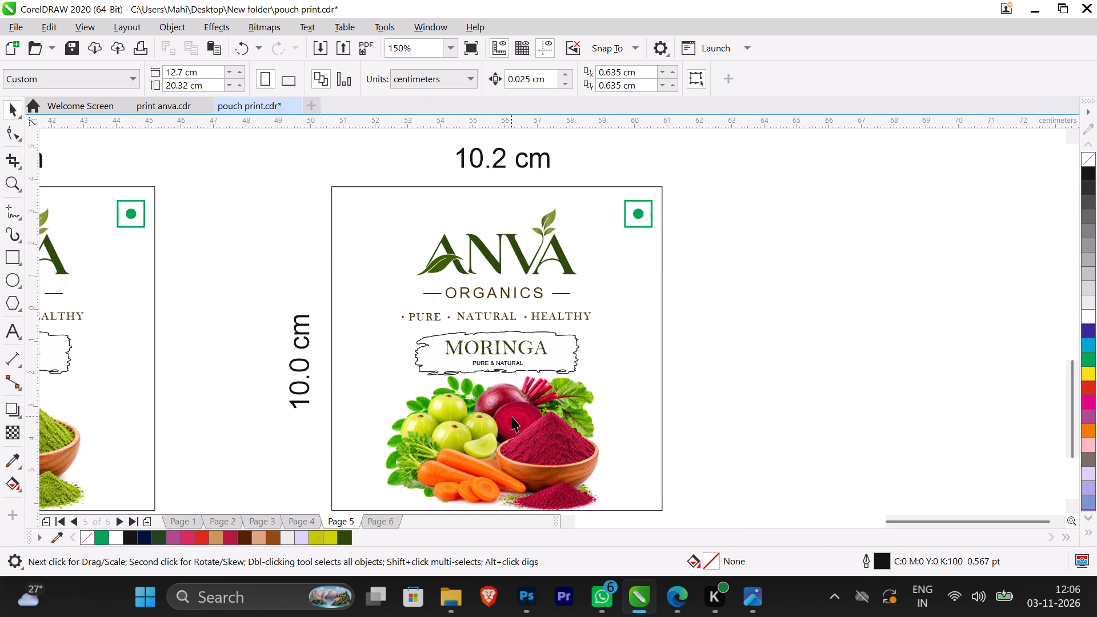
pyautogui.click(511, 416)
pyautogui.moveTo(512, 419); pyautogui.dragTo(684, 404)
pyautogui.click(458, 428)
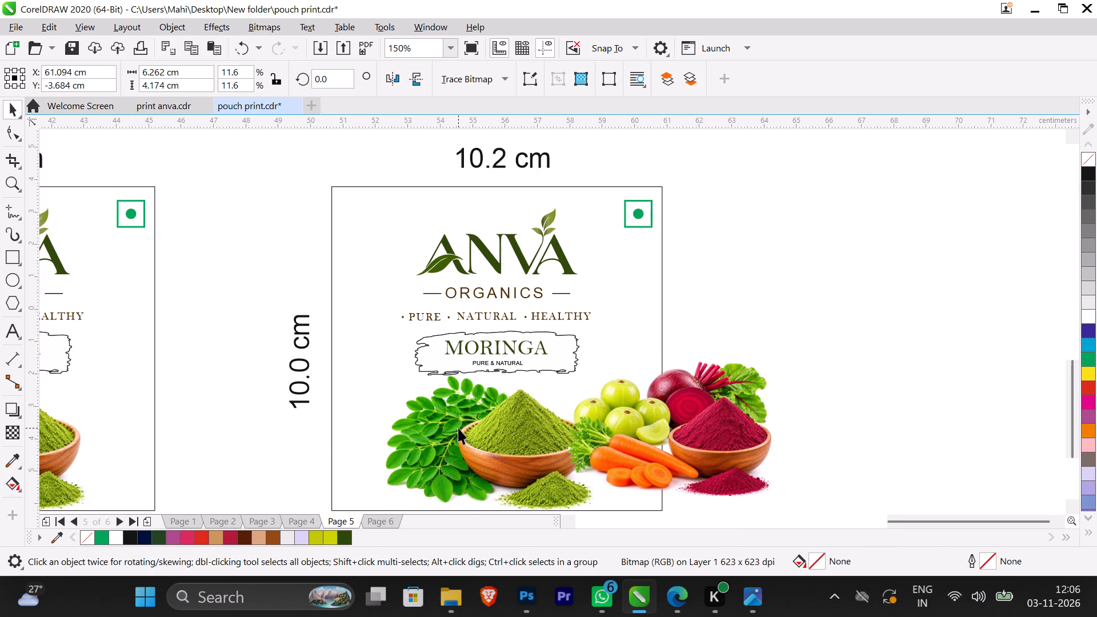
pyautogui.press('BackSpace')
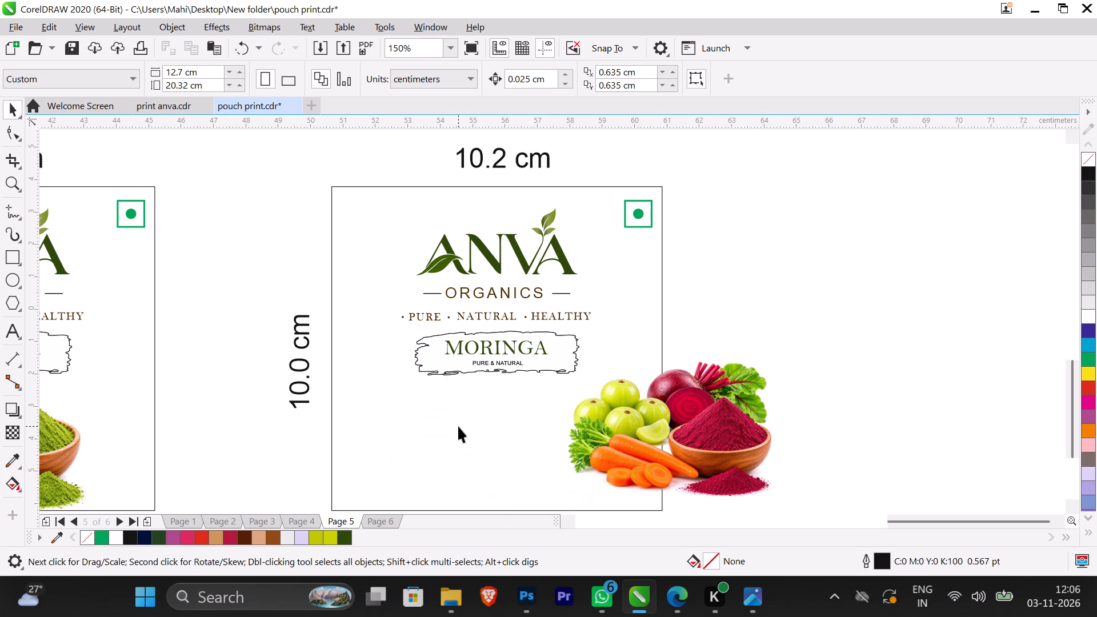
# Move the mixed vegetable copy back into the 10.2 cm label, just below the MORINGA badge and above the bottom edge.
pyautogui.click(674, 424)
pyautogui.moveTo(730, 412); pyautogui.dragTo(548, 418)
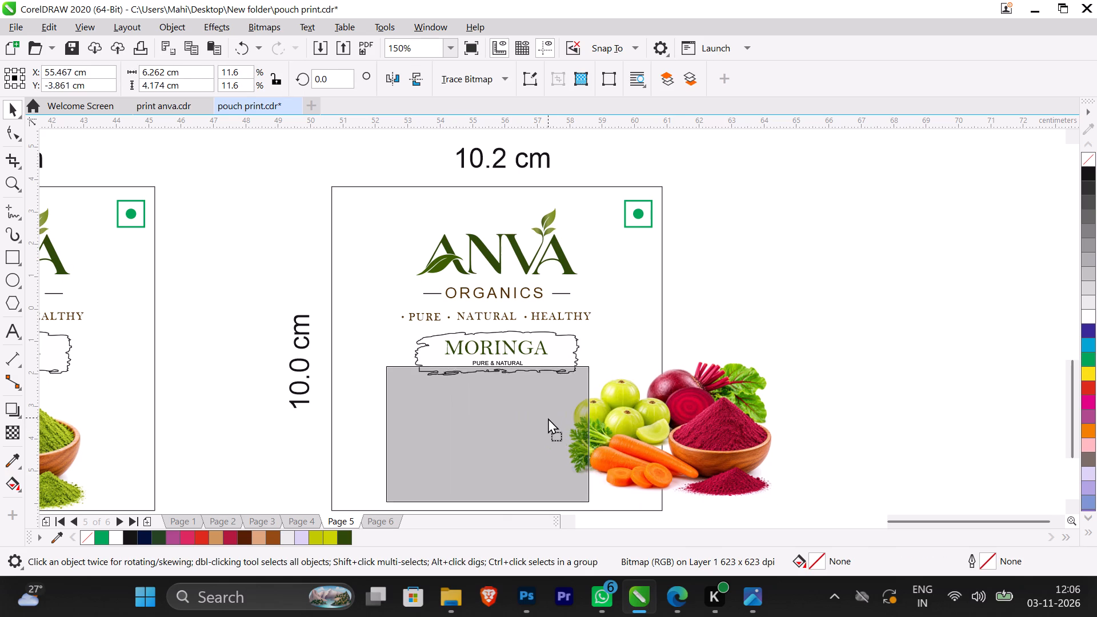
pyautogui.moveTo(548, 418); pyautogui.dragTo(569, 420)
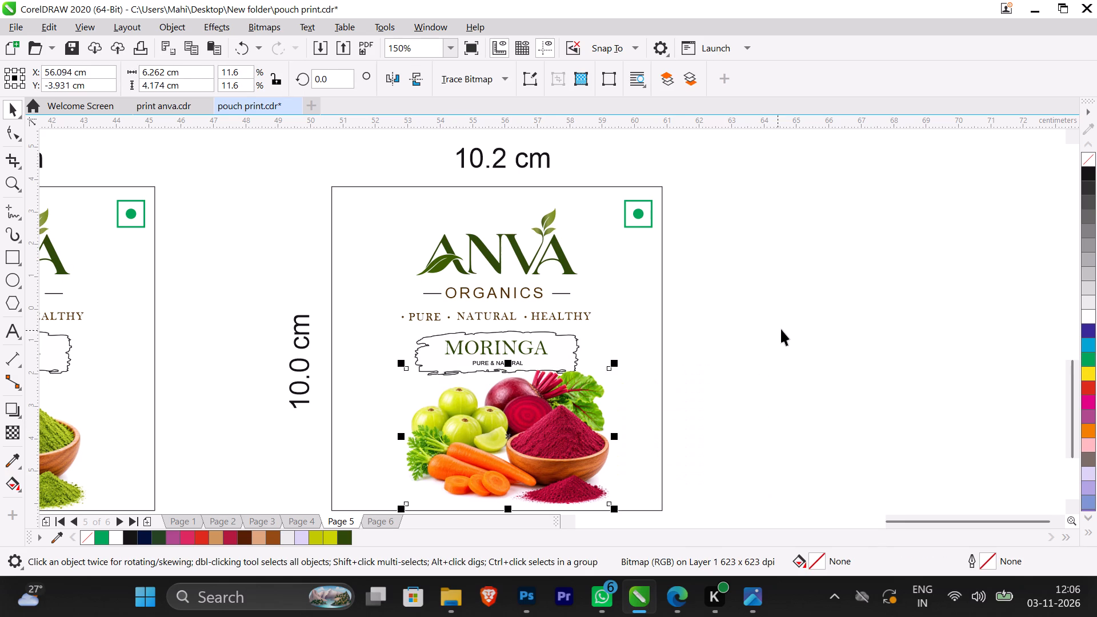
pyautogui.click(785, 327)
pyautogui.click(520, 412)
pyautogui.moveTo(524, 418); pyautogui.dragTo(522, 424)
pyautogui.click(726, 372)
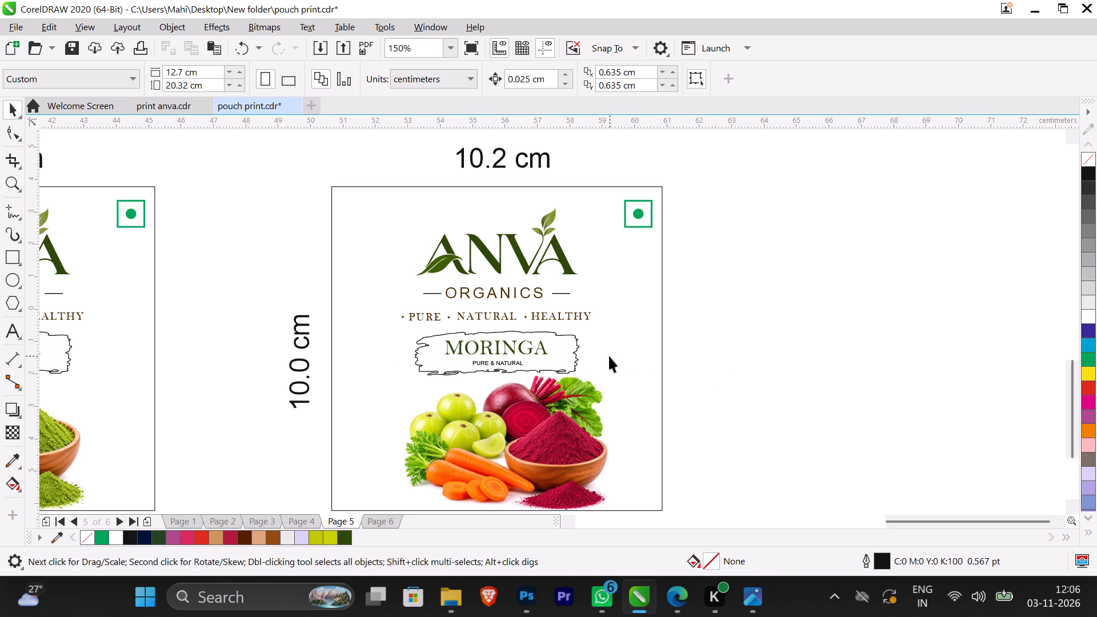
# Replace the MORINGA text in the badge of the 10.2 cm mixed vegetable label with ABC.
pyautogui.scroll(-1, 532, 416)
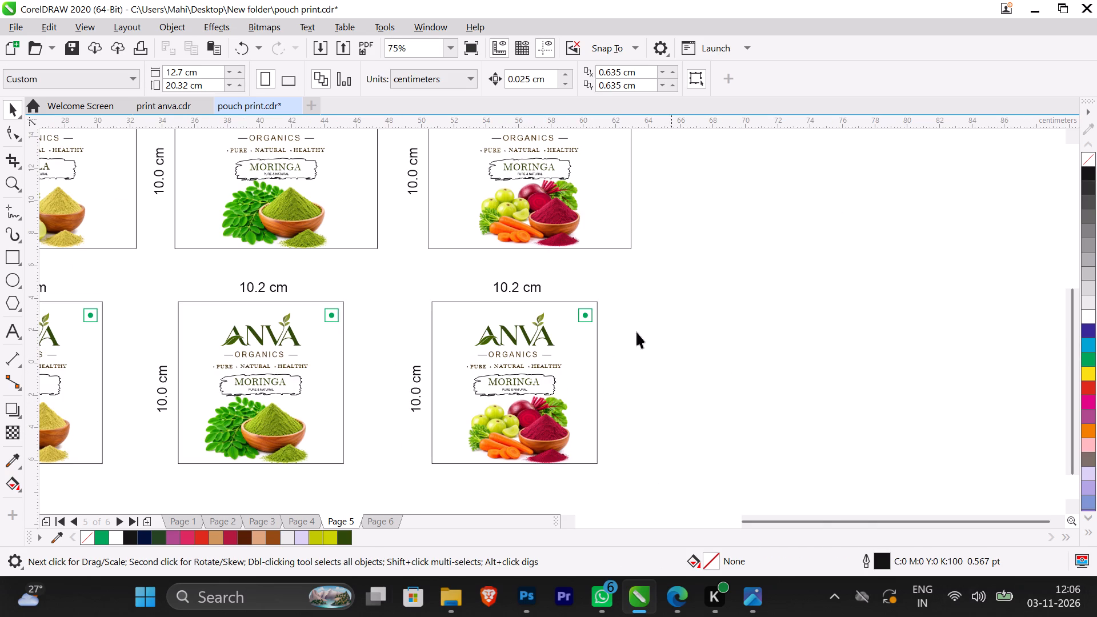
pyautogui.click(537, 381)
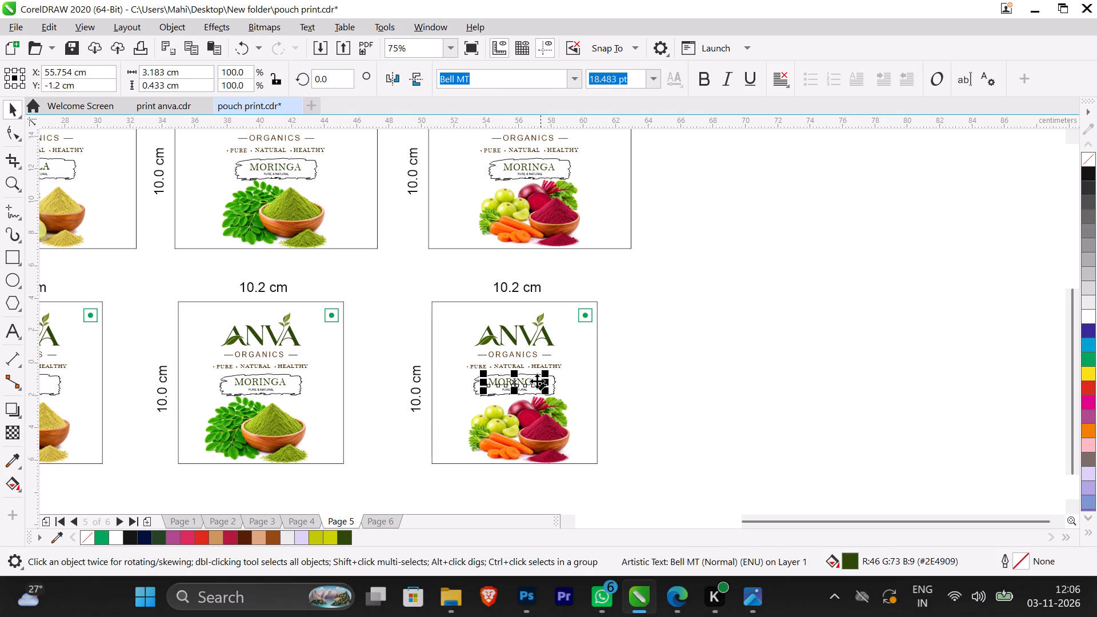
pyautogui.scroll(2, 523, 379)
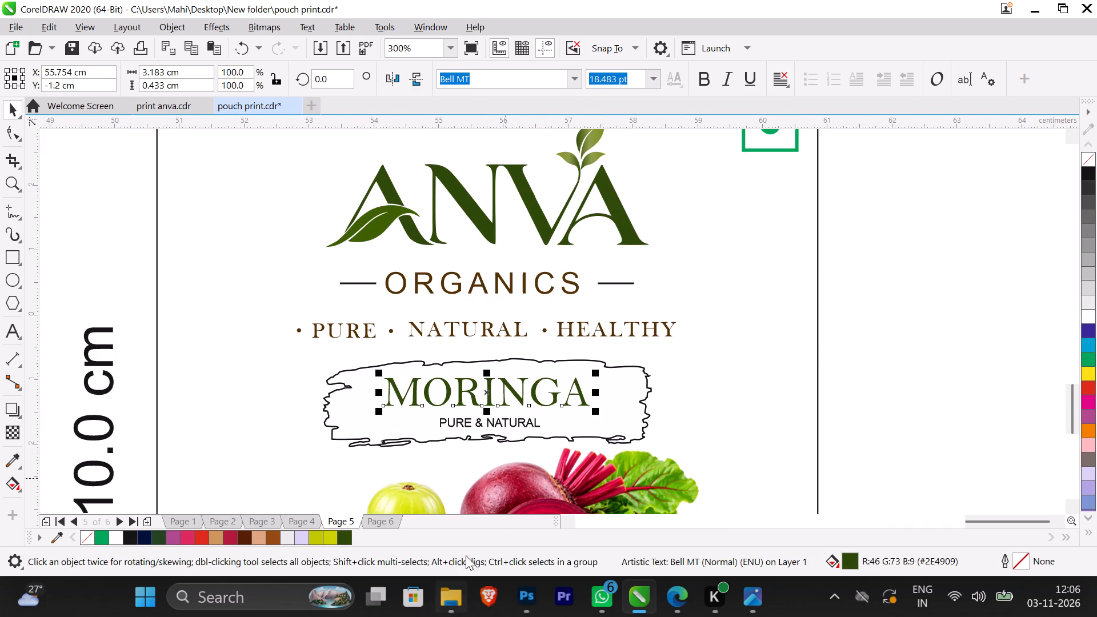
pyautogui.doubleClick(582, 396)
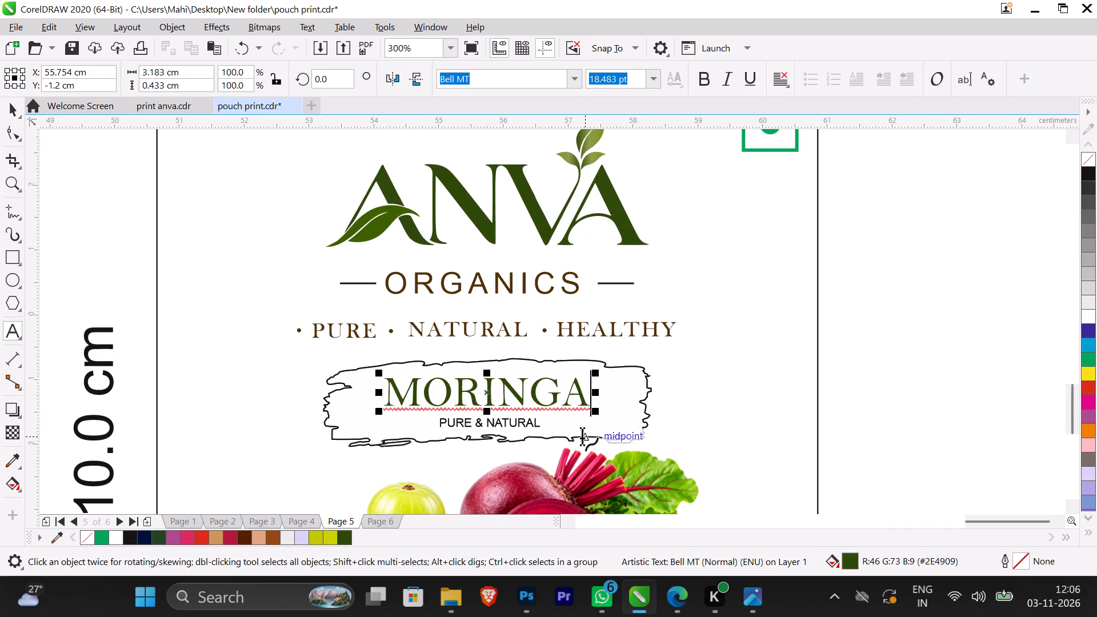
pyautogui.press('BackSpace')
pyautogui.press('BackSpace')
pyautogui.press('BackSpace')
pyautogui.press('BackSpace')
pyautogui.press('BackSpace')
pyautogui.press('BackSpace')
pyautogui.press('BackSpace')
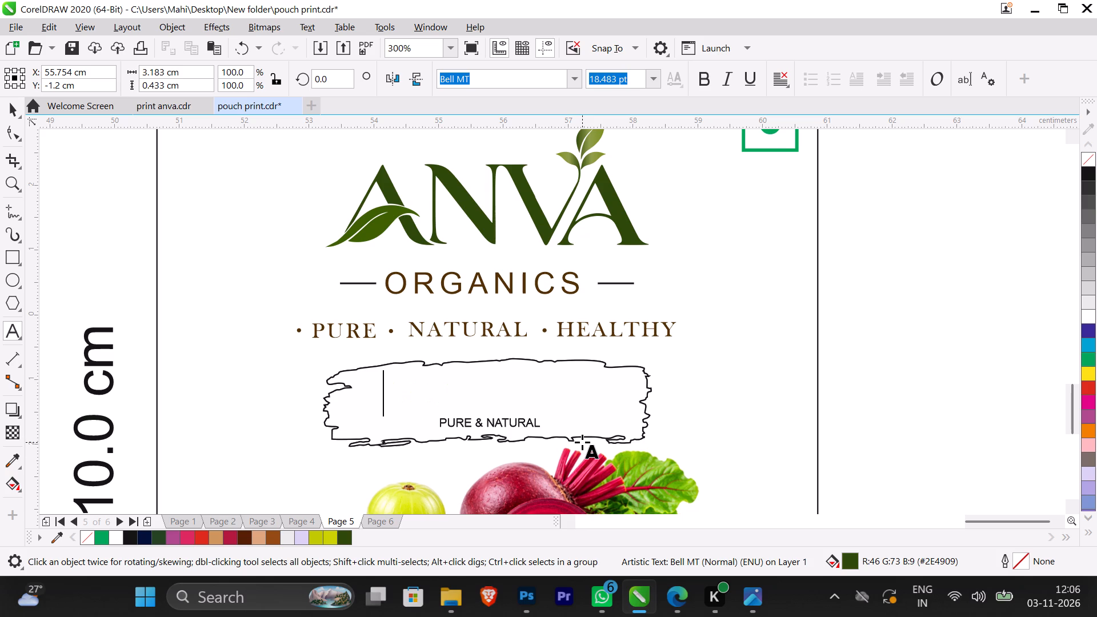
pyautogui.hotkey('shift', 'a')
pyautogui.write('BC')
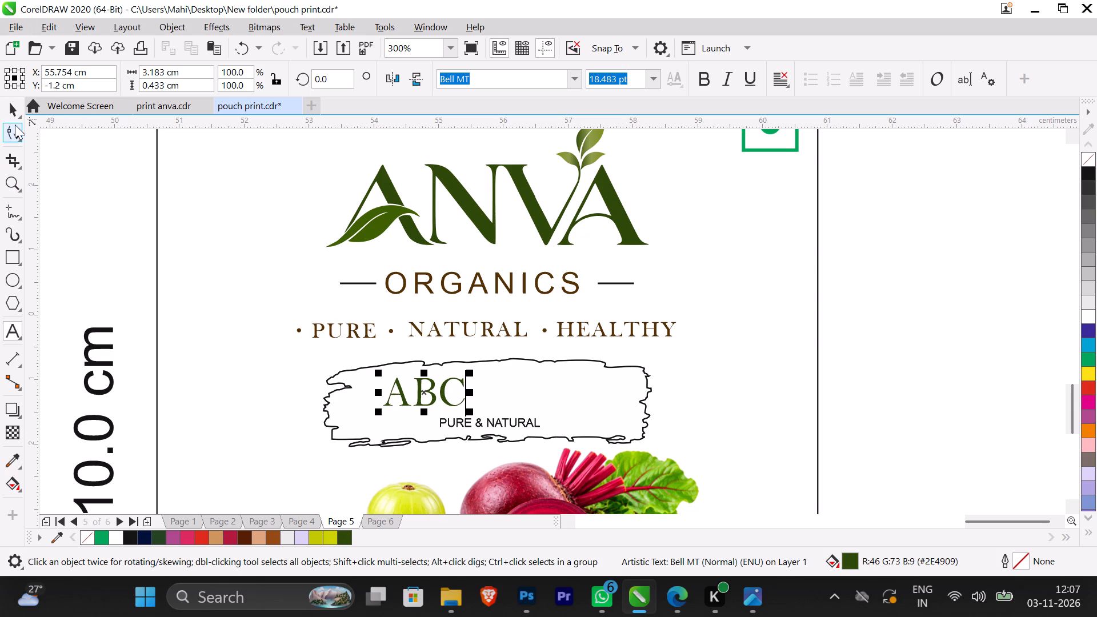
pyautogui.click(12, 110)
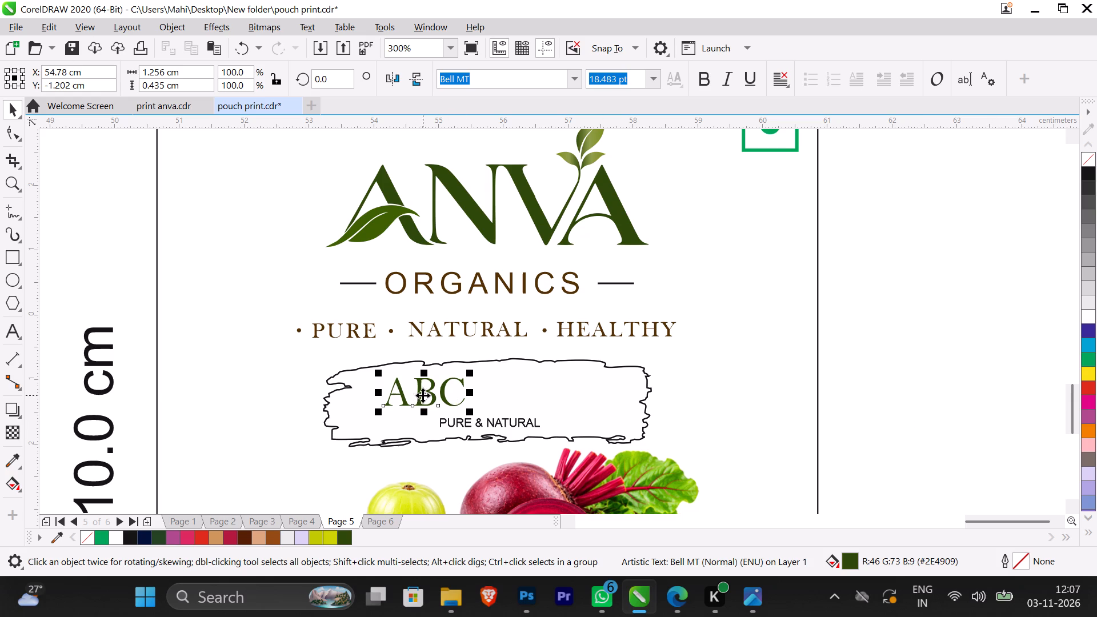
# Pull the duplicate badge outline aside on the 10.2 cm label and delete it, keeping the outline beneath.
pyautogui.moveTo(426, 400); pyautogui.dragTo(449, 401)
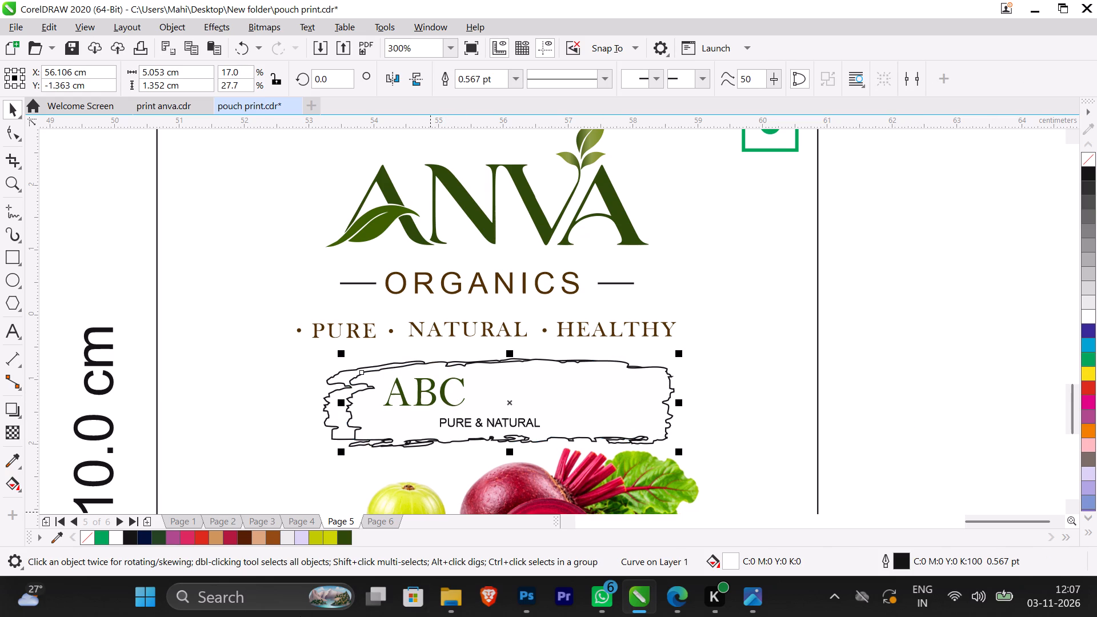
pyautogui.press('BackSpace')
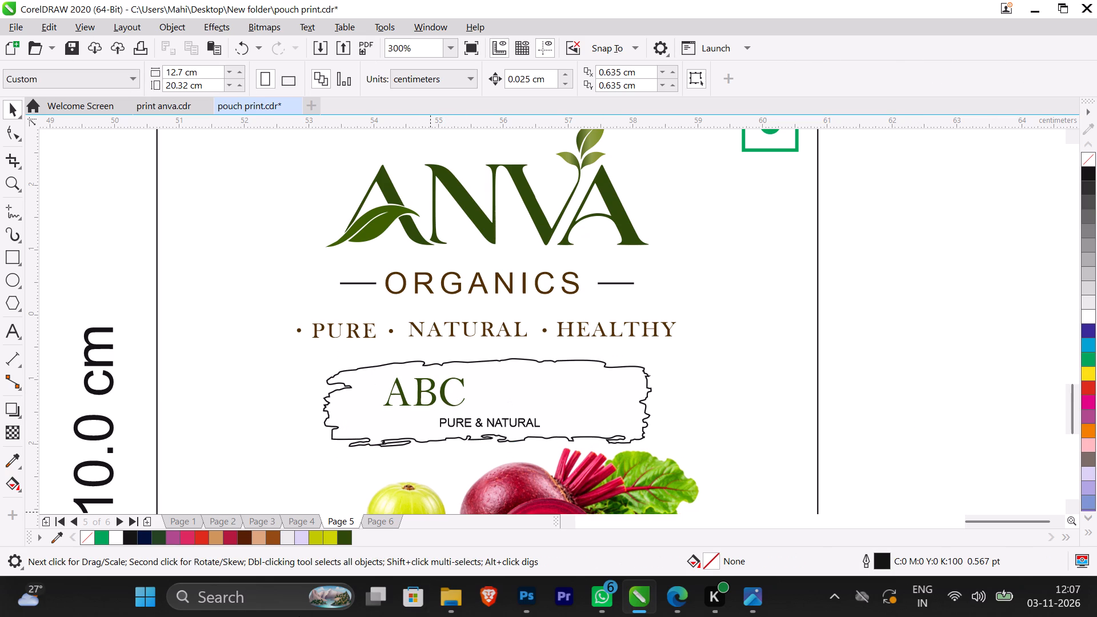
# Centre the ABC text in the badge above PURE & NATURAL, at about X 55.8 cm and Y -1.2 cm.
pyautogui.click(419, 388)
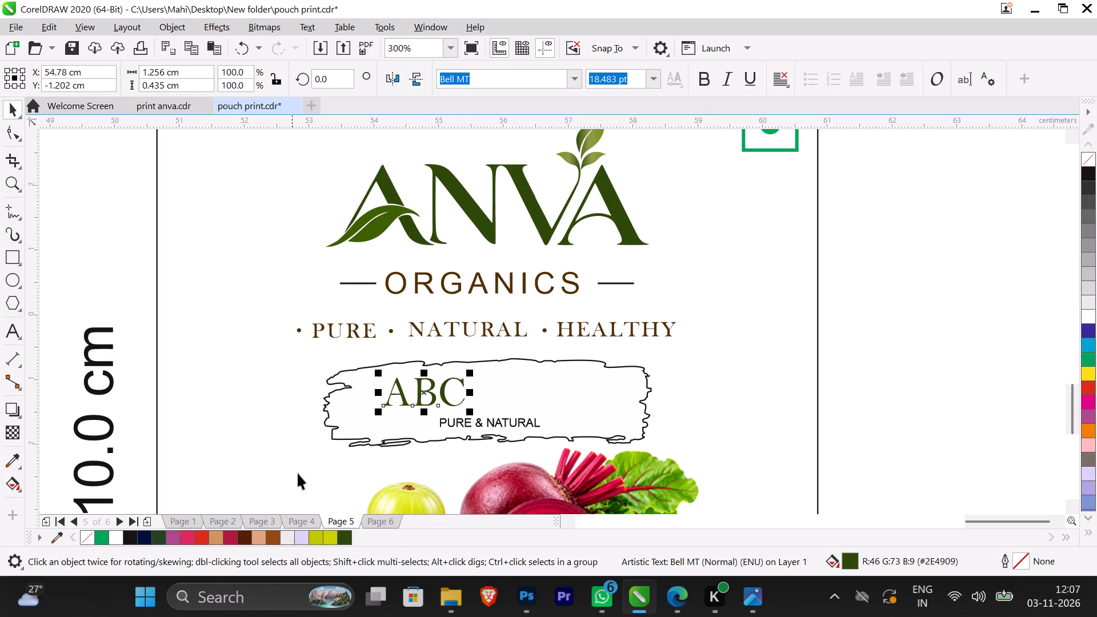
pyautogui.moveTo(423, 391); pyautogui.dragTo(434, 390)
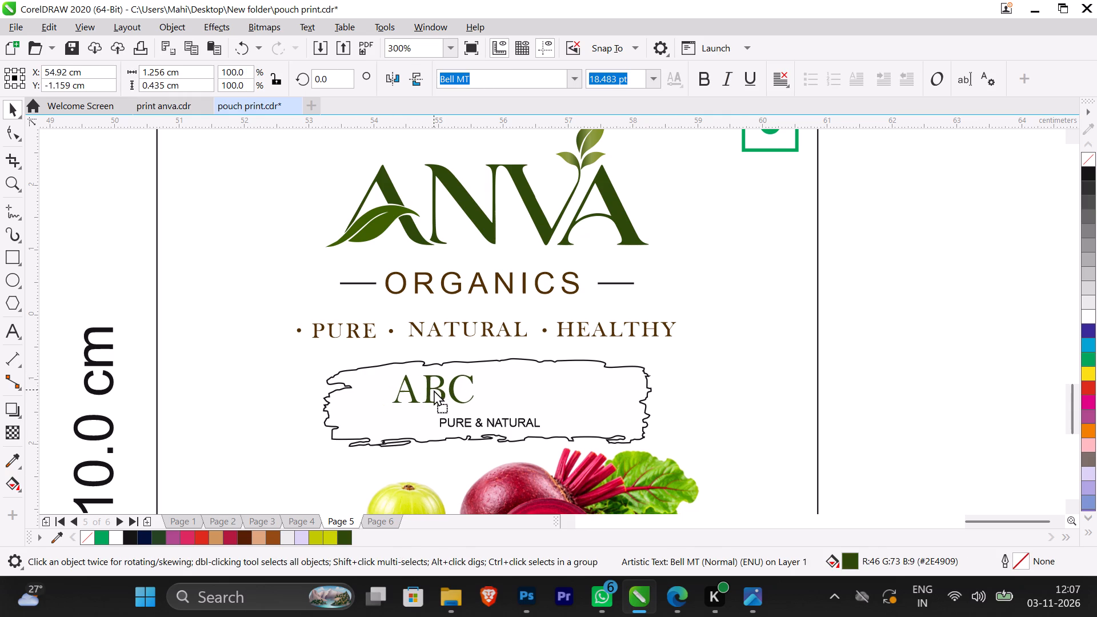
pyautogui.moveTo(434, 390); pyautogui.dragTo(454, 390)
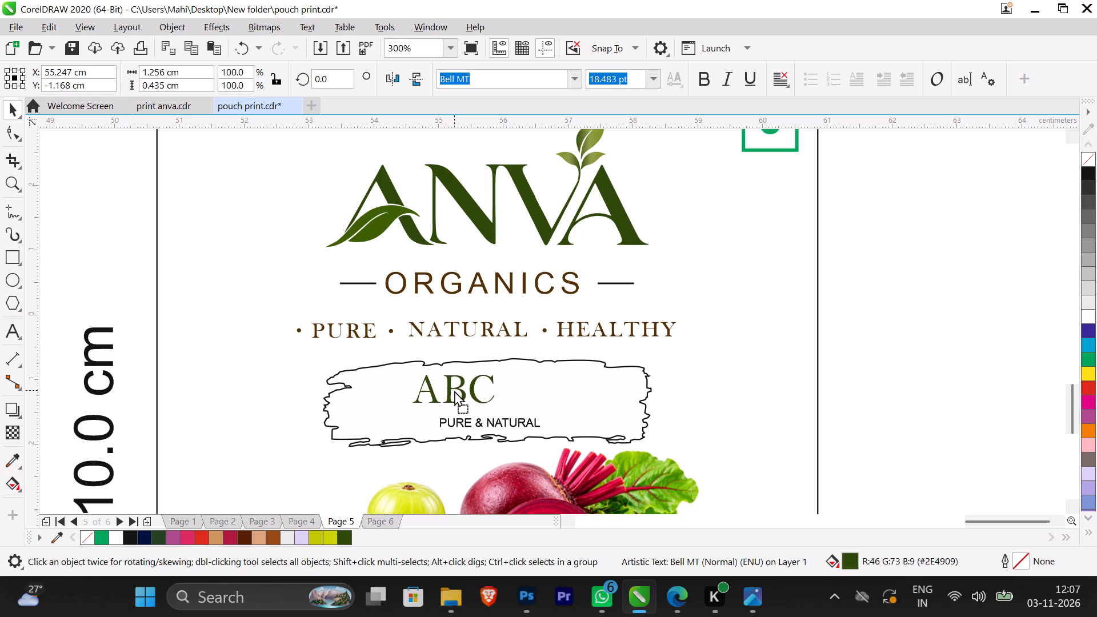
pyautogui.moveTo(454, 390); pyautogui.dragTo(491, 389)
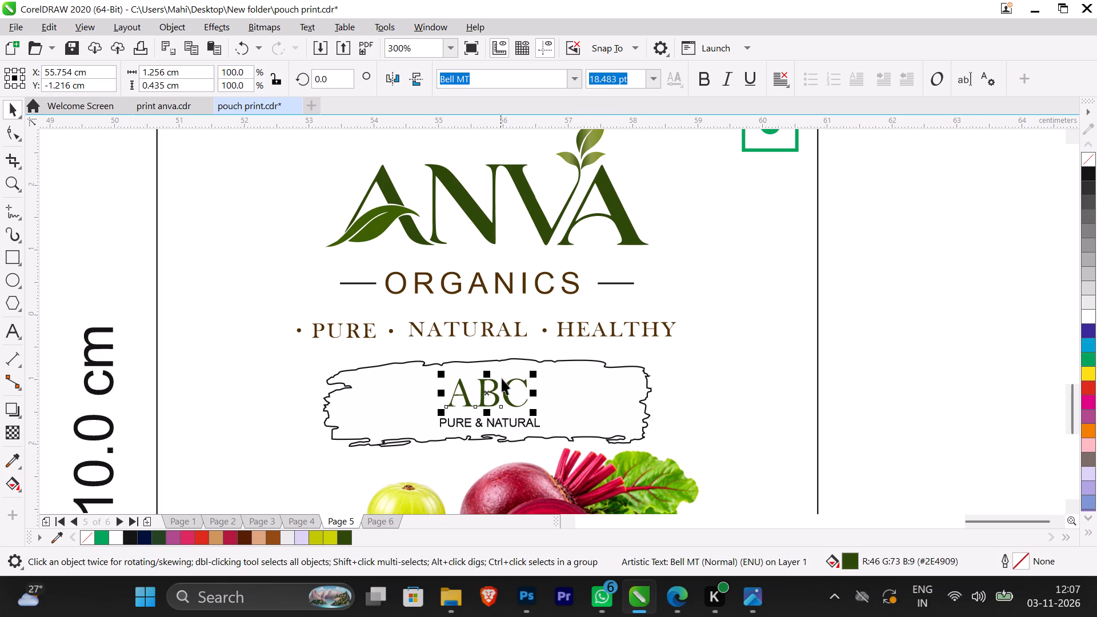
pyautogui.click(920, 307)
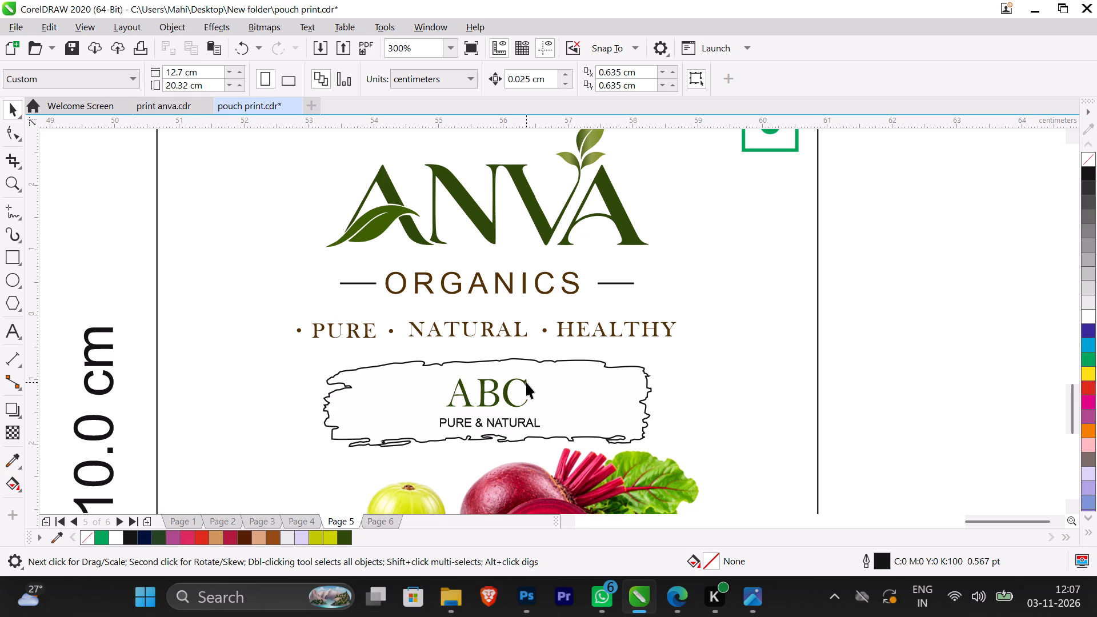
# Duplicate the ABC text in place on the 10.2 cm label.
pyautogui.scroll(-2, 526, 382)
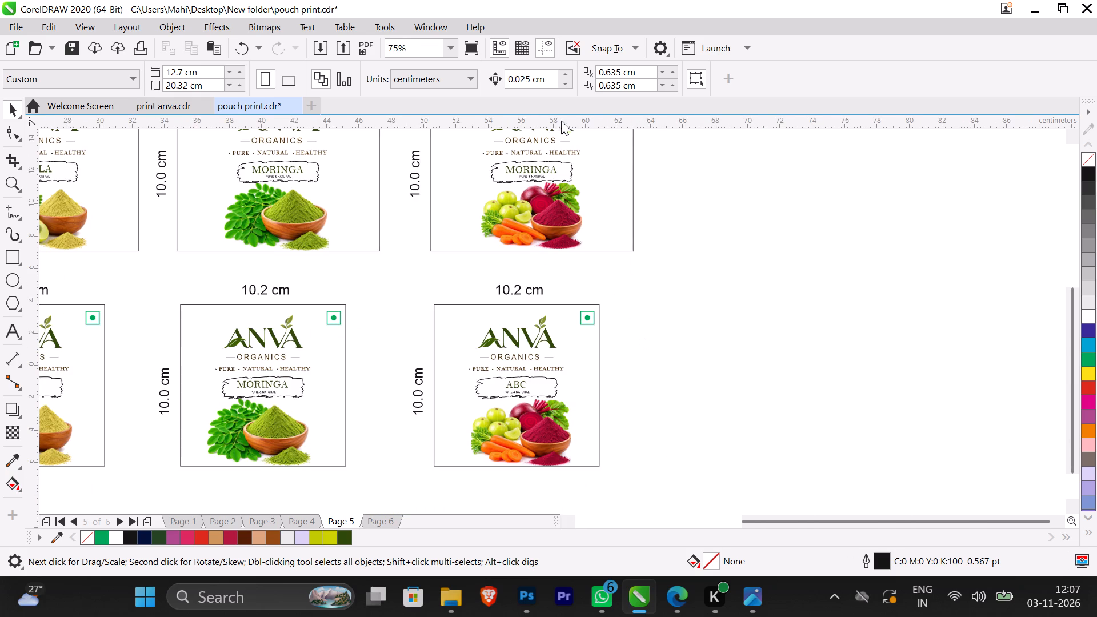
pyautogui.click(519, 384)
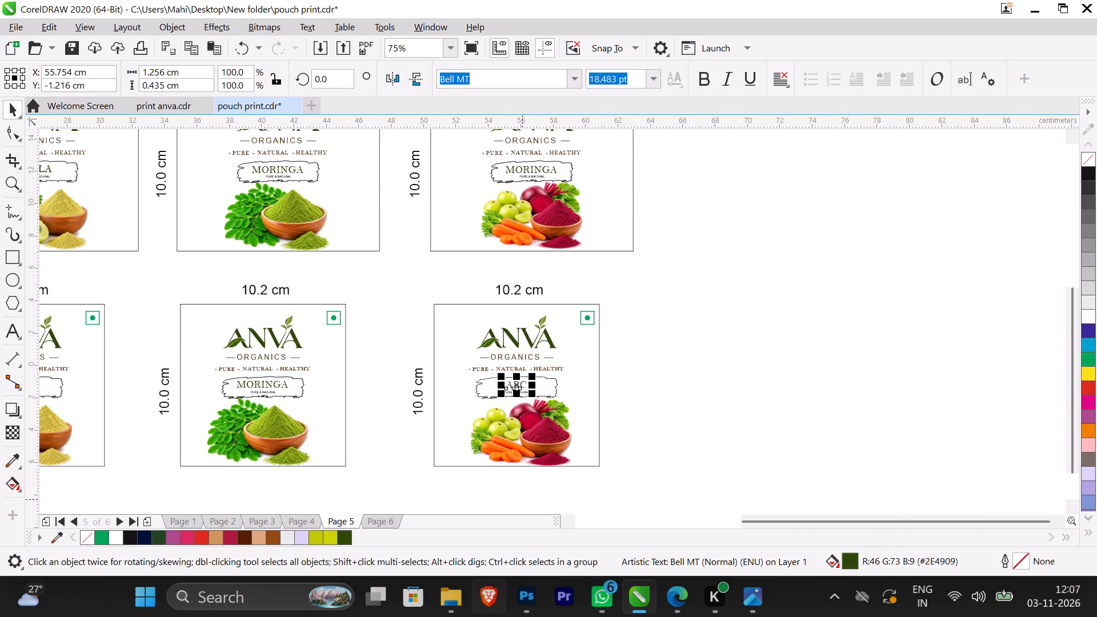
pyautogui.press('+')
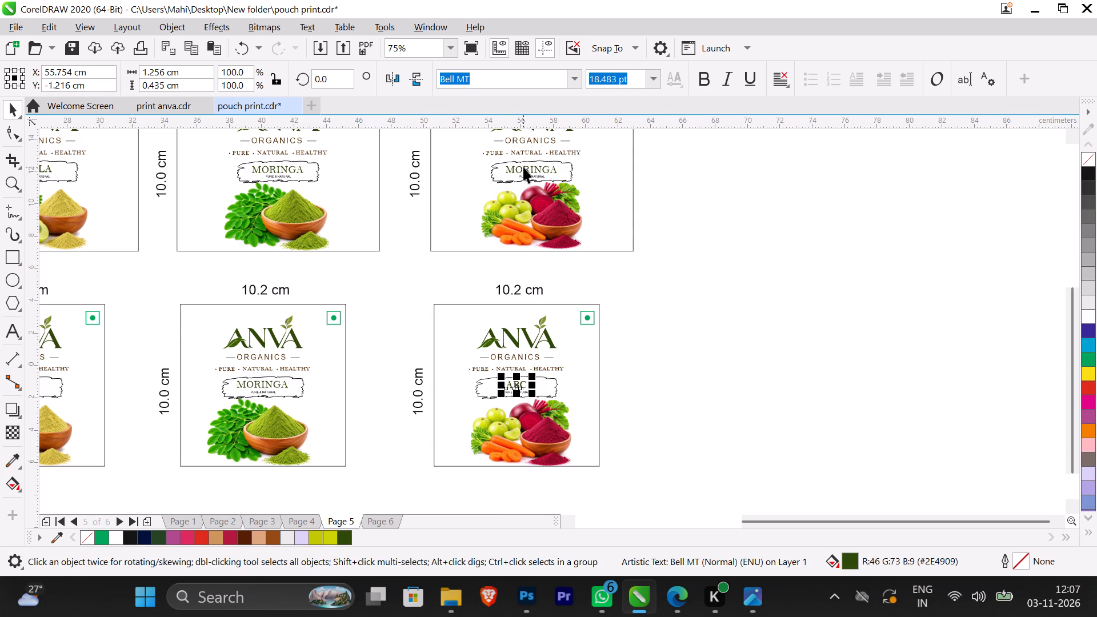
# Ungroup the badge on the 12.5 cm mixed vegetable label and delete its MORINGA text.
pyautogui.click(525, 167)
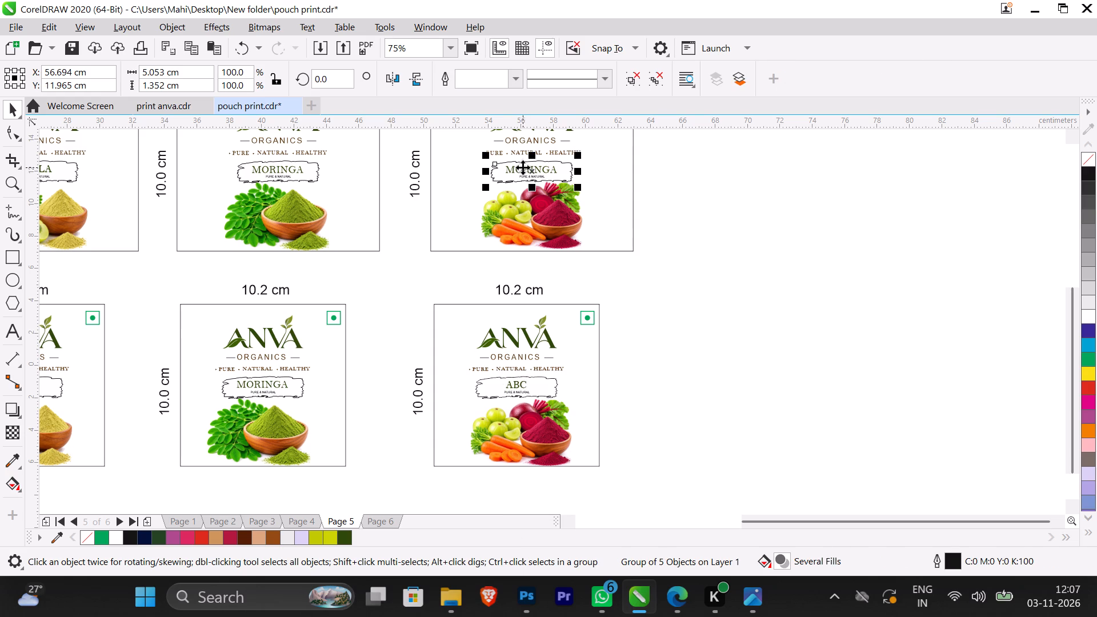
pyautogui.click(626, 80)
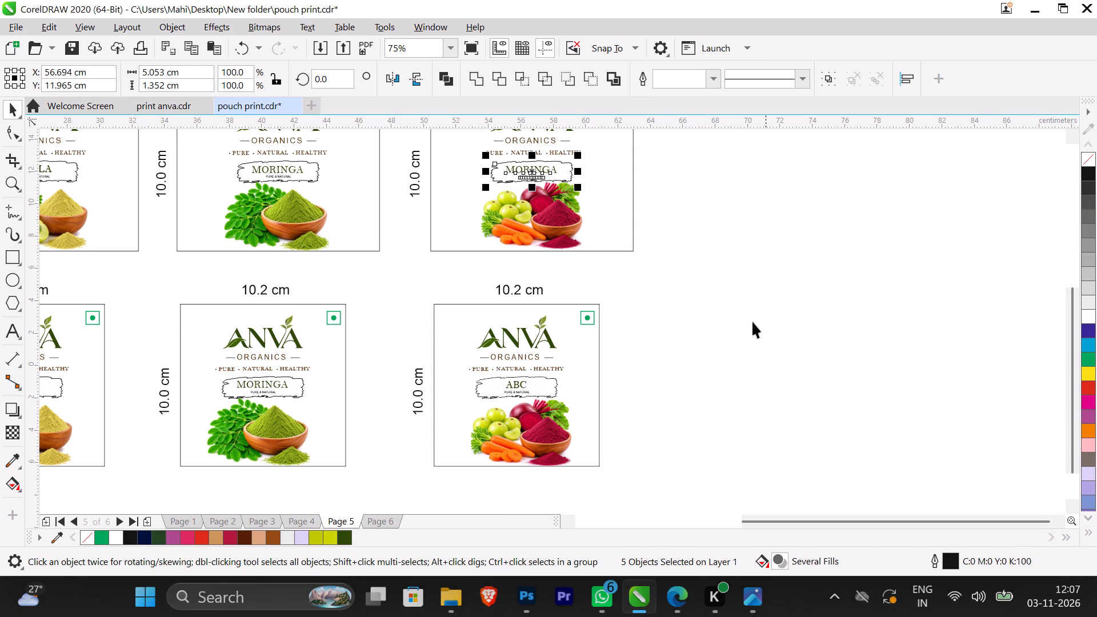
pyautogui.click(727, 243)
pyautogui.click(550, 170)
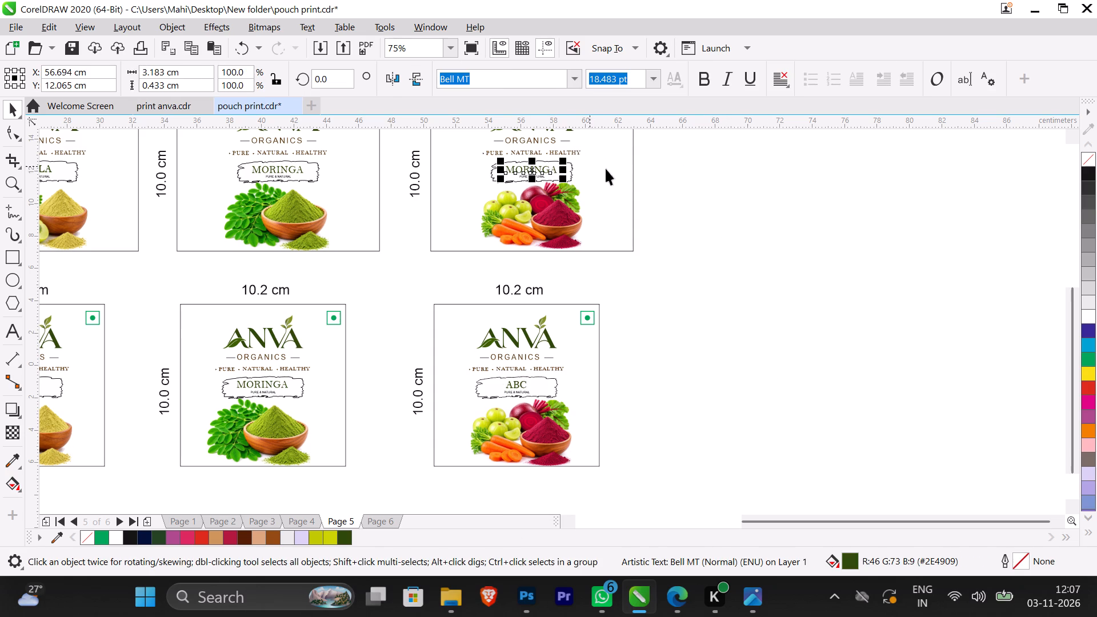
pyautogui.press('BackSpace')
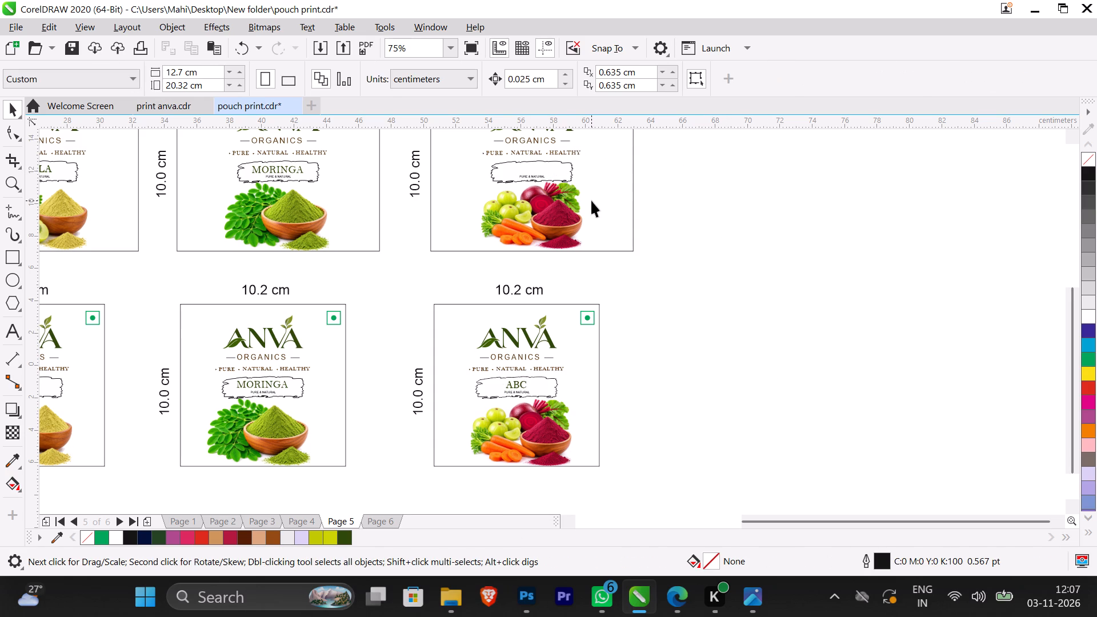
# Duplicate the ABC text into the 12.5 cm label's badge at about X 56.7 cm, Y 12.1 cm, and bring it to the front.
pyautogui.click(517, 382)
pyautogui.press('+')
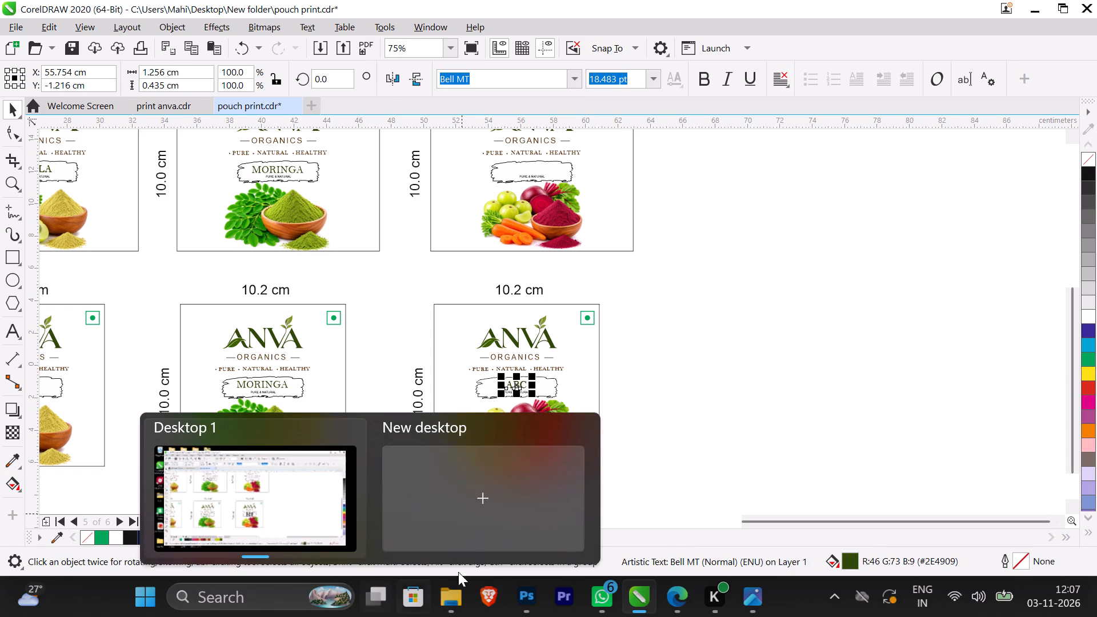
pyautogui.click(748, 383)
pyautogui.moveTo(516, 384); pyautogui.dragTo(527, 339)
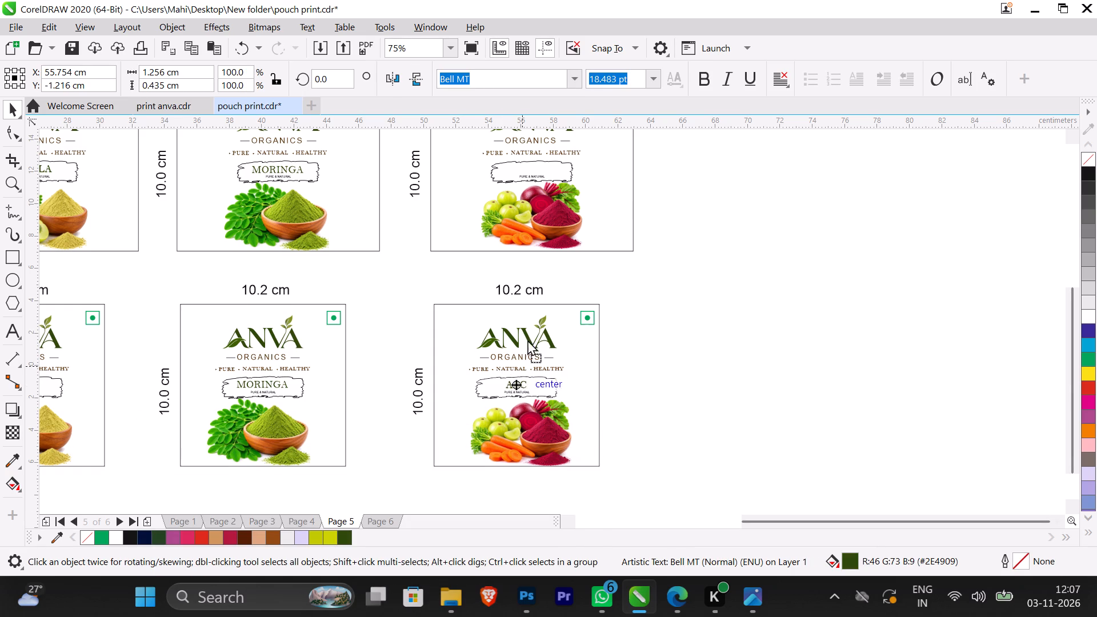
pyautogui.moveTo(527, 339); pyautogui.dragTo(532, 193)
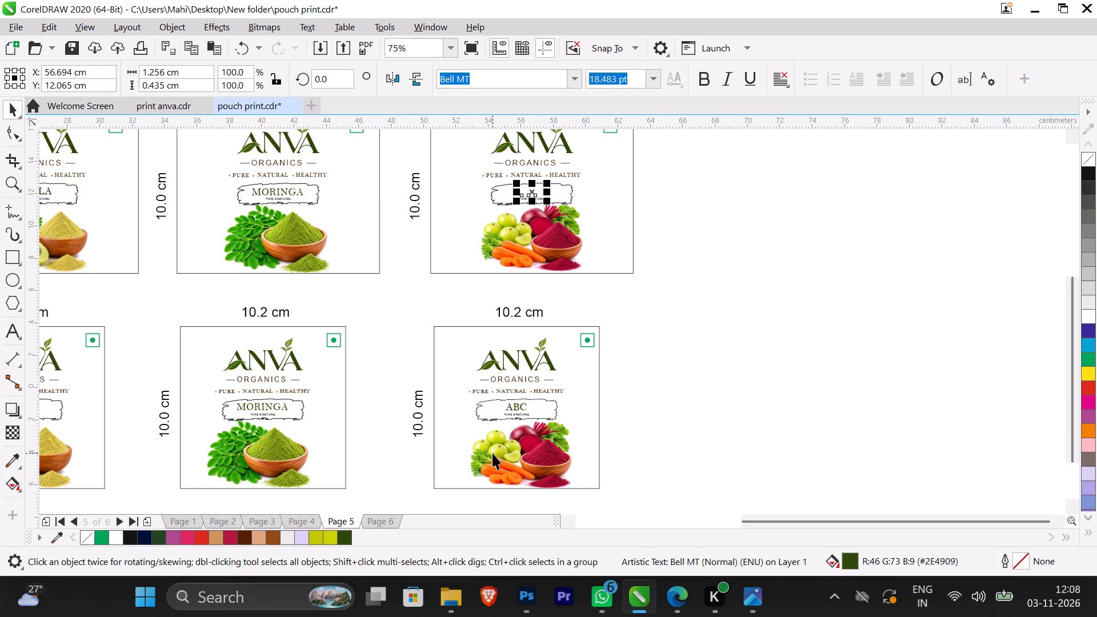
pyautogui.hotkey('shift', 'pageup')
pyautogui.click(774, 205)
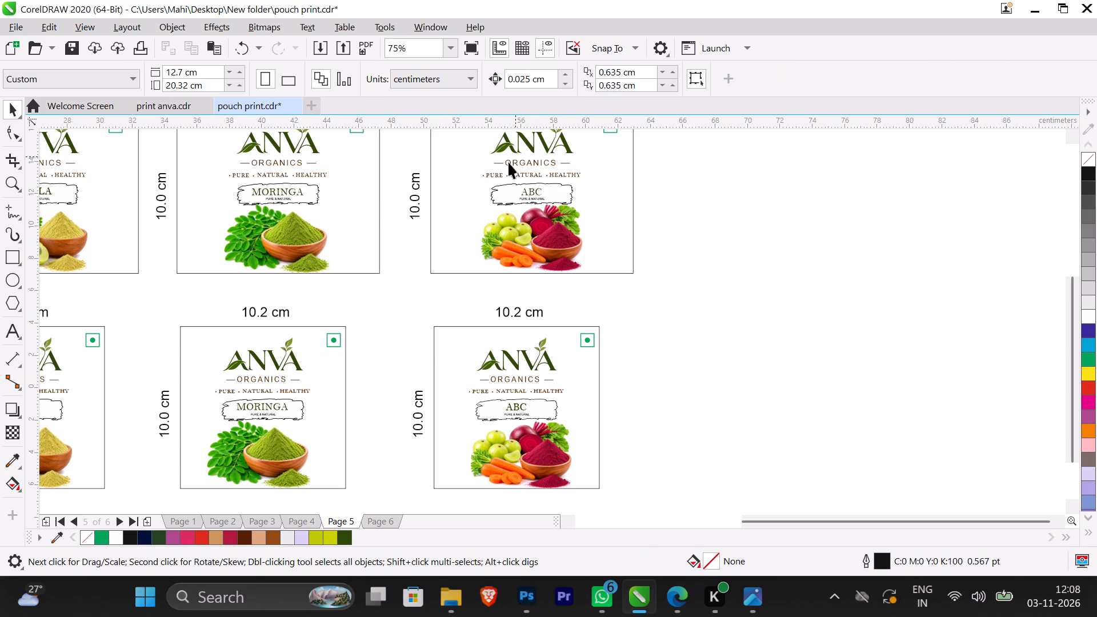
# Examine the ABC badge text and vegetable image on the 12.5 cm and 10.2 cm labels, comparing them with the neighbouring labels.
pyautogui.scroll(2, 545, 189)
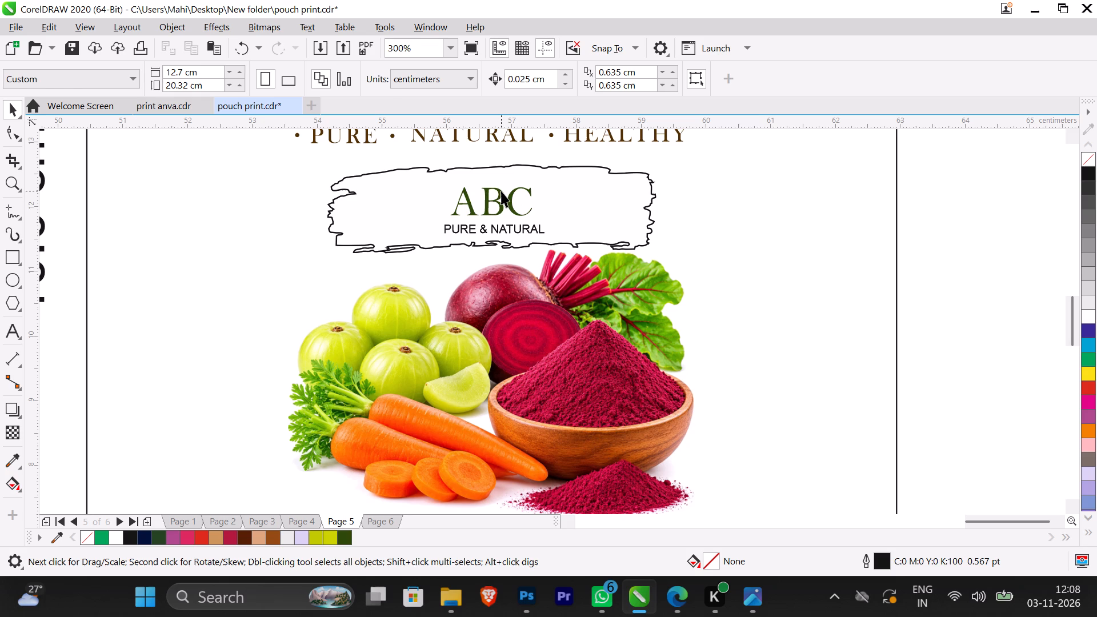
pyautogui.click(501, 191)
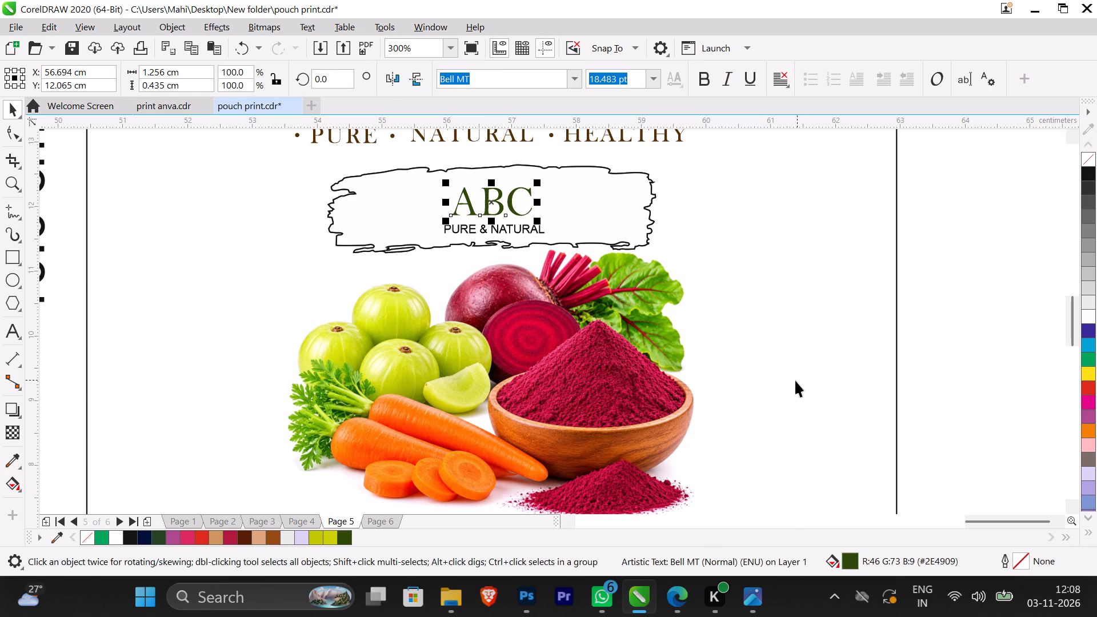
pyautogui.click(918, 236)
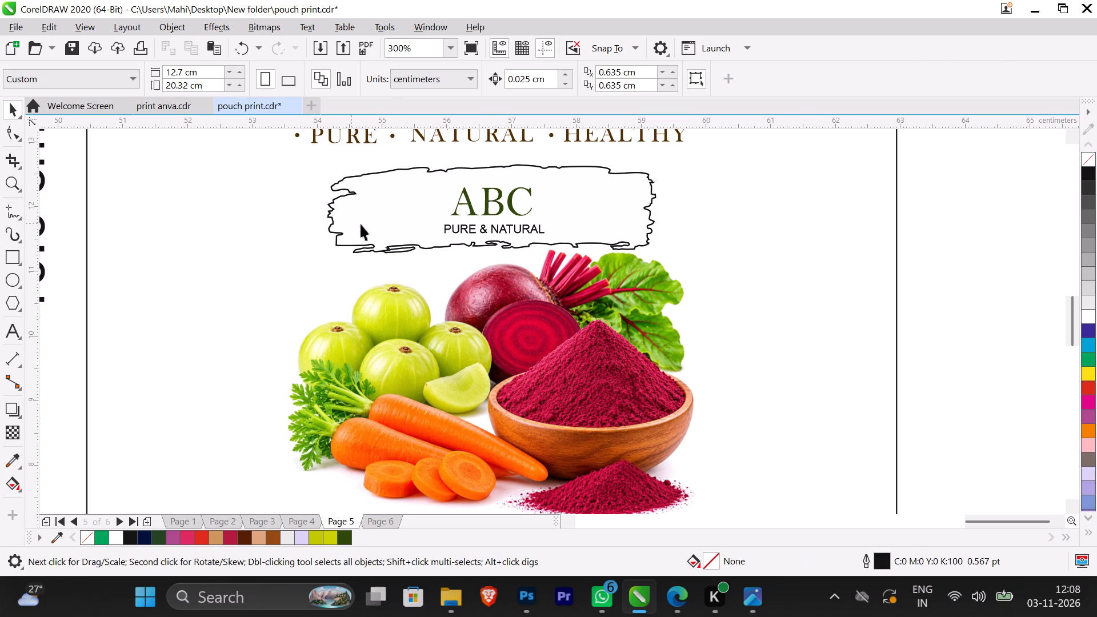
pyautogui.click(487, 197)
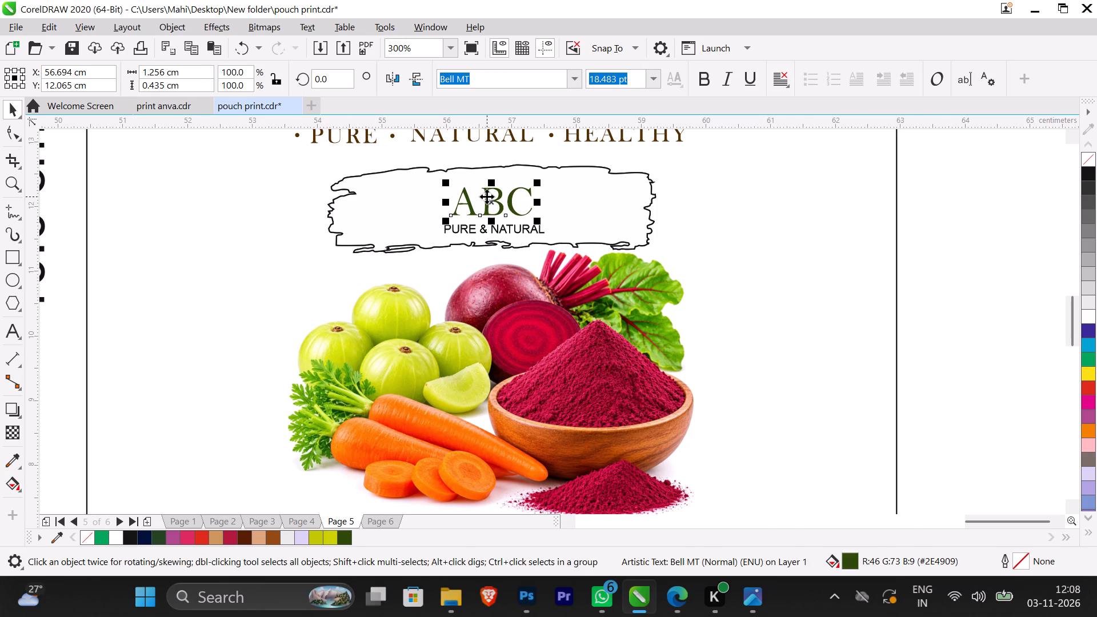
pyautogui.scroll(-2, 486, 197)
pyautogui.click(663, 288)
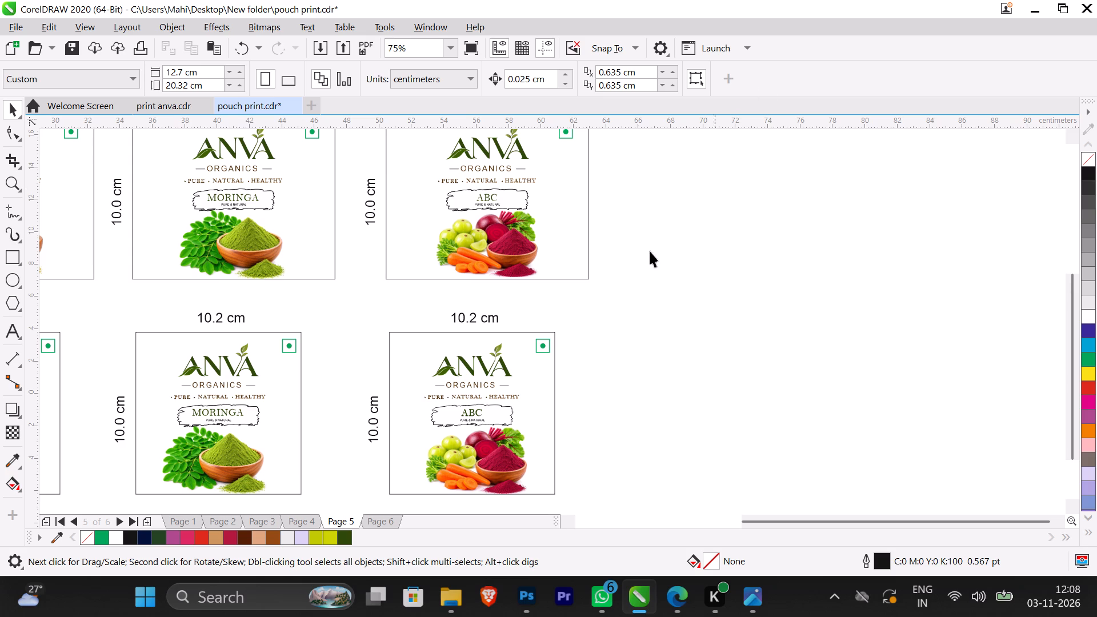
pyautogui.scroll(-1, 443, 235)
pyautogui.scroll(1, 462, 167)
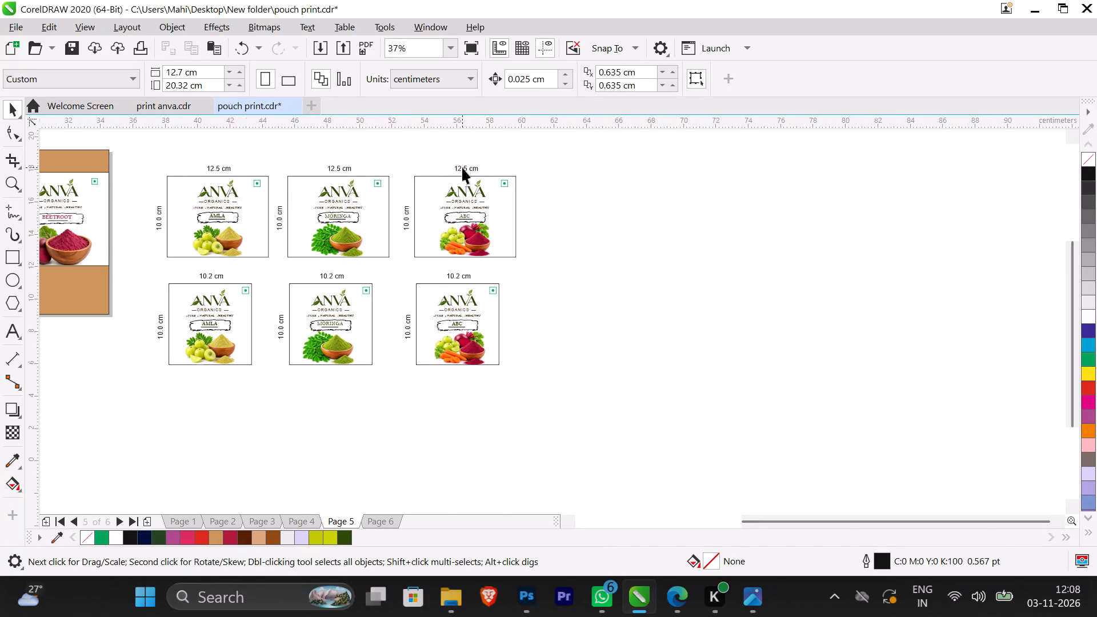
pyautogui.scroll(-1, 458, 180)
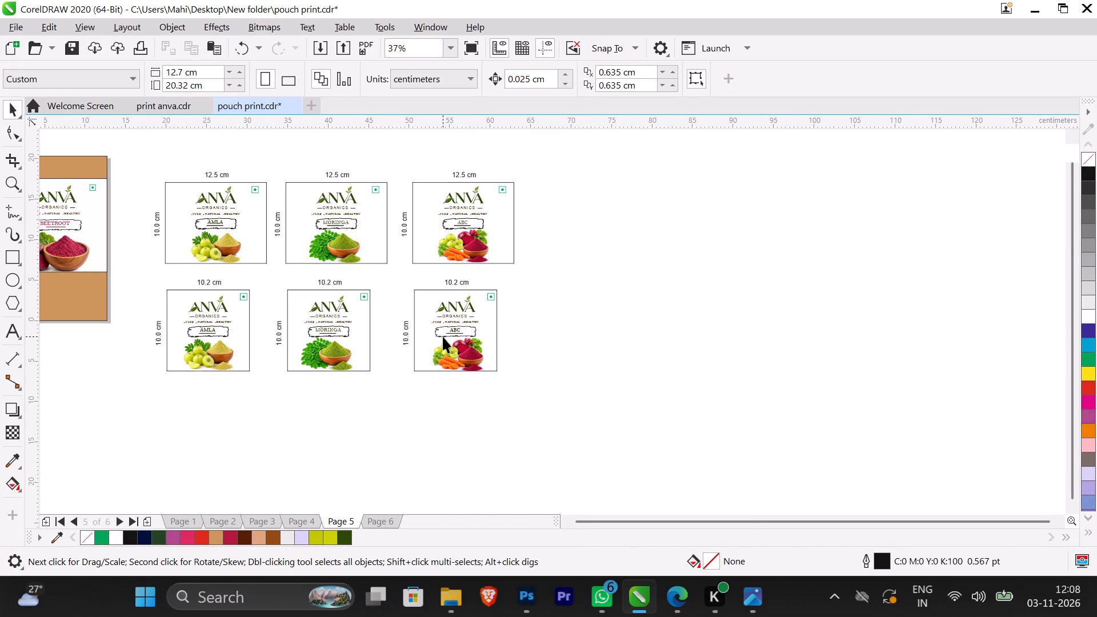
pyautogui.scroll(2, 470, 366)
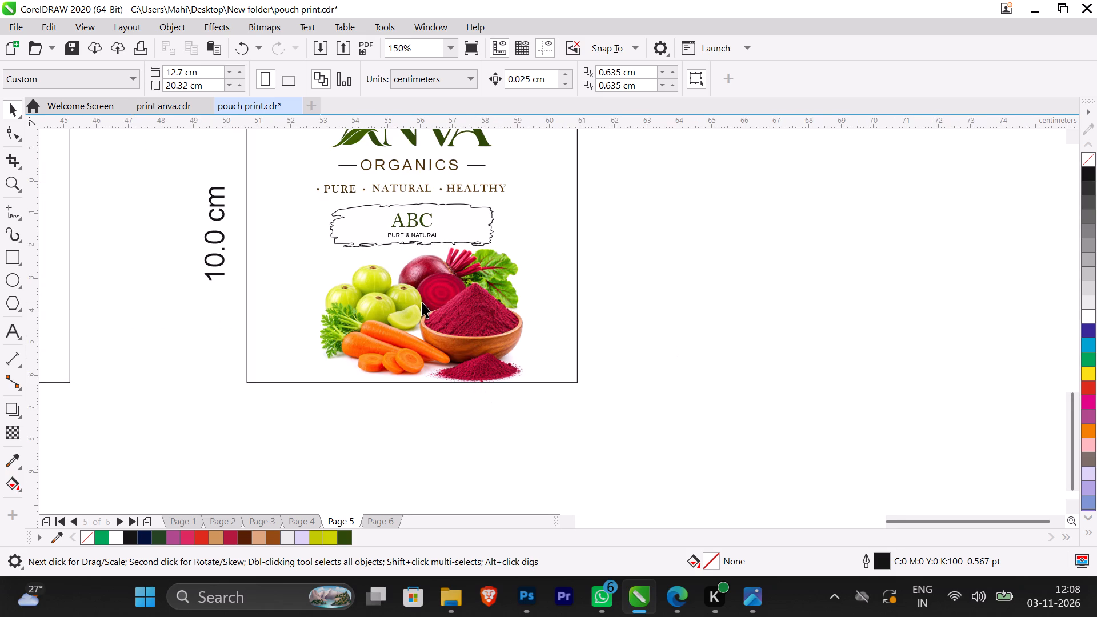
pyautogui.click(462, 319)
pyautogui.click(708, 305)
# Review the finished 12.5 cm and 10.2 cm ABC labels alongside the neighbouring AMLA and MORINGA labels.
pyautogui.scroll(-2, 467, 266)
pyautogui.scroll(1, 451, 171)
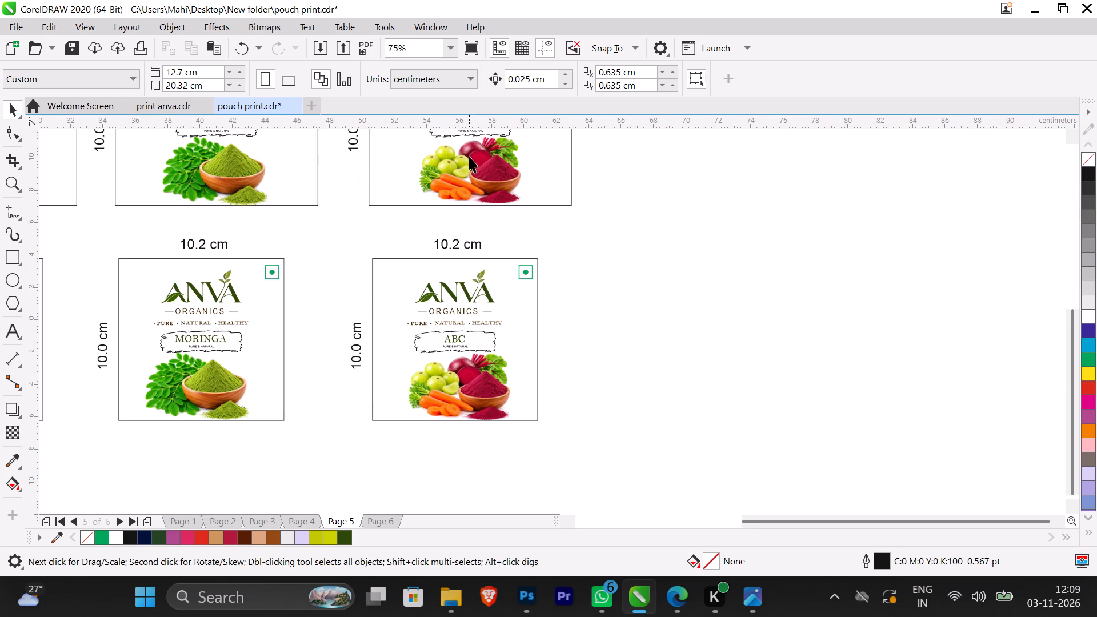
pyautogui.scroll(-1, 469, 156)
pyautogui.scroll(2, 468, 119)
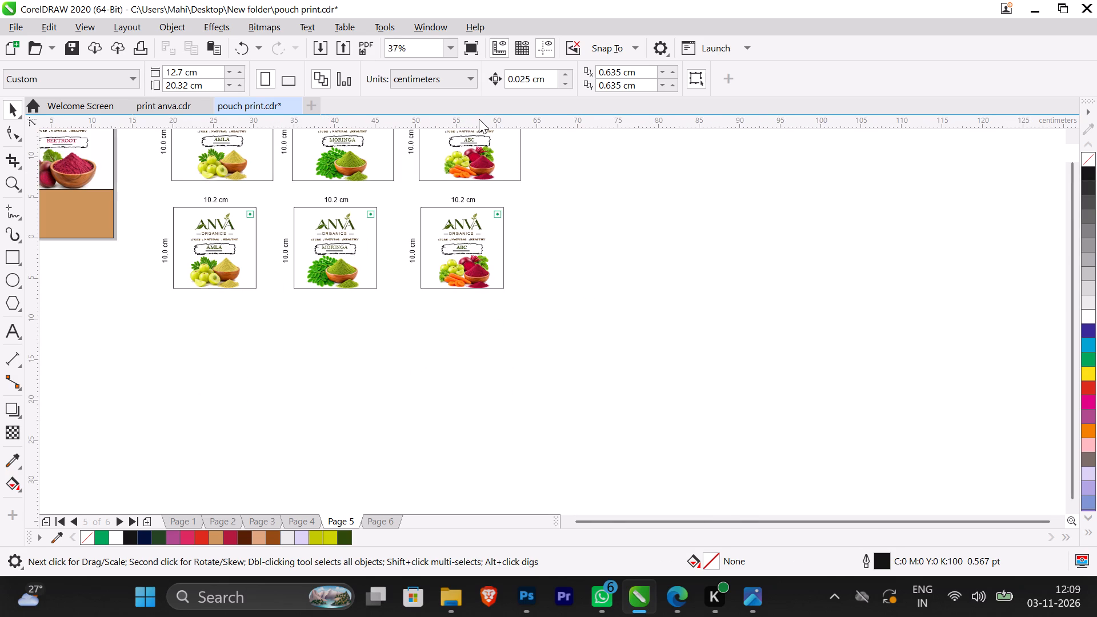
pyautogui.scroll(3, 479, 119)
pyautogui.scroll(3, 476, 209)
pyautogui.scroll(-3, 476, 209)
pyautogui.scroll(-3, 472, 156)
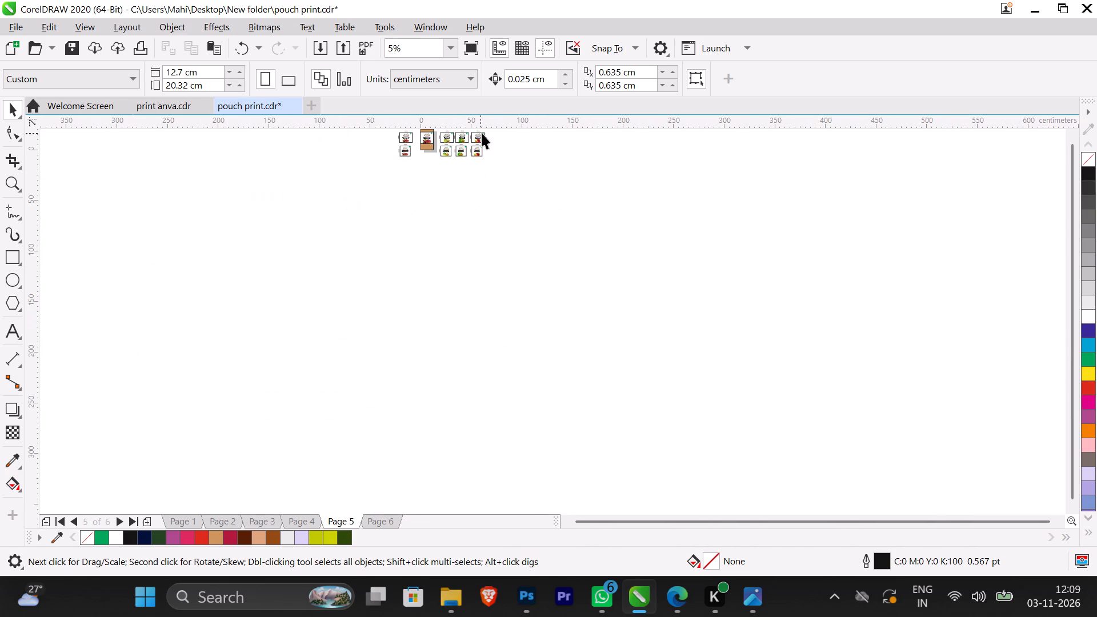
pyautogui.scroll(7, 481, 126)
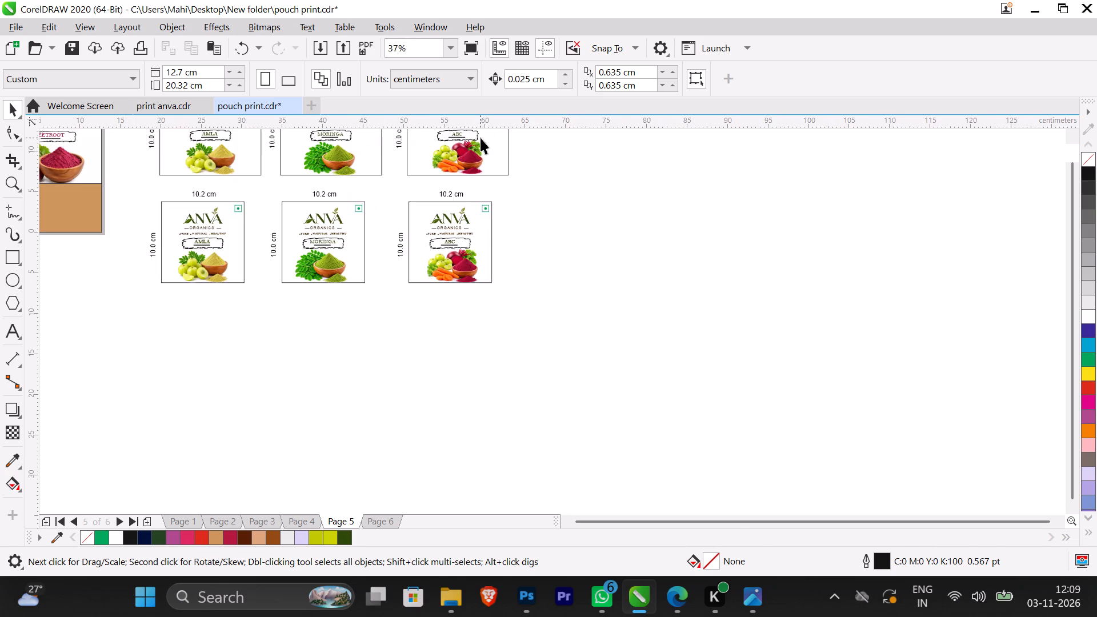
pyautogui.scroll(3, 481, 138)
pyautogui.scroll(-3, 435, 322)
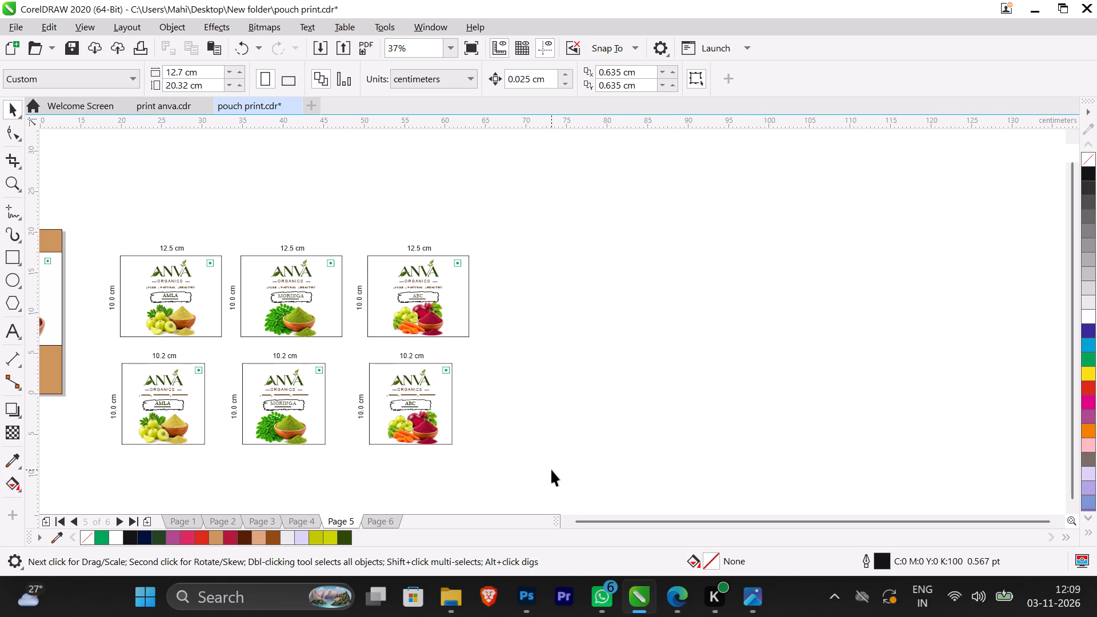
pyautogui.scroll(2, 417, 395)
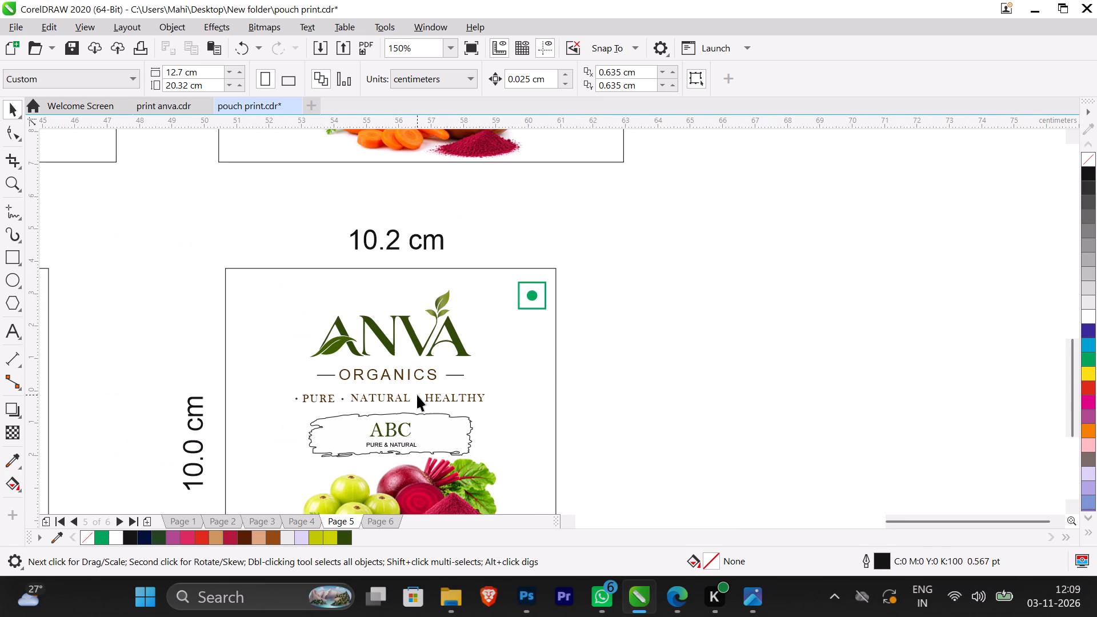
pyautogui.scroll(-2, 421, 398)
pyautogui.scroll(2, 419, 401)
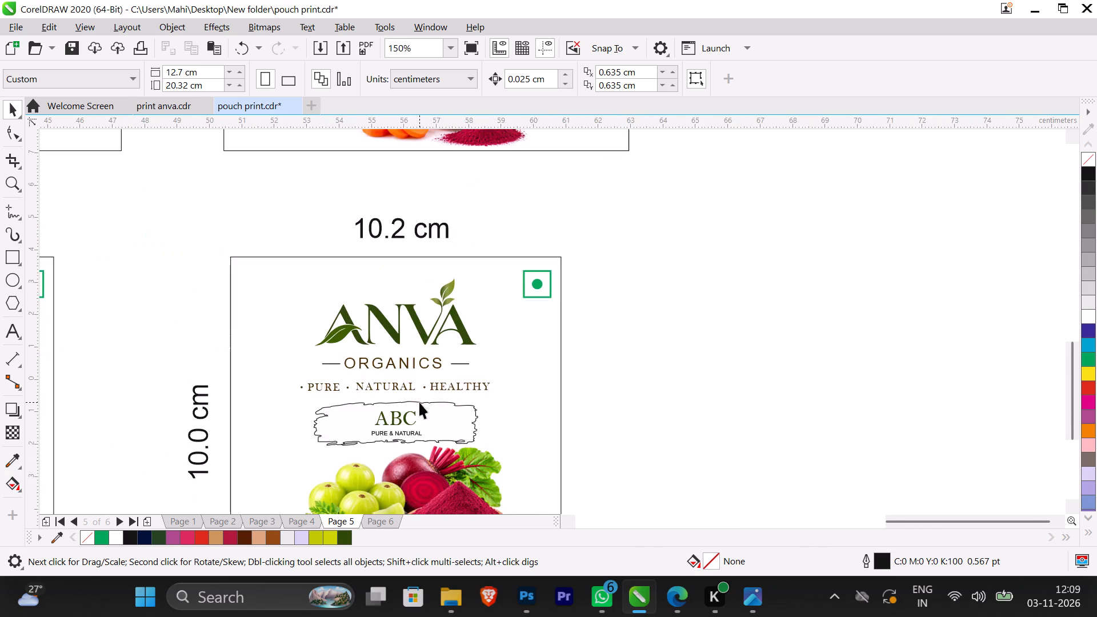
pyautogui.scroll(1, 419, 402)
pyautogui.scroll(-2, 320, 304)
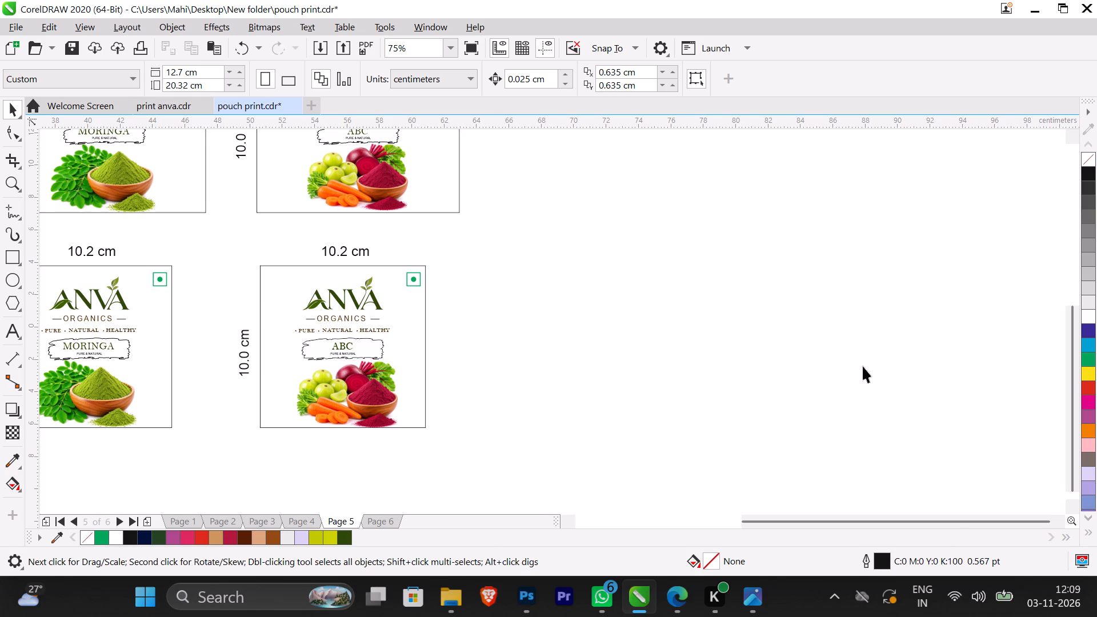
pyautogui.click(451, 451)
pyautogui.scroll(-1, 382, 294)
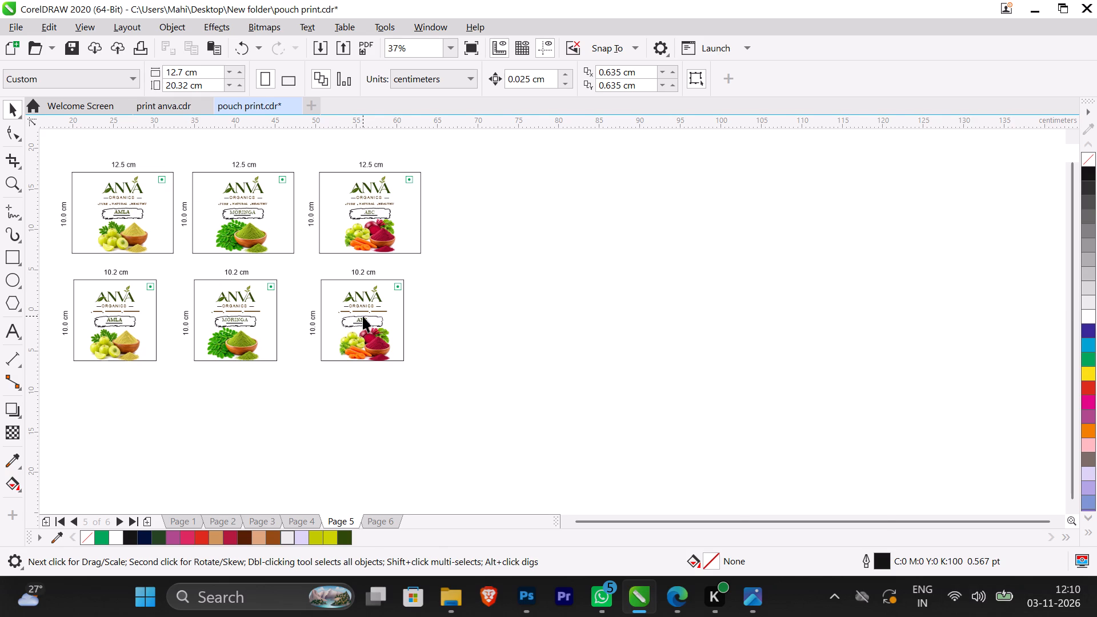
# Examine the logos, badge texts and images on the ABC, MORINGA and AMLA labels in both widths.
pyautogui.scroll(2, 363, 316)
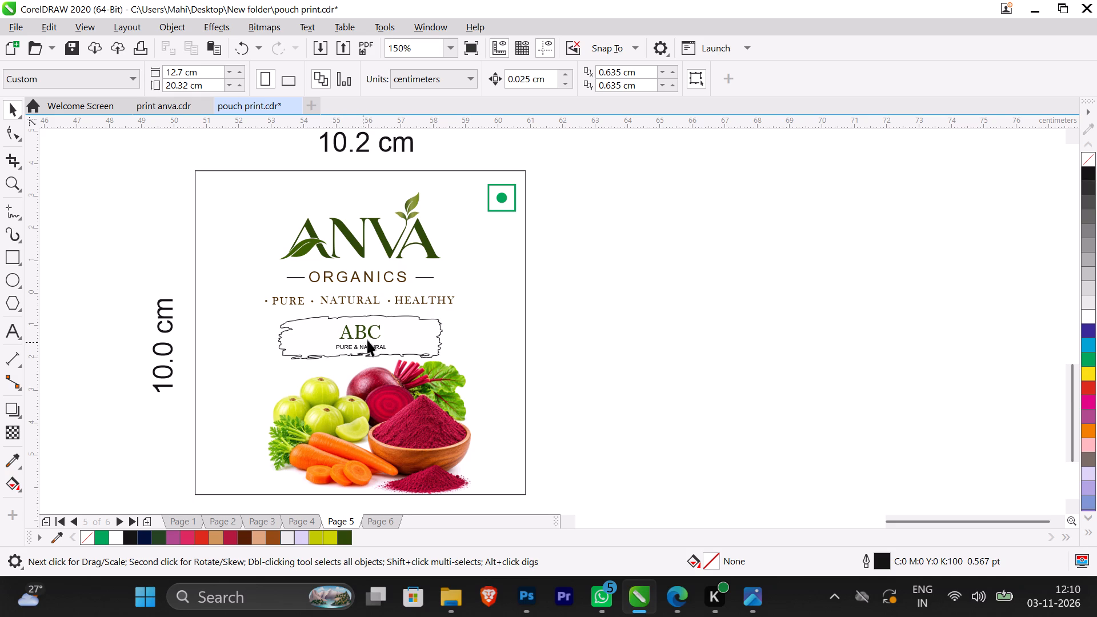
pyautogui.scroll(-4, 367, 337)
pyautogui.scroll(3, 326, 321)
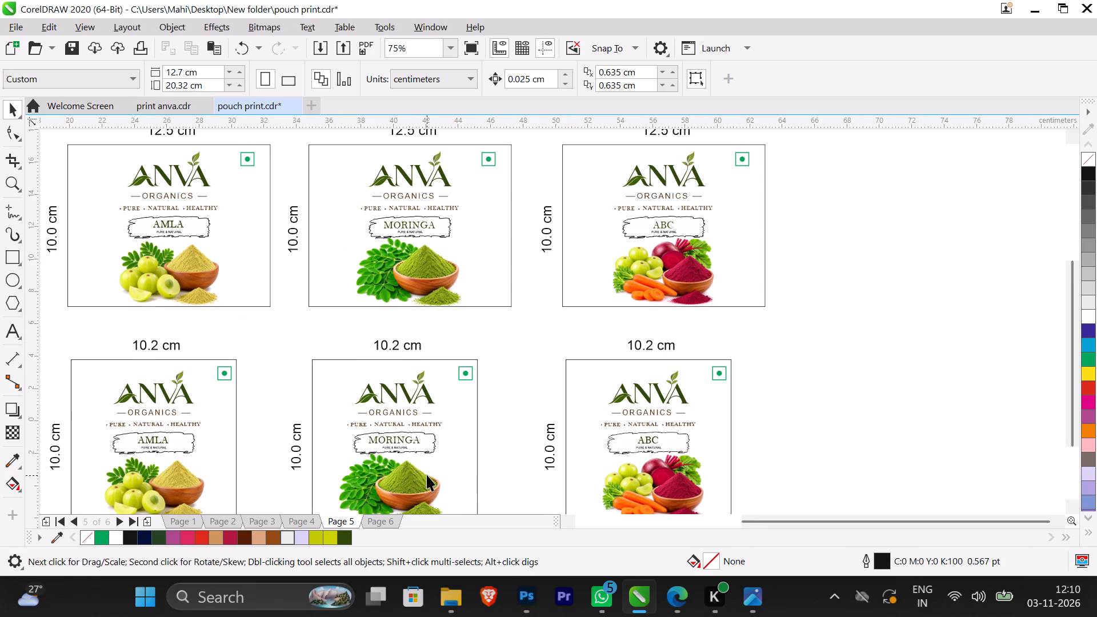
pyautogui.scroll(3, 411, 452)
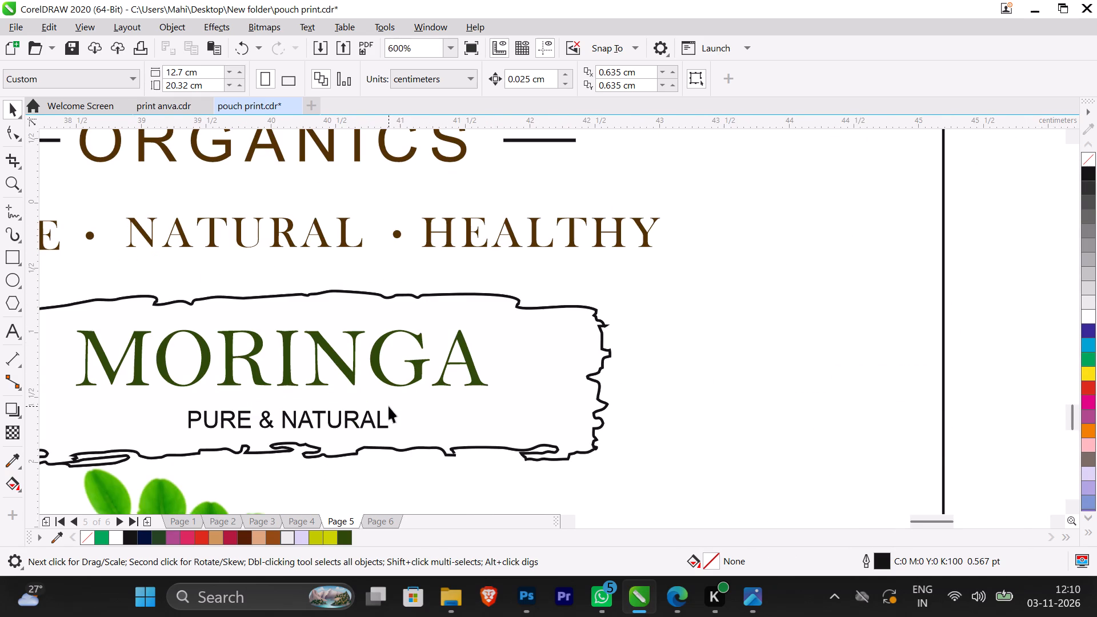
pyautogui.scroll(-4, 389, 406)
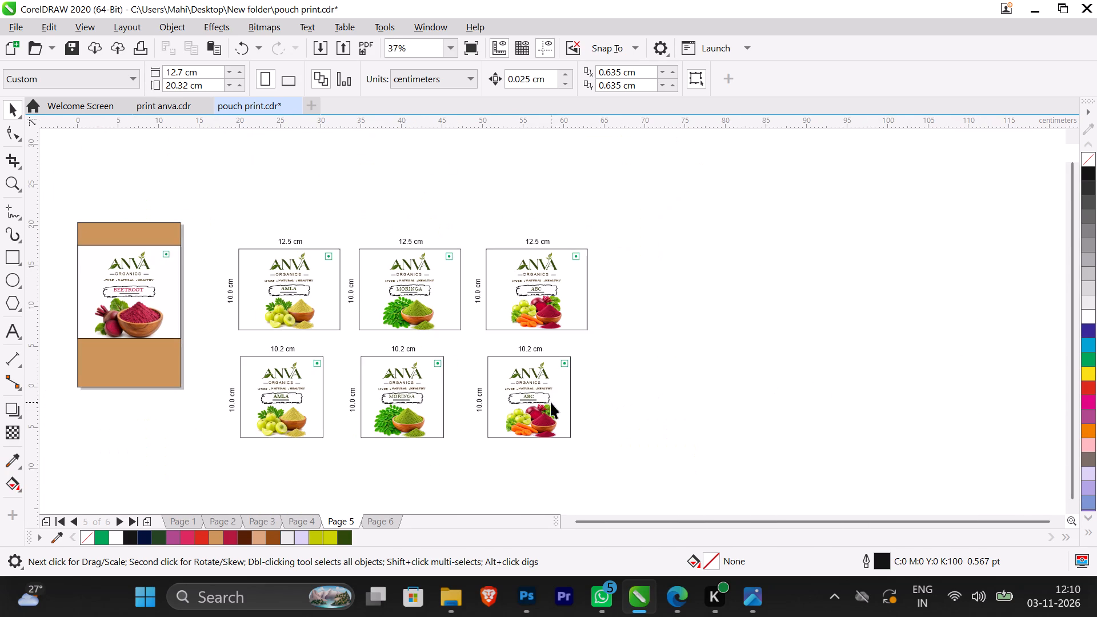
pyautogui.scroll(1, 412, 409)
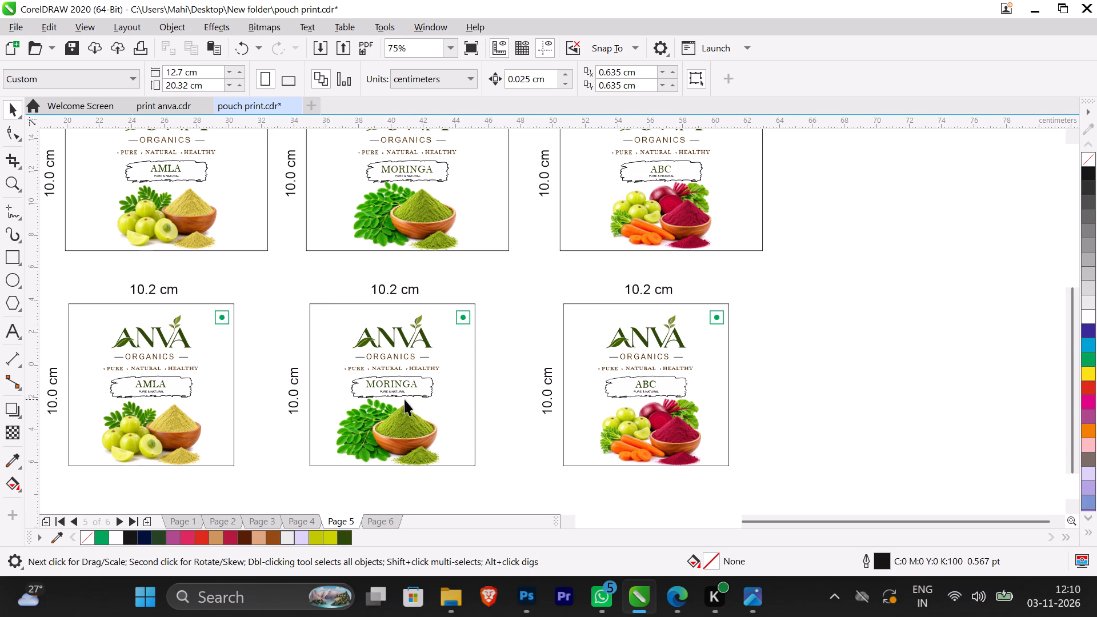
pyautogui.scroll(3, 390, 399)
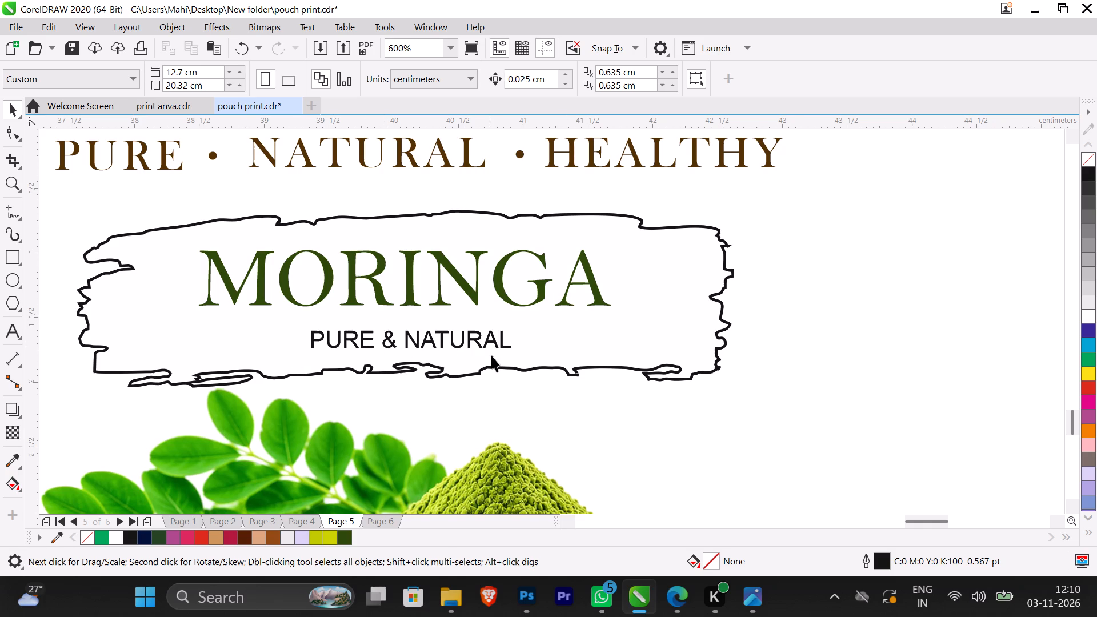
pyautogui.scroll(-2, 168, 396)
pyautogui.scroll(-2, 369, 392)
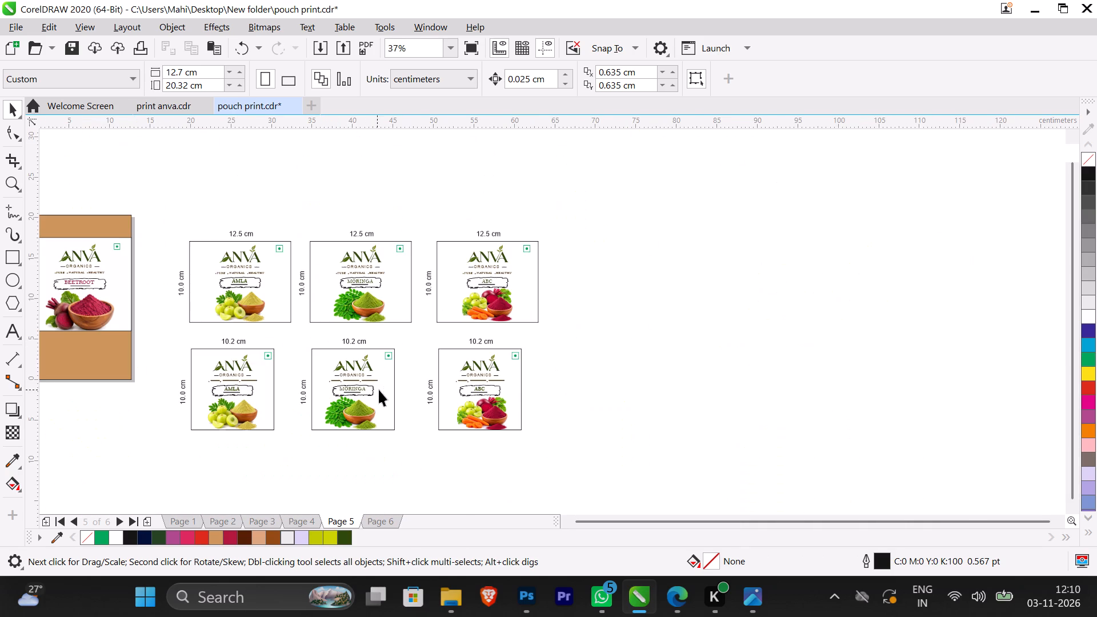
pyautogui.scroll(3, 510, 245)
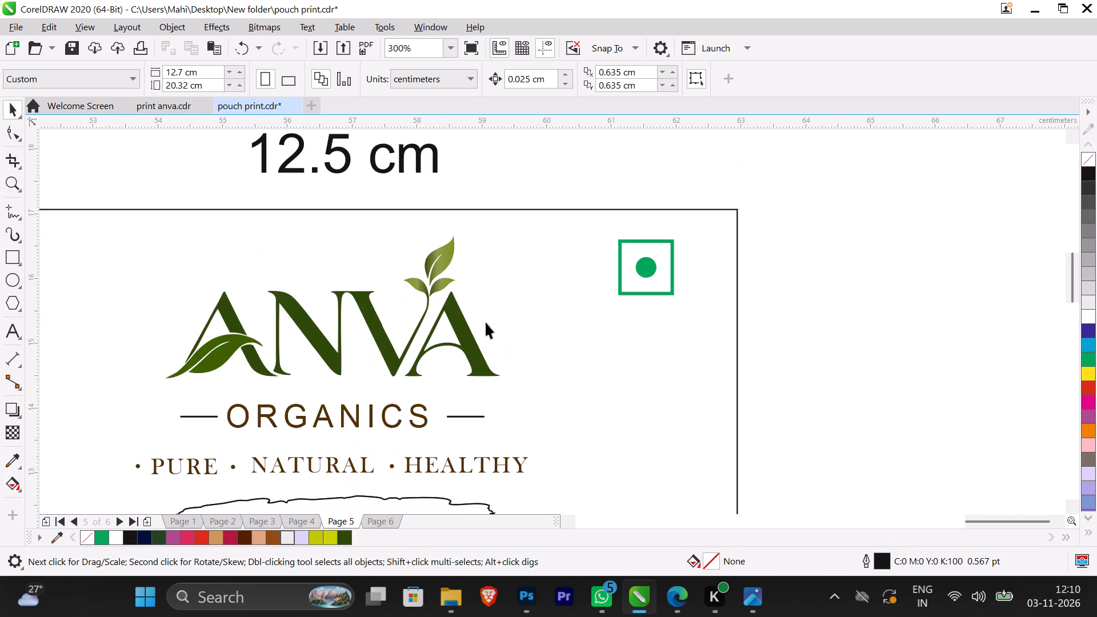
pyautogui.scroll(-3, 458, 380)
pyautogui.scroll(-2, 453, 475)
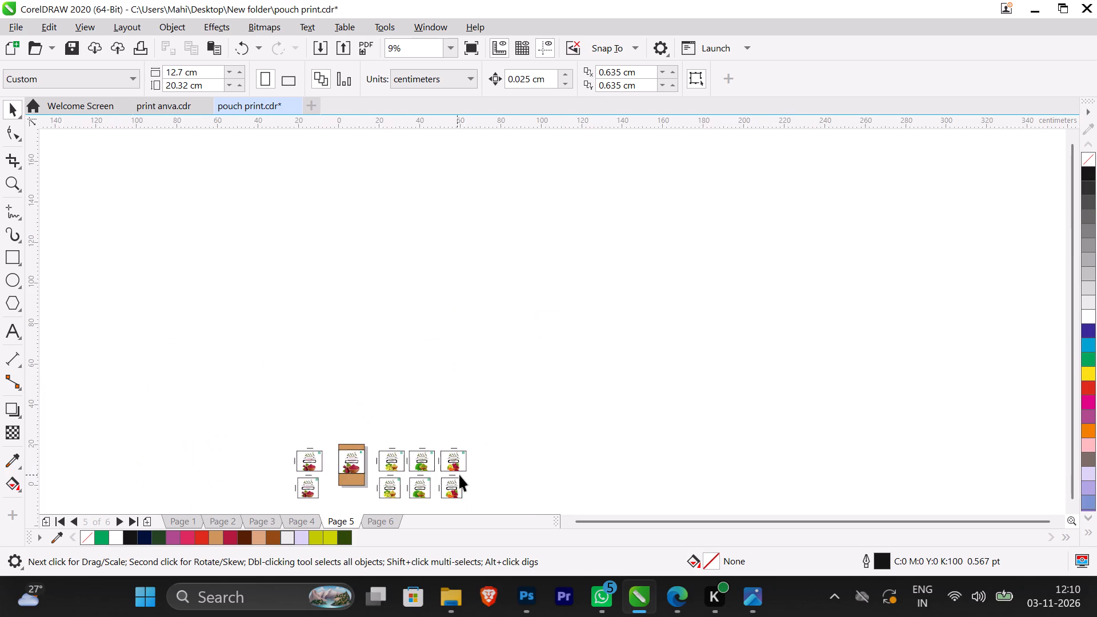
pyautogui.scroll(3, 455, 489)
pyautogui.scroll(2, 442, 430)
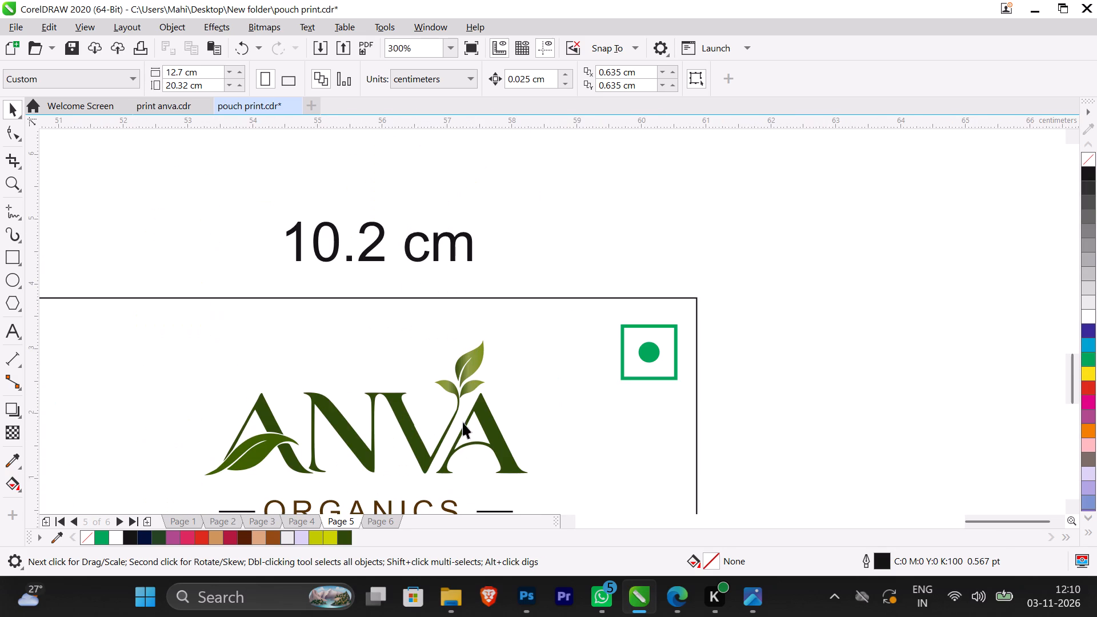
pyautogui.click(486, 406)
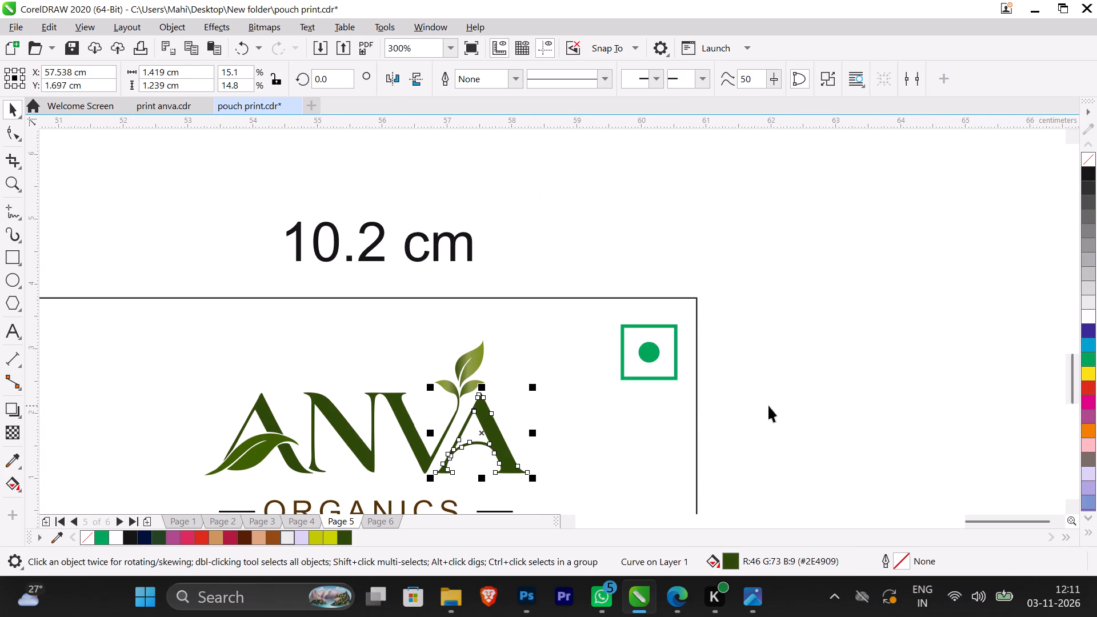
pyautogui.click(785, 403)
pyautogui.scroll(-2, 592, 374)
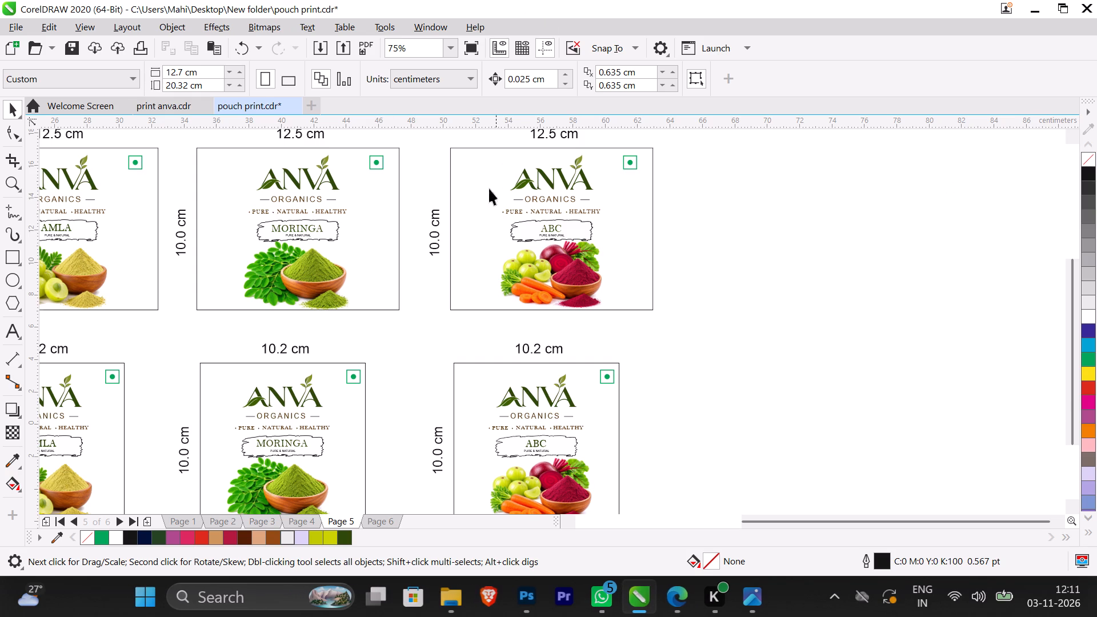
pyautogui.scroll(-1, 479, 275)
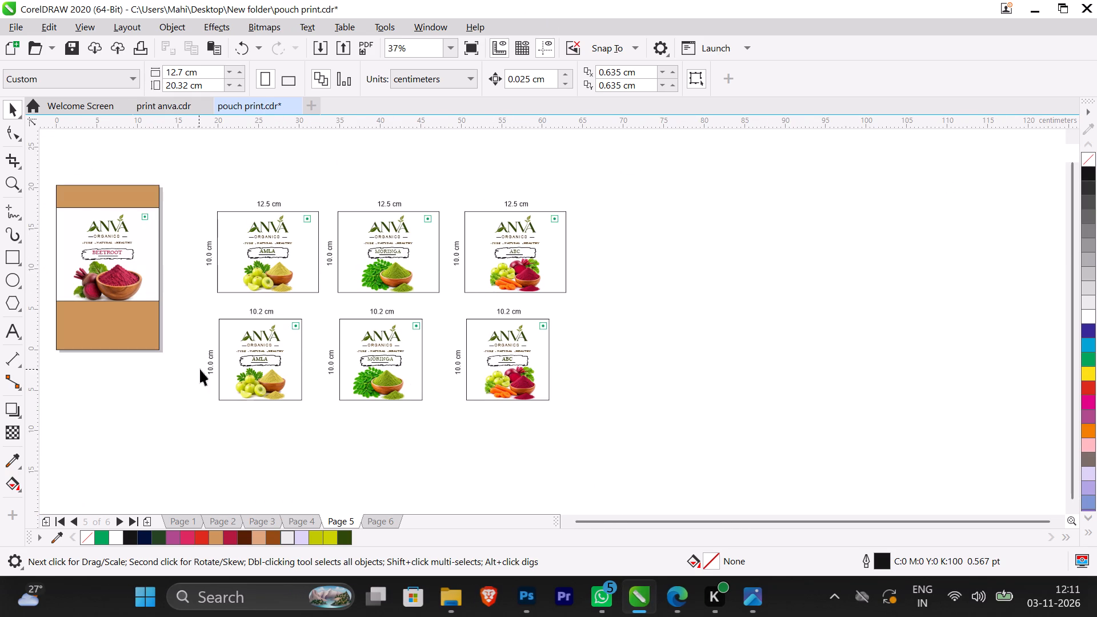
pyautogui.scroll(2, 223, 367)
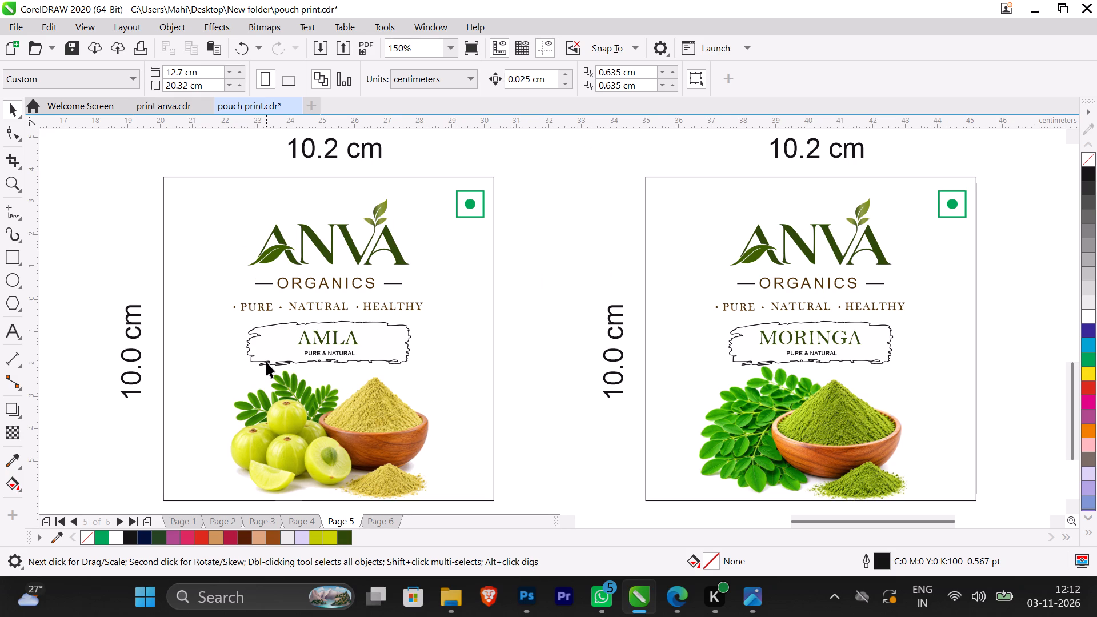
pyautogui.scroll(-1, 369, 297)
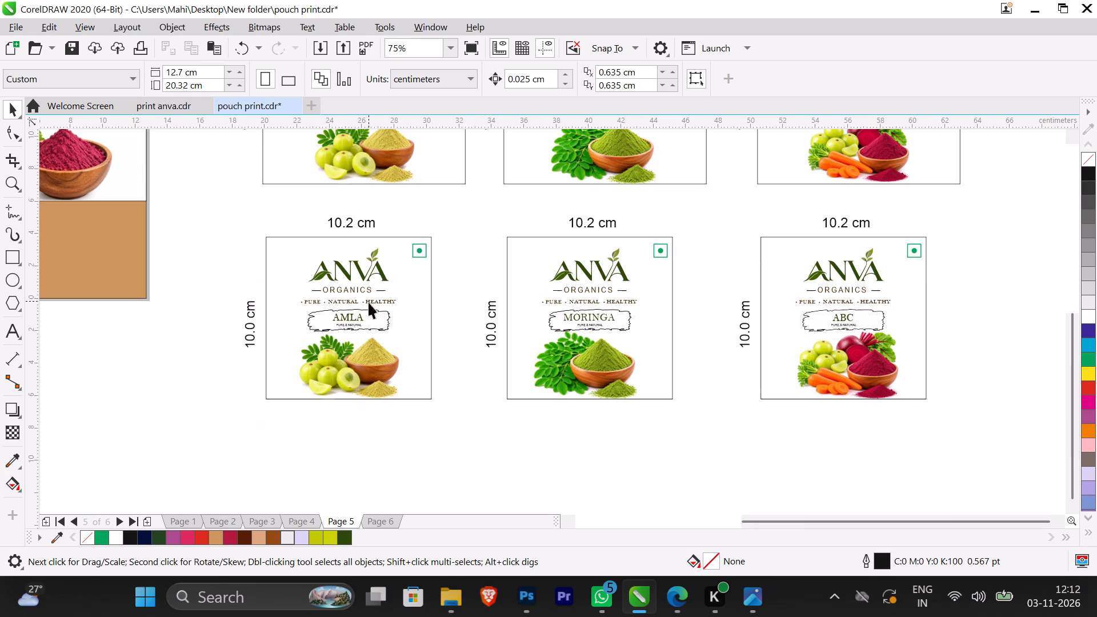
# Move both BEETROOT labels from beside the pouch to beyond the ABC labels, centred at about X 72.5 cm, Y 6.0 cm, keeping the rows aligned.
pyautogui.scroll(-1, 216, 322)
pyautogui.scroll(-2, 773, 282)
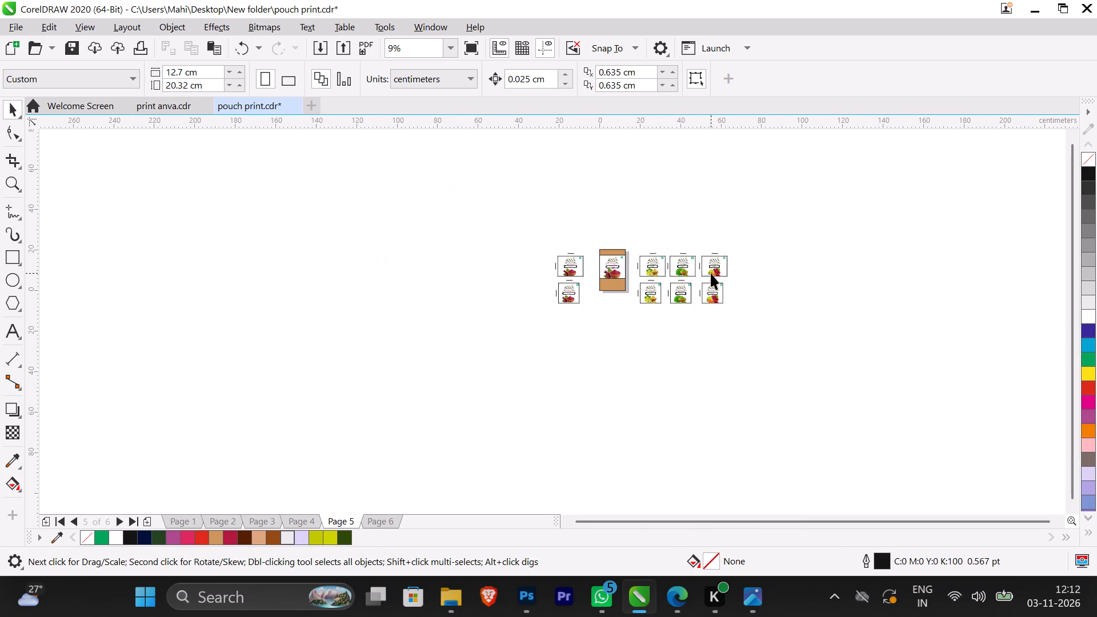
pyautogui.scroll(1, 700, 302)
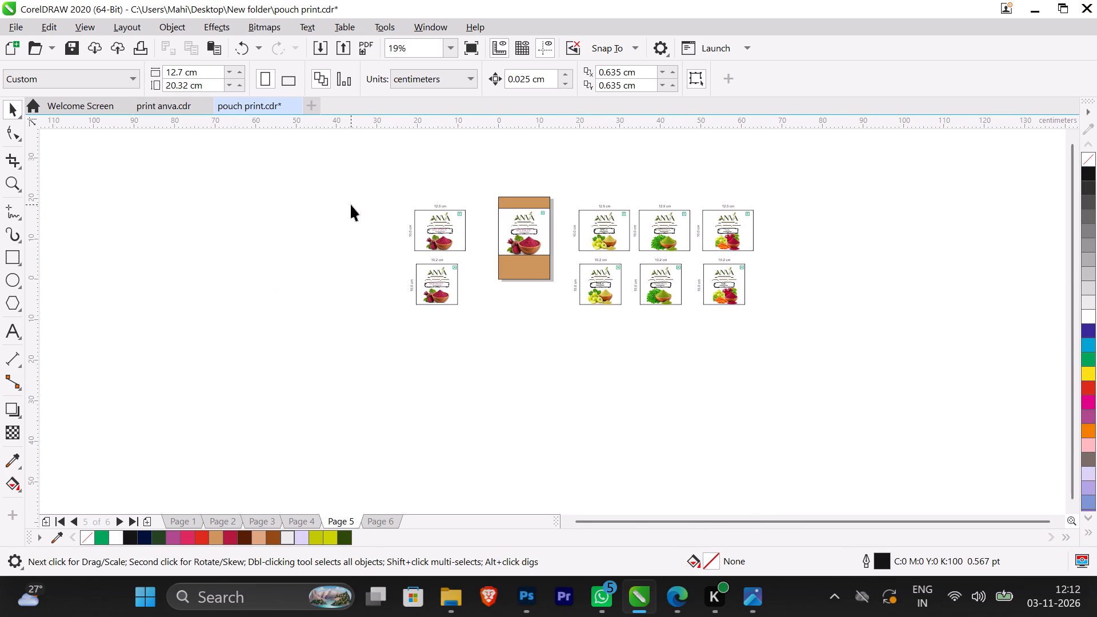
pyautogui.moveTo(375, 184); pyautogui.dragTo(489, 340)
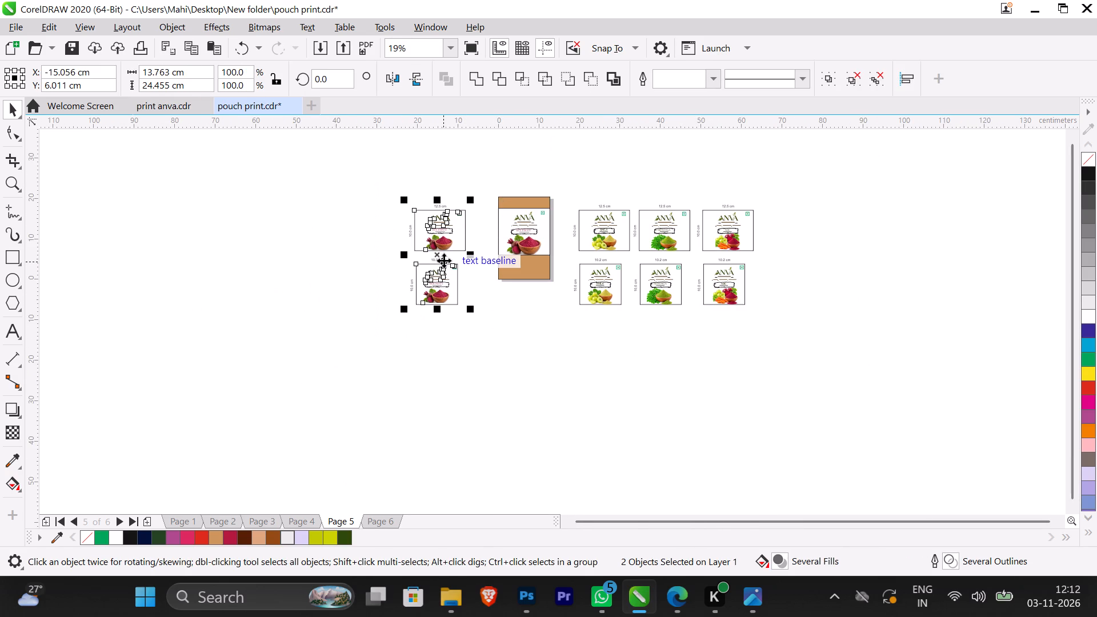
pyautogui.moveTo(440, 254); pyautogui.dragTo(776, 251)
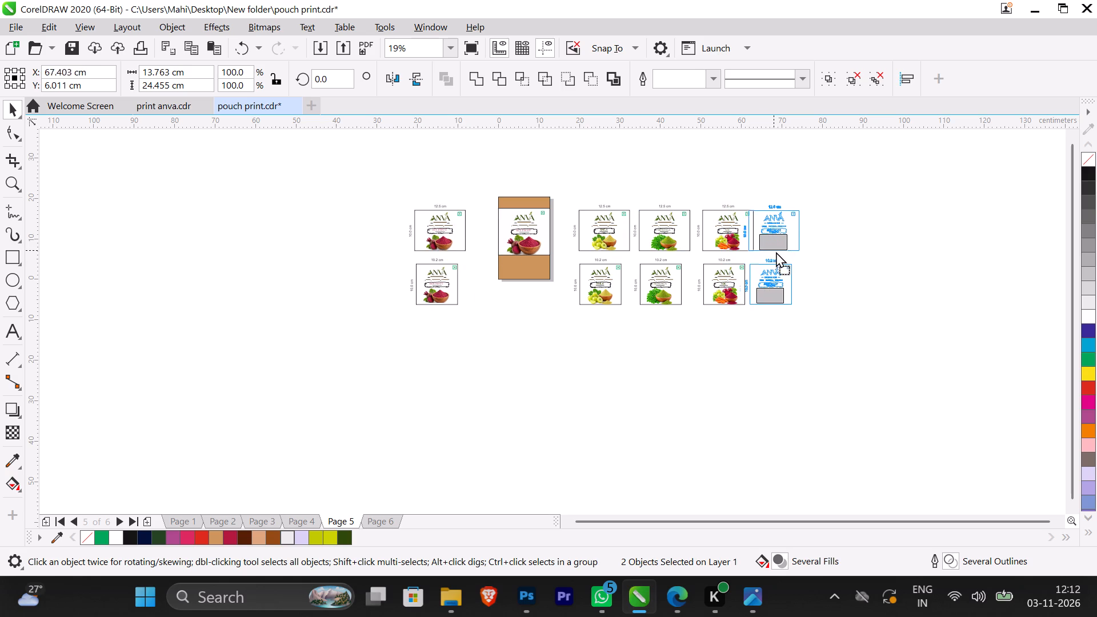
pyautogui.moveTo(776, 251); pyautogui.dragTo(794, 253)
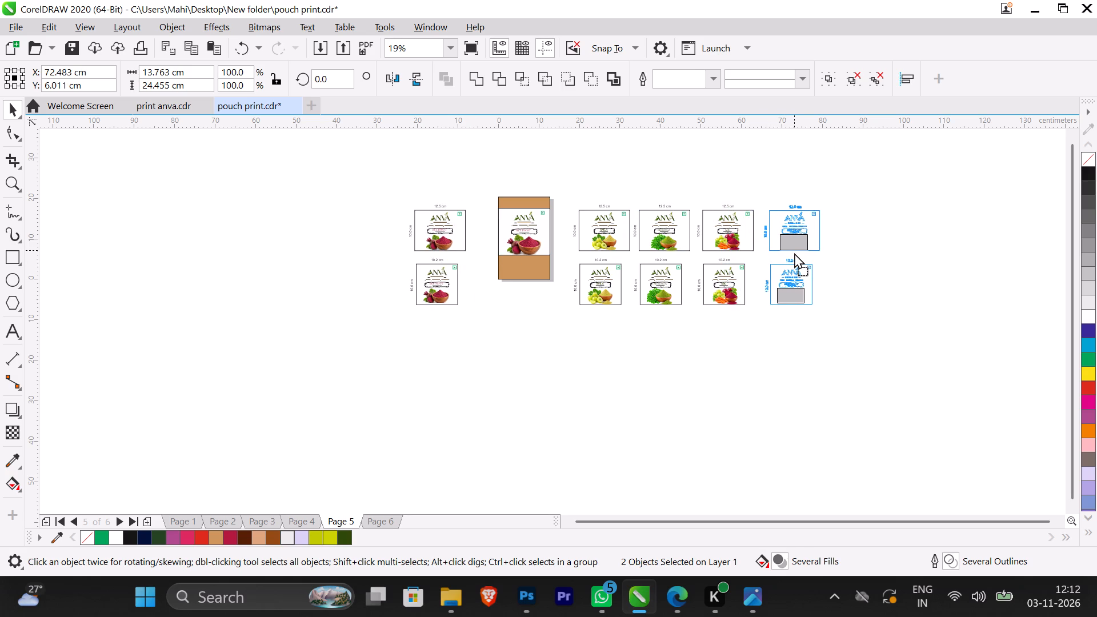
pyautogui.moveTo(794, 253); pyautogui.dragTo(794, 253)
pyautogui.click(910, 268)
pyautogui.scroll(1, 874, 223)
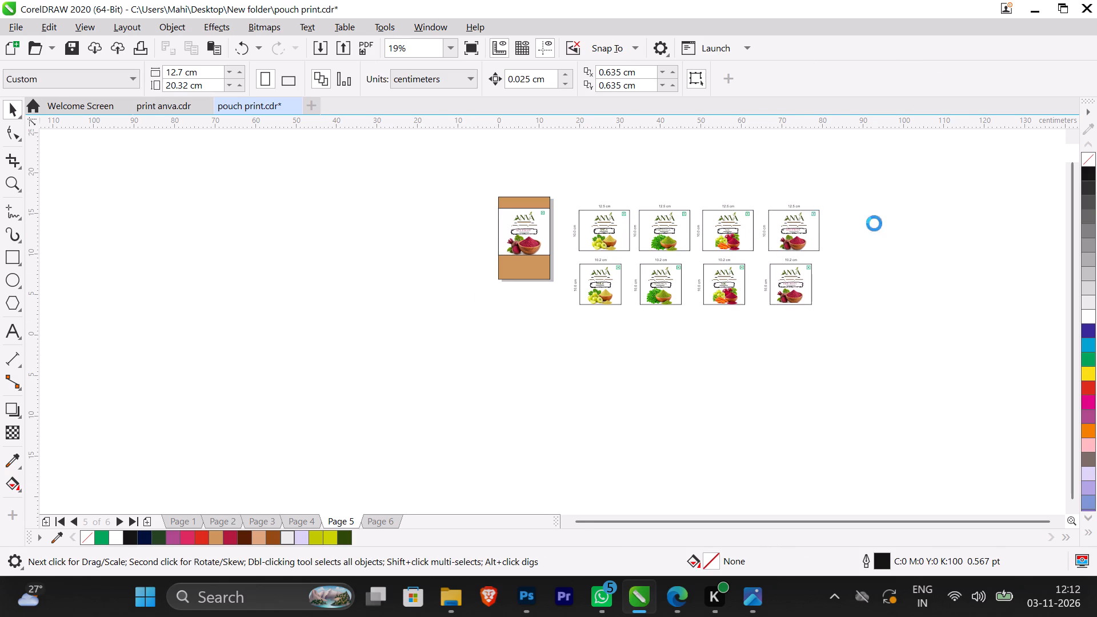
pyautogui.scroll(1, 845, 241)
pyautogui.scroll(-1, 845, 241)
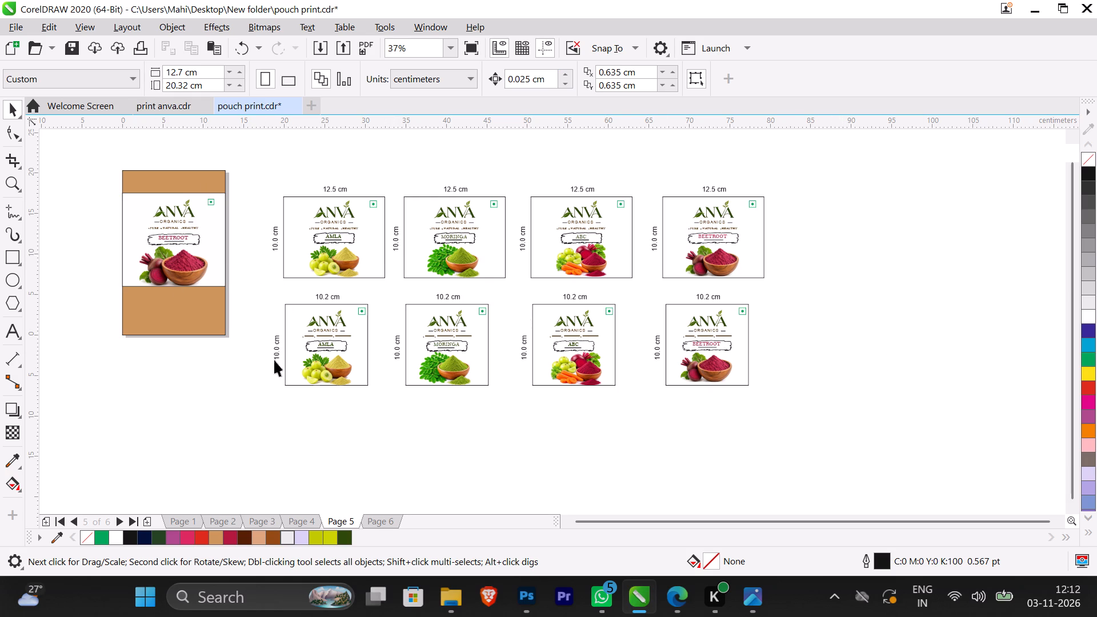
# Examine the badge text and ingredient bowl image of the ABC milk mix pouch design on page 2.
pyautogui.click(223, 524)
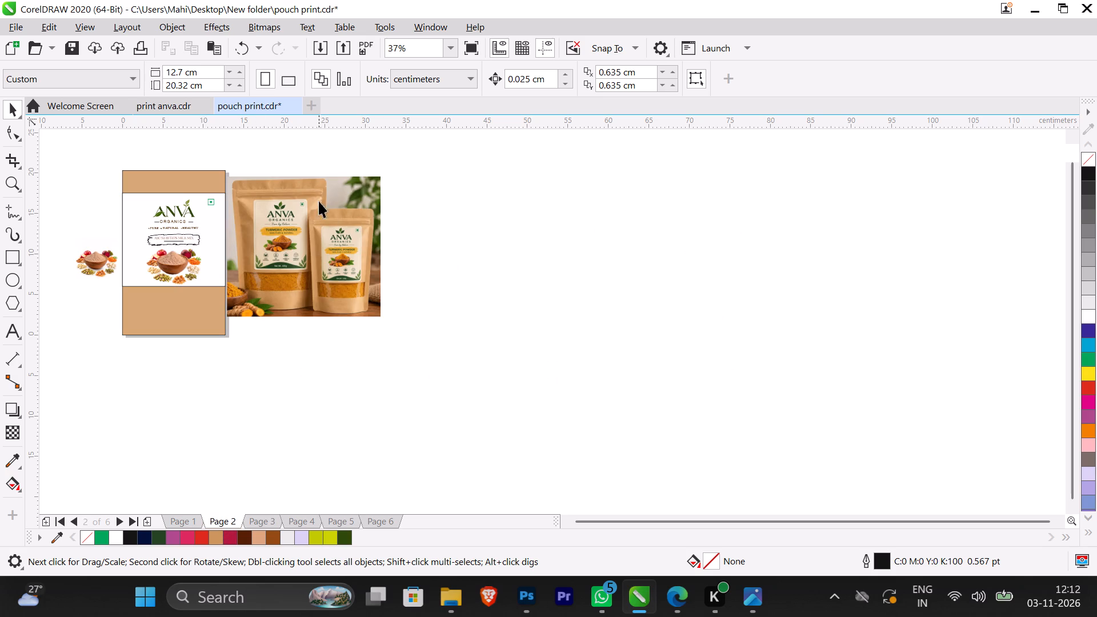
pyautogui.scroll(2, 146, 226)
pyautogui.scroll(-1, 262, 262)
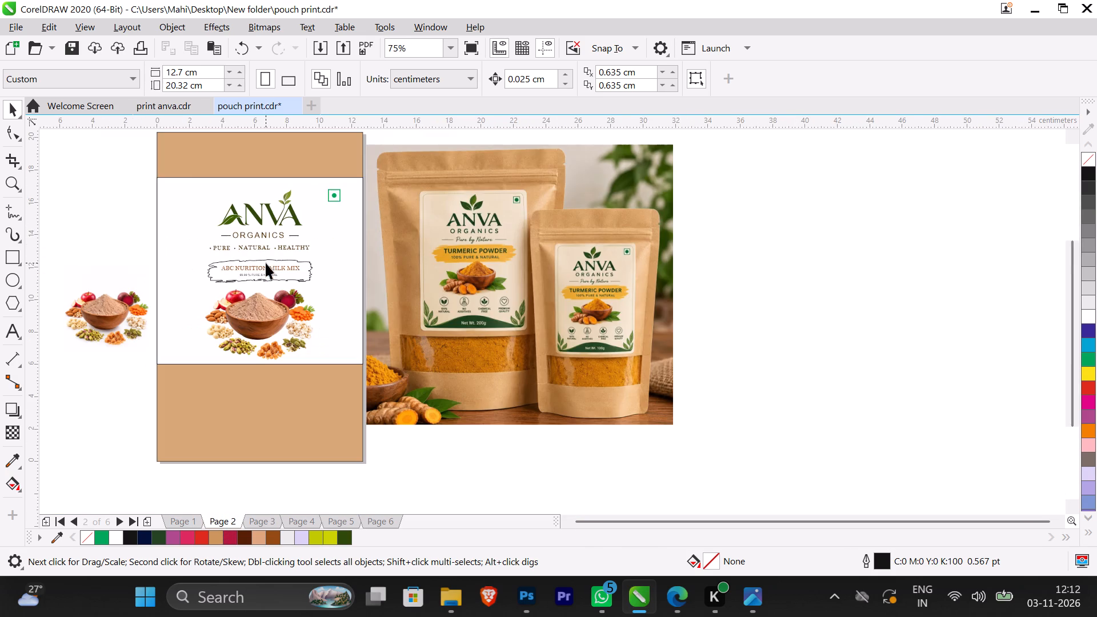
pyautogui.scroll(-1, 164, 171)
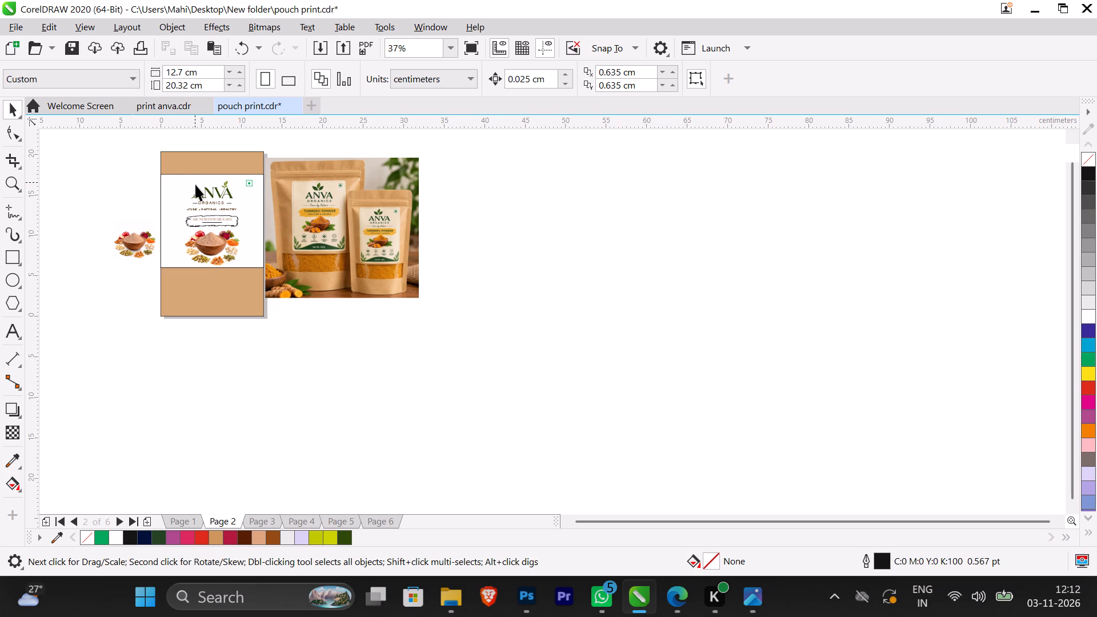
# Duplicate both BEETROOT labels on page 5 and place the copies beyond the originals at about X 87.2 cm, Y 6.0 cm, keeping the rows aligned.
pyautogui.click(371, 516)
pyautogui.click(341, 522)
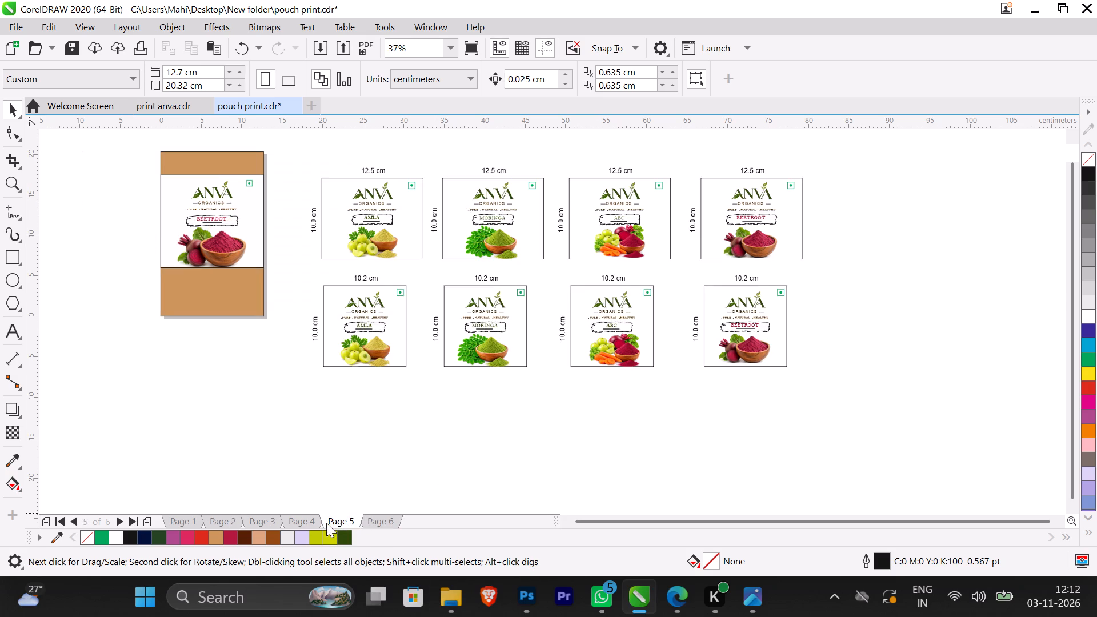
pyautogui.moveTo(684, 153); pyautogui.dragTo(826, 279)
pyautogui.moveTo(826, 279); pyautogui.dragTo(842, 401)
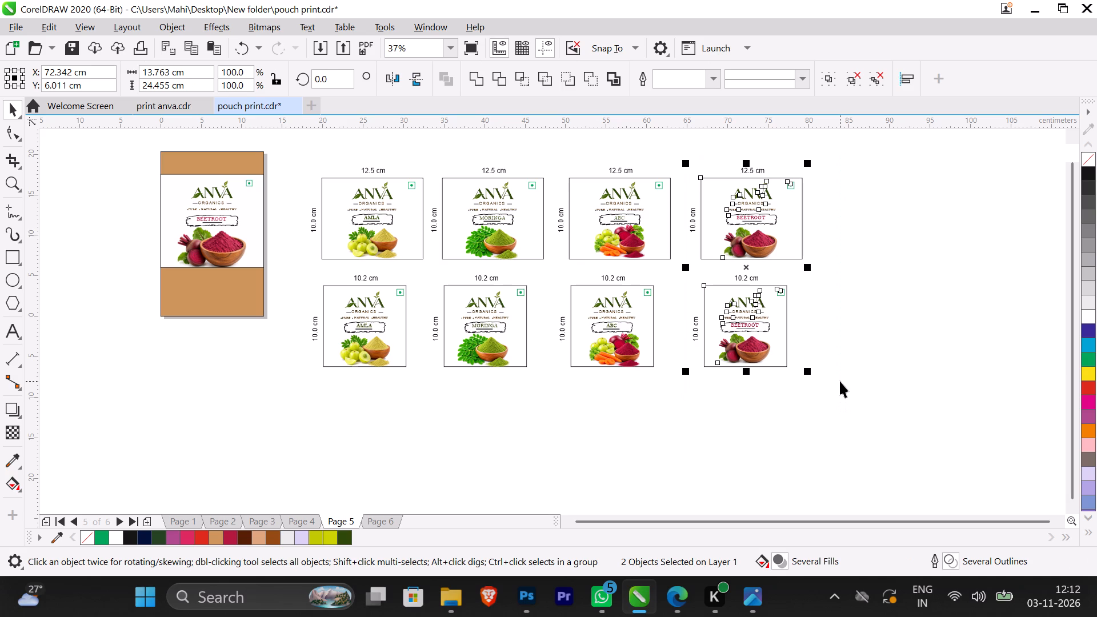
pyautogui.press('+')
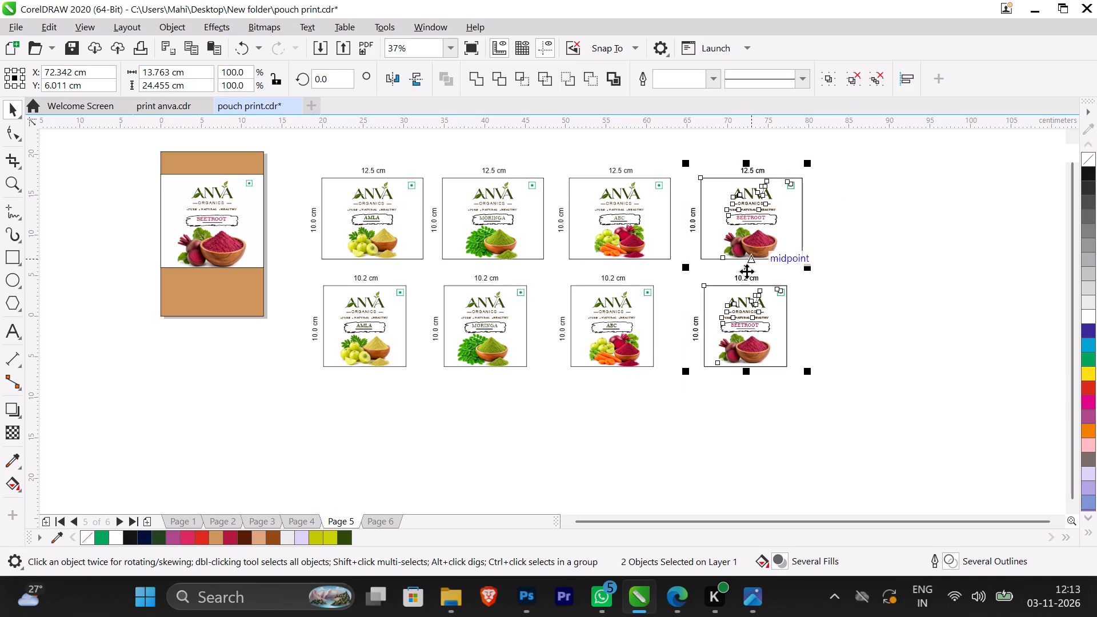
pyautogui.moveTo(747, 271); pyautogui.dragTo(867, 273)
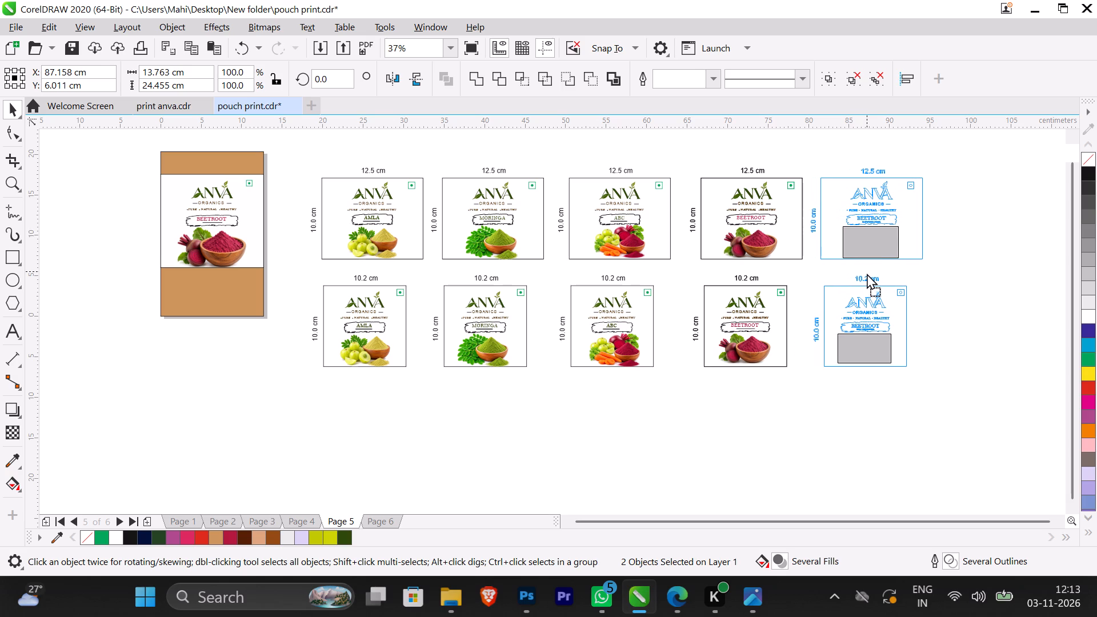
pyautogui.moveTo(867, 273); pyautogui.dragTo(867, 272)
pyautogui.click(901, 437)
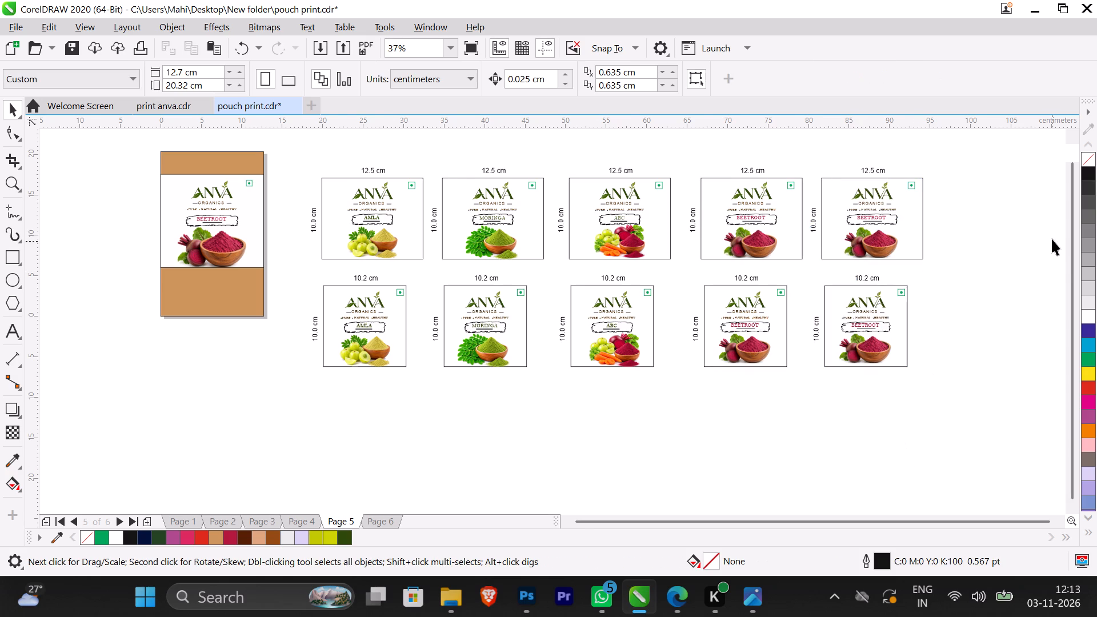
# Ungroup all the artwork of the page 2 milk mix pouch and copy its ingredient bowl image.
pyautogui.scroll(1, 1042, 241)
pyautogui.scroll(-2, 891, 249)
pyautogui.scroll(1, 958, 214)
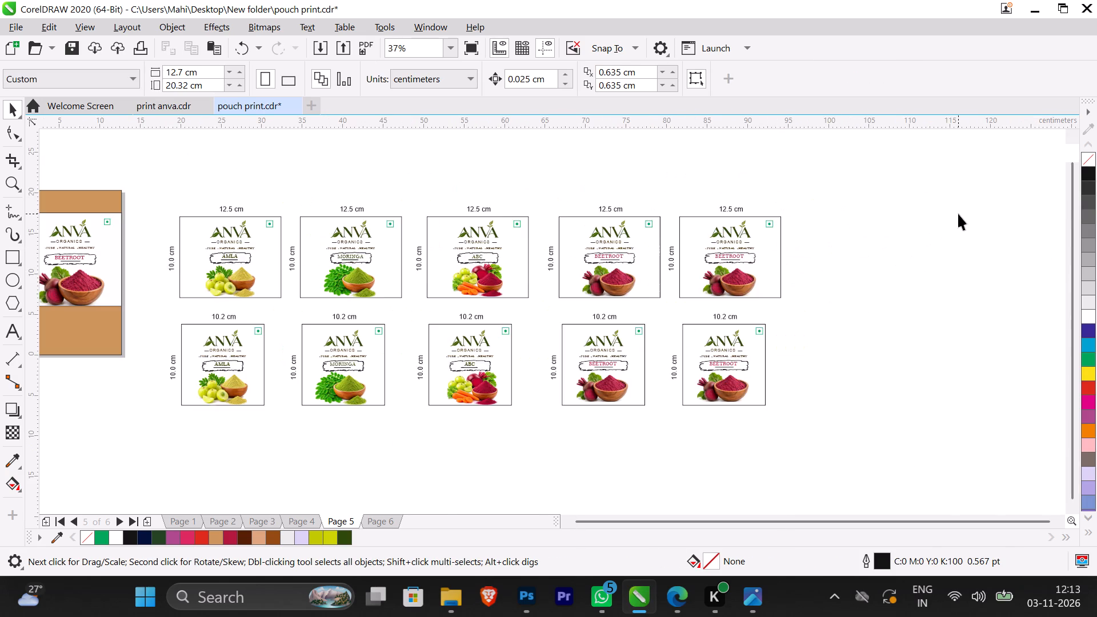
pyautogui.scroll(2, 958, 214)
pyautogui.scroll(-2, 958, 214)
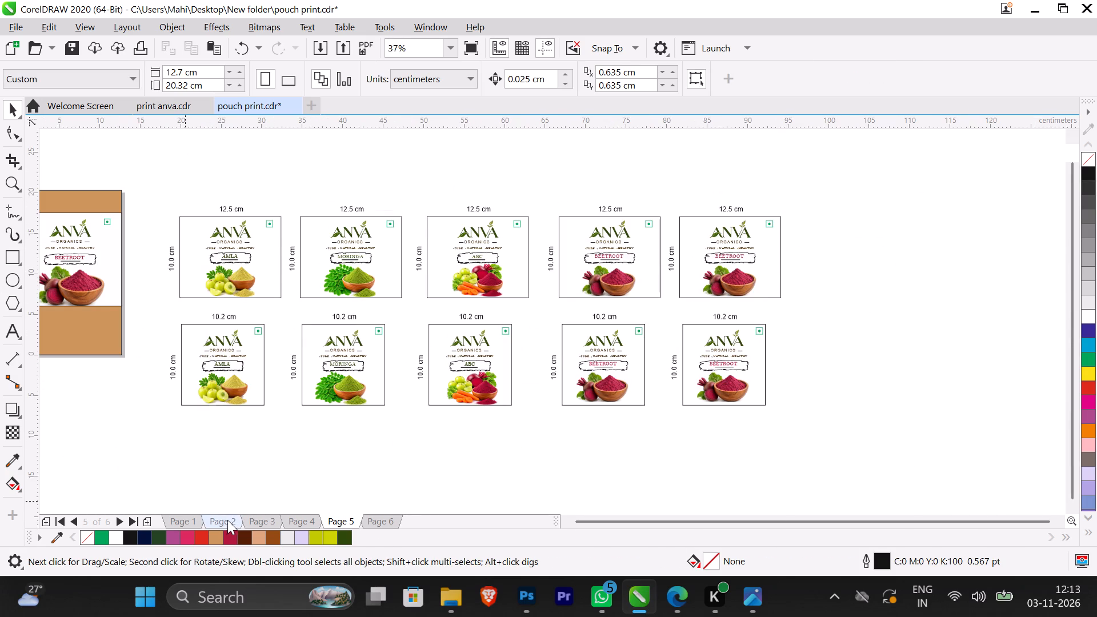
pyautogui.click(226, 520)
pyautogui.click(80, 287)
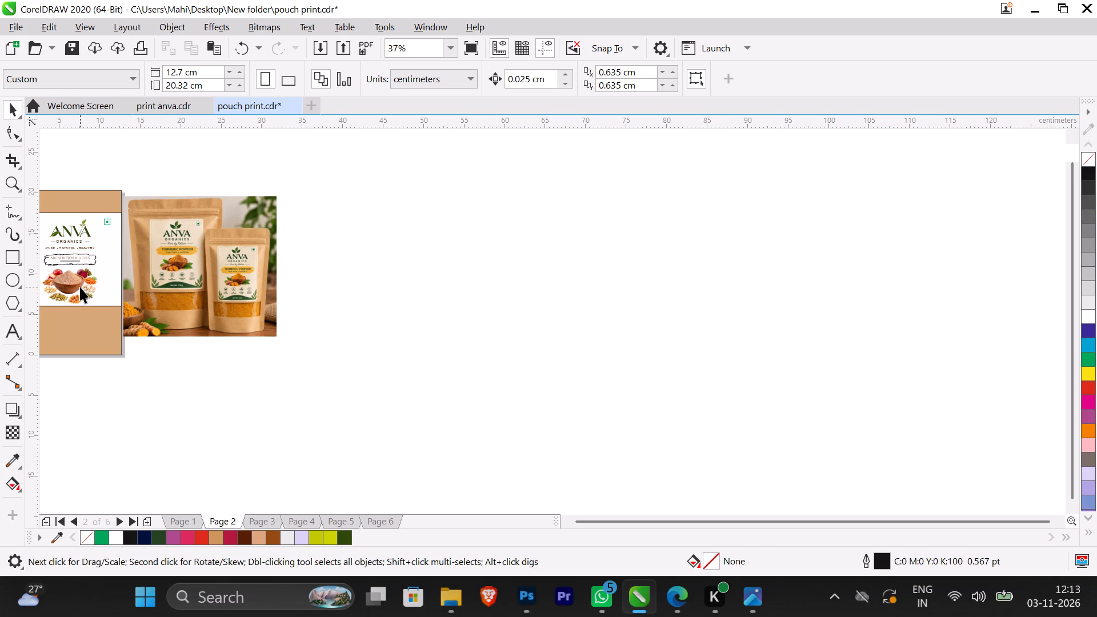
pyautogui.keyDown('ctrl'); pyautogui.scroll(4, 124, 289); pyautogui.keyUp('ctrl')
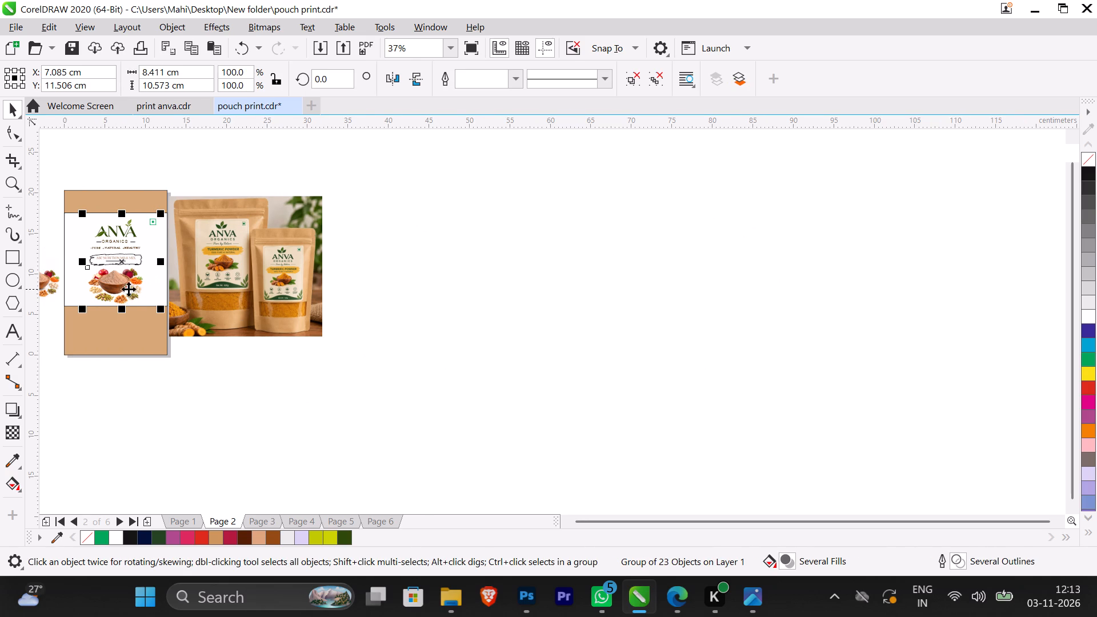
pyautogui.keyDown('ctrl'); pyautogui.scroll(6, 139, 293); pyautogui.keyUp('ctrl')
pyautogui.click(656, 87)
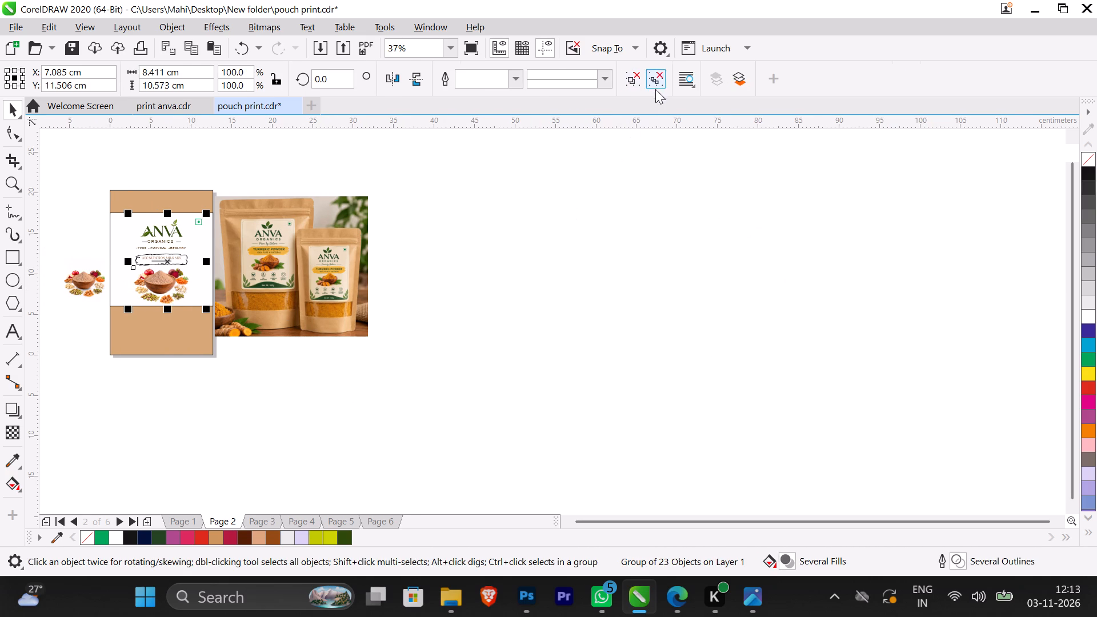
pyautogui.click(642, 217)
pyautogui.click(151, 283)
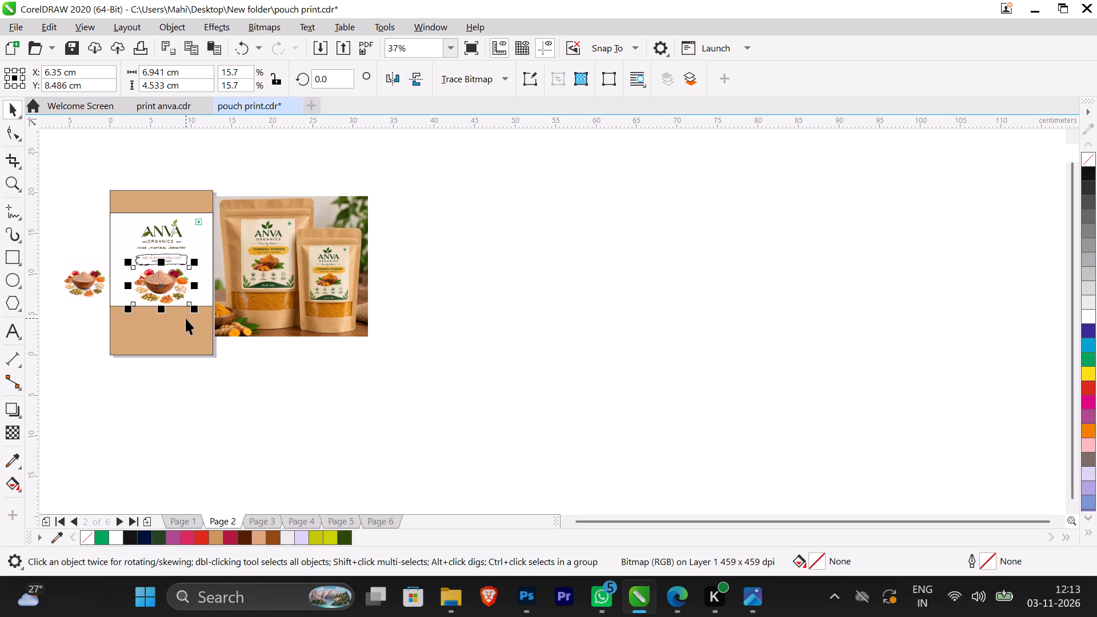
pyautogui.hotkey('ctrl', 'c')
# On page 5, fully ungroup the duplicated 12.5 cm BEETROOT label at the end of the row and delete its beetroot image.
pyautogui.click(378, 522)
pyautogui.click(344, 522)
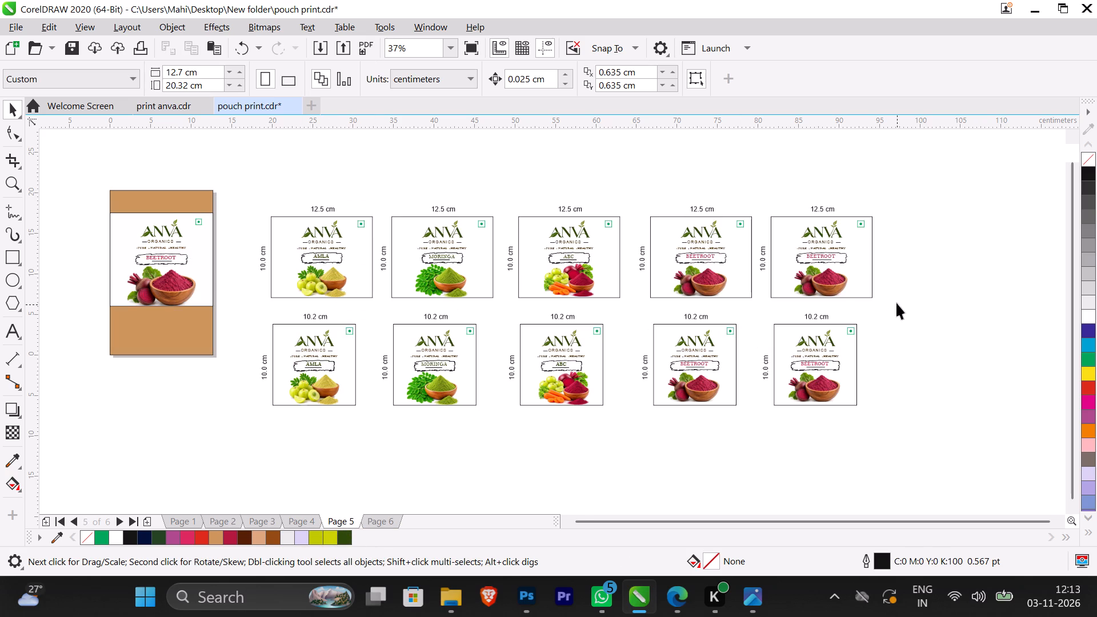
pyautogui.scroll(2, 947, 259)
pyautogui.click(424, 334)
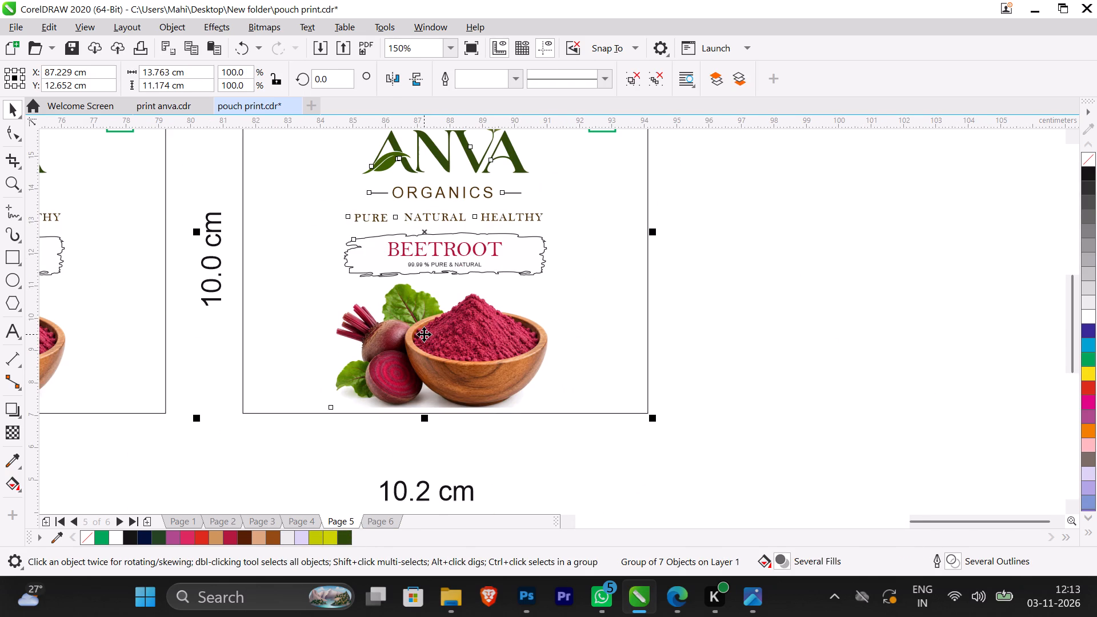
pyautogui.scroll(-2, 429, 334)
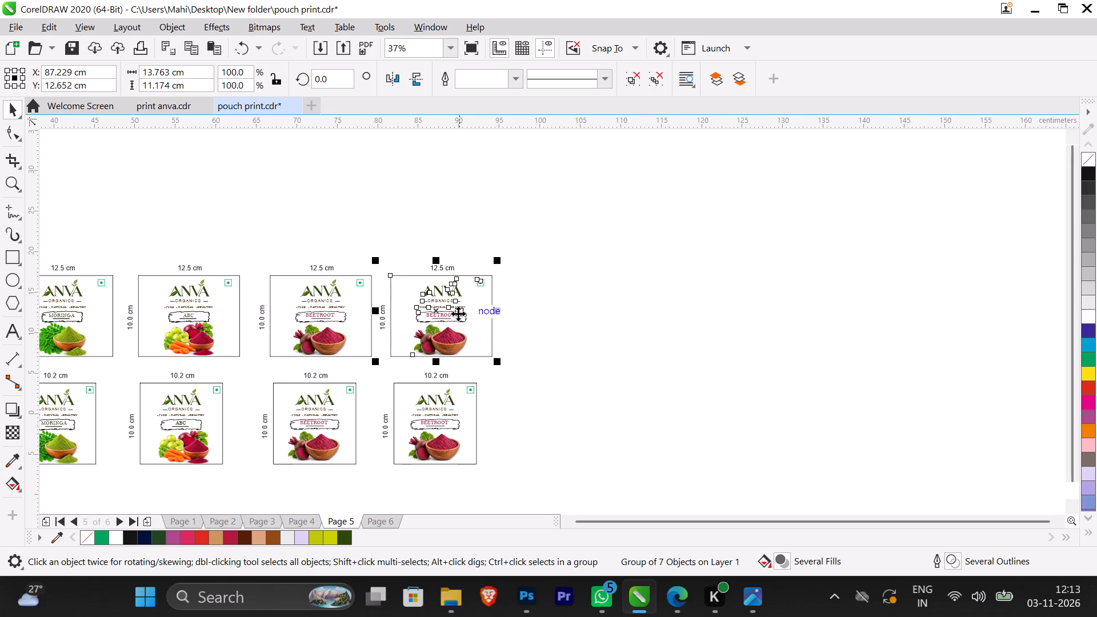
pyautogui.scroll(2, 458, 312)
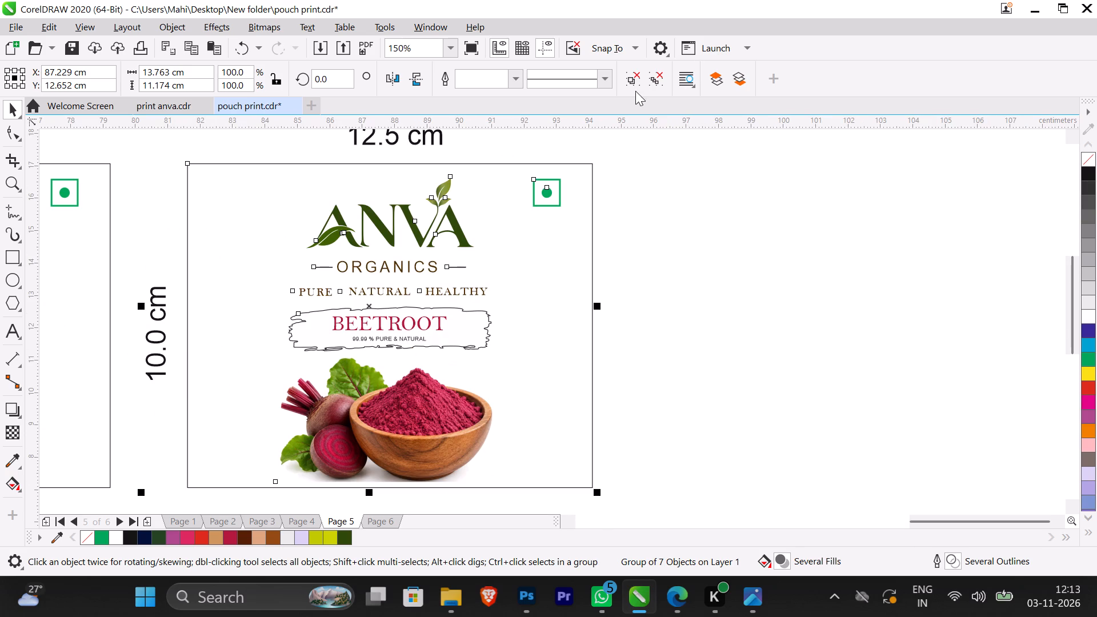
pyautogui.click(655, 79)
pyautogui.click(720, 234)
pyautogui.click(410, 443)
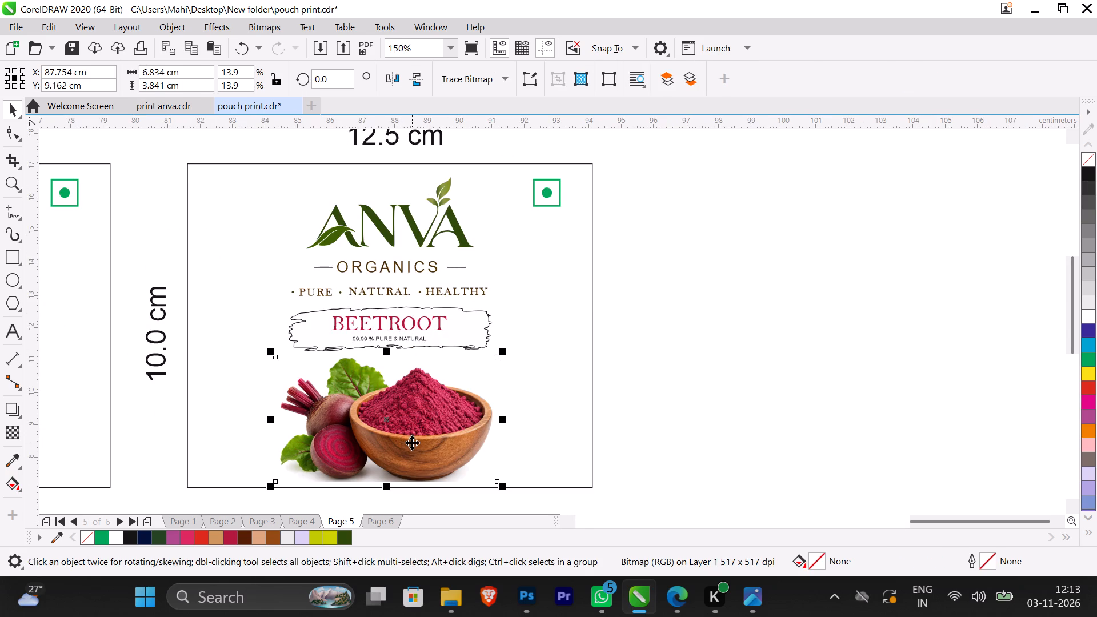
pyautogui.press('BackSpace')
# Paste the ingredient bowl image and place it below the badge on the last 12.5 cm label, at about X 88.3 cm, Y 9.2 cm.
pyautogui.hotkey('ctrl', 'v')
pyautogui.scroll(-4, 624, 400)
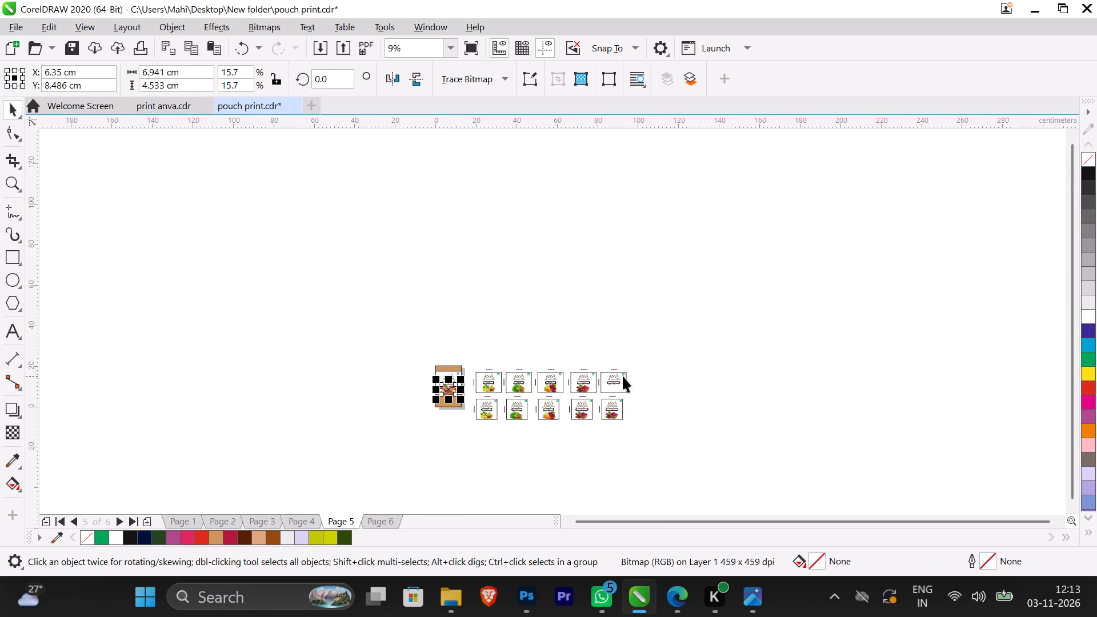
pyautogui.moveTo(449, 391); pyautogui.dragTo(624, 371)
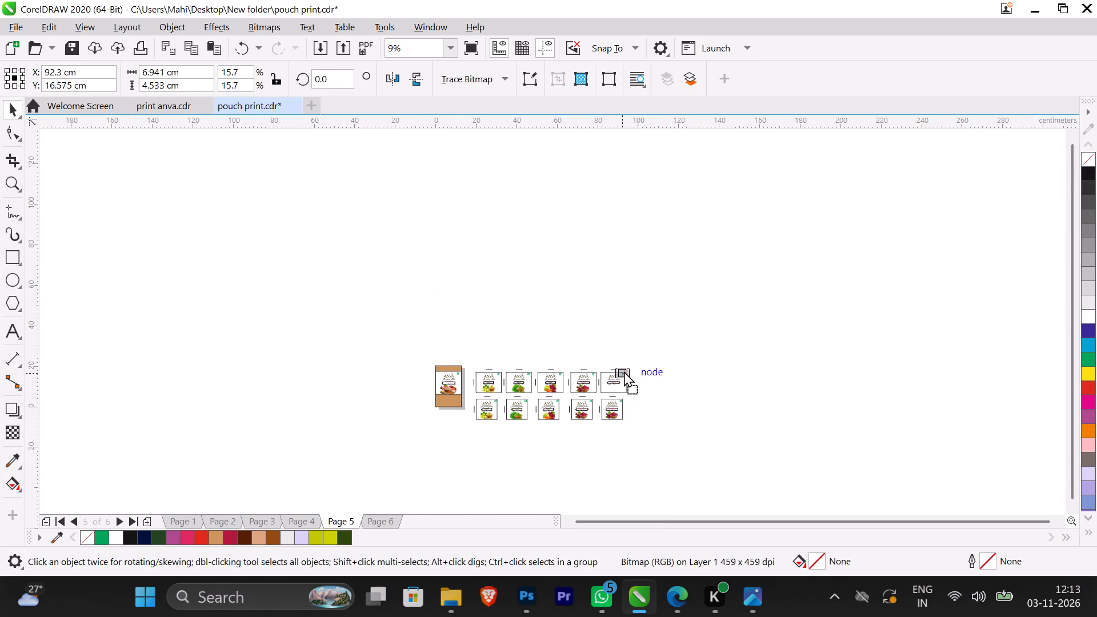
pyautogui.moveTo(624, 371); pyautogui.dragTo(615, 388)
pyautogui.scroll(2, 620, 388)
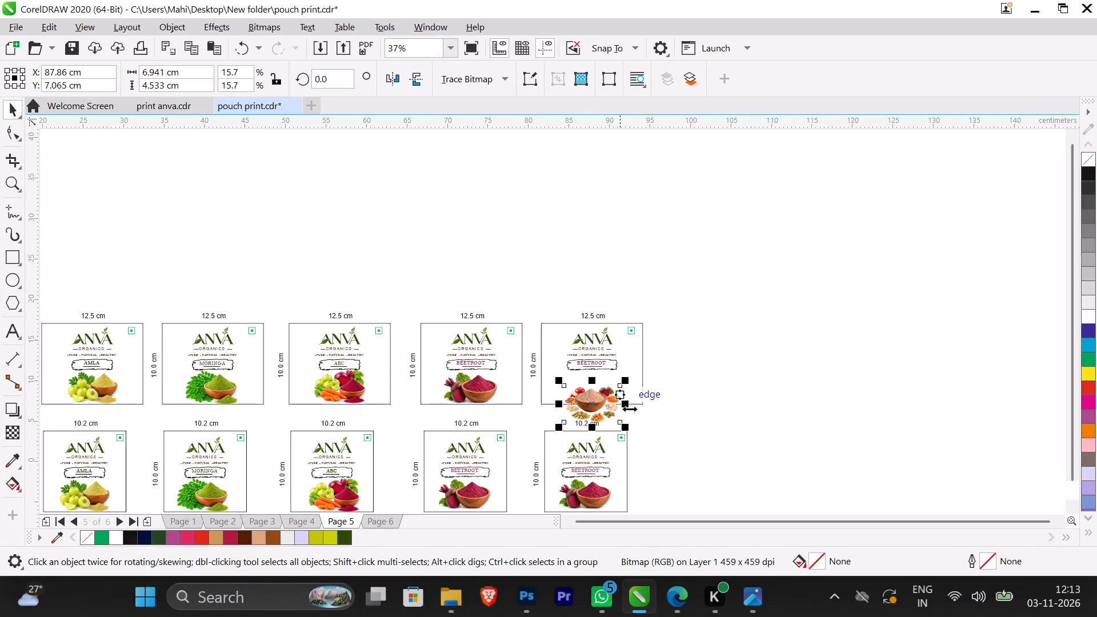
pyautogui.scroll(1, 592, 408)
pyautogui.moveTo(594, 406); pyautogui.dragTo(604, 374)
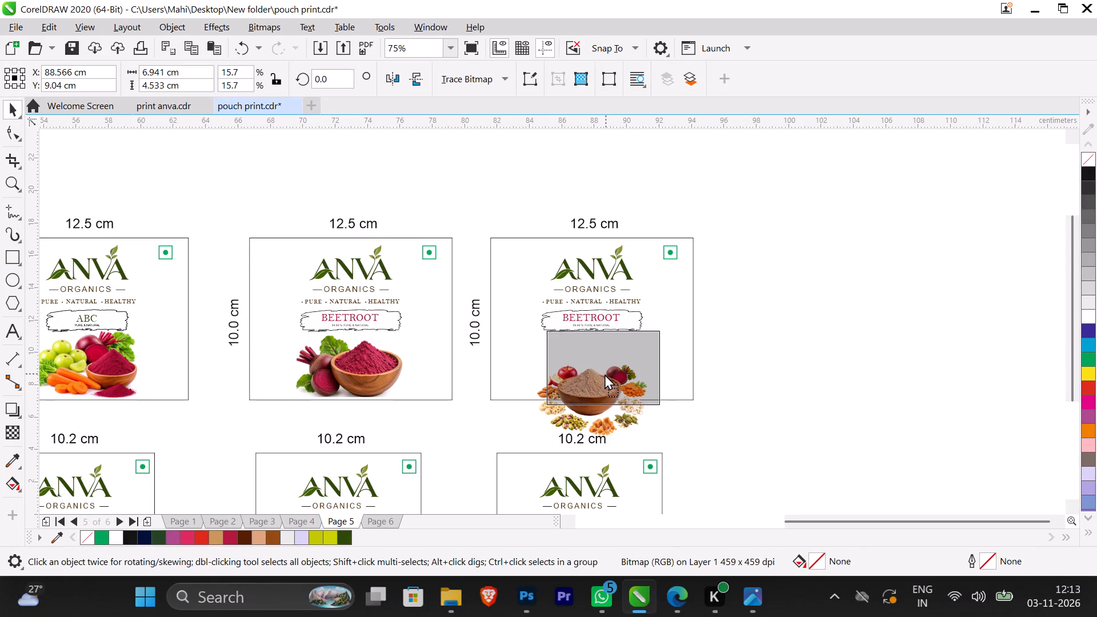
pyautogui.moveTo(604, 374); pyautogui.dragTo(602, 374)
pyautogui.scroll(1, 602, 374)
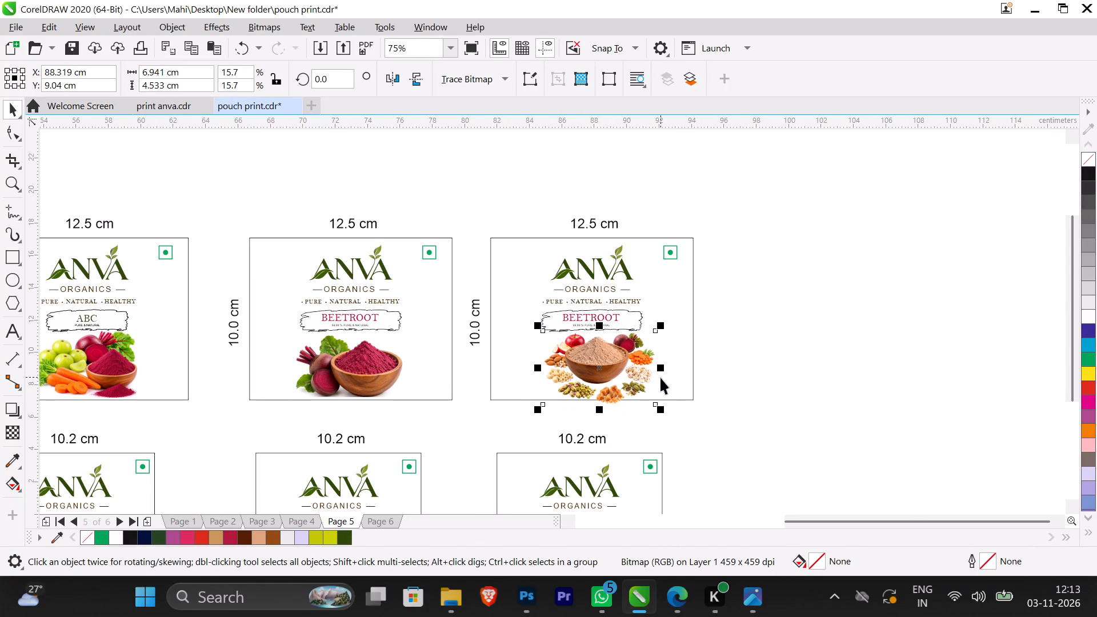
pyautogui.scroll(1, 652, 378)
pyautogui.click(563, 357)
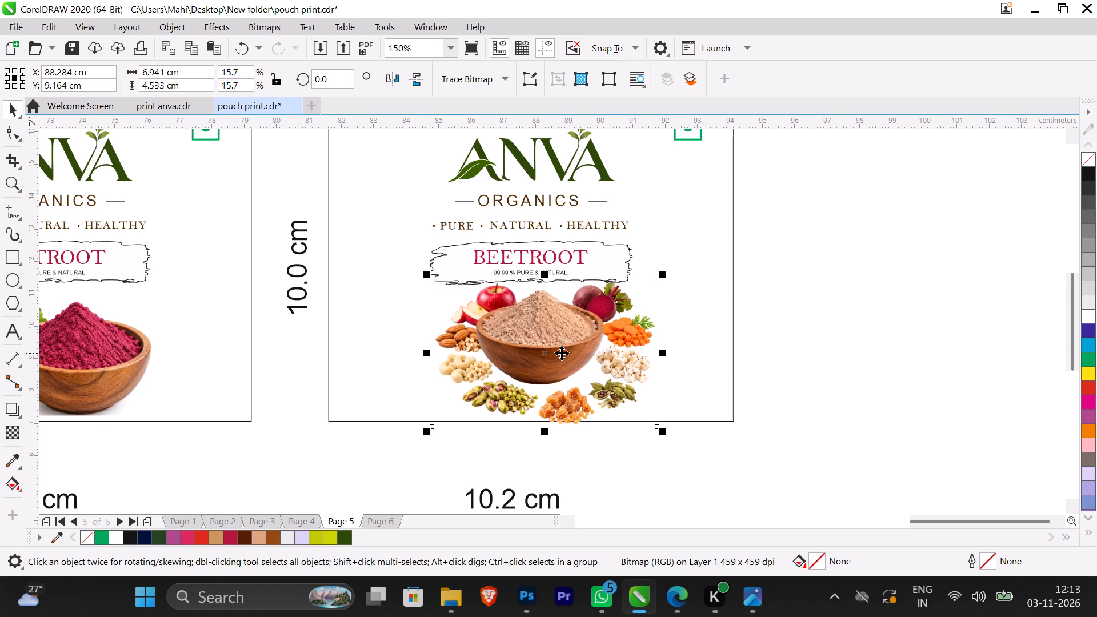
# Scale the ingredient bowl image about its centre to about 6.2 by 4.1 cm to fit between the badge and the label's bottom edge.
pyautogui.keyDown('shift'); pyautogui.moveTo(665, 435); pyautogui.dragTo(658, 426); pyautogui.keyUp('shift')
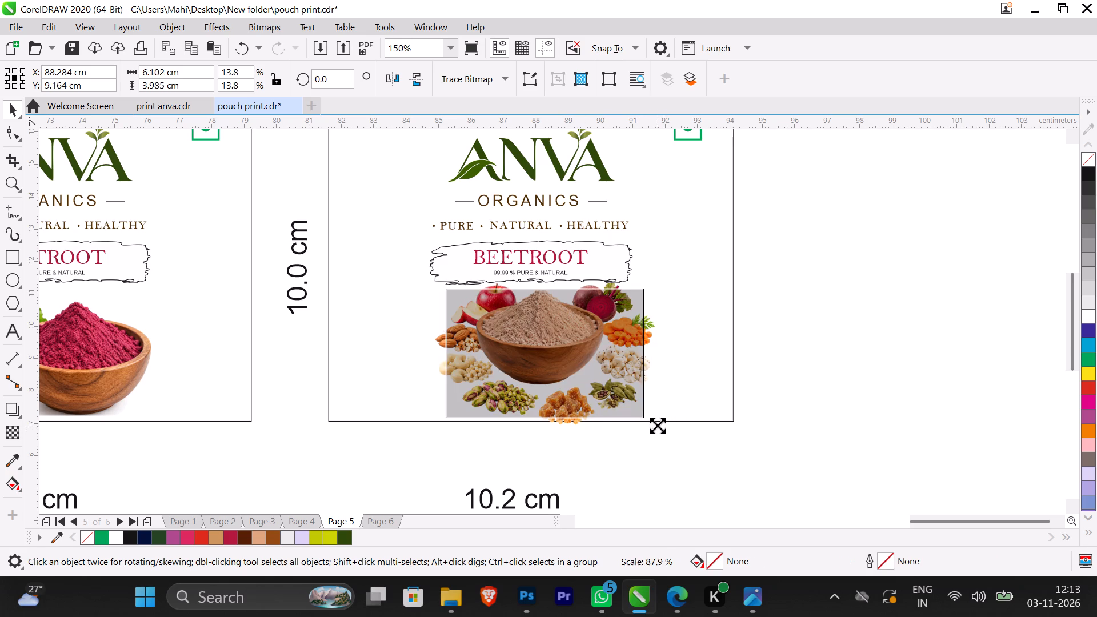
pyautogui.keyDown('shift'); pyautogui.moveTo(658, 426); pyautogui.dragTo(656, 423); pyautogui.keyUp('shift')
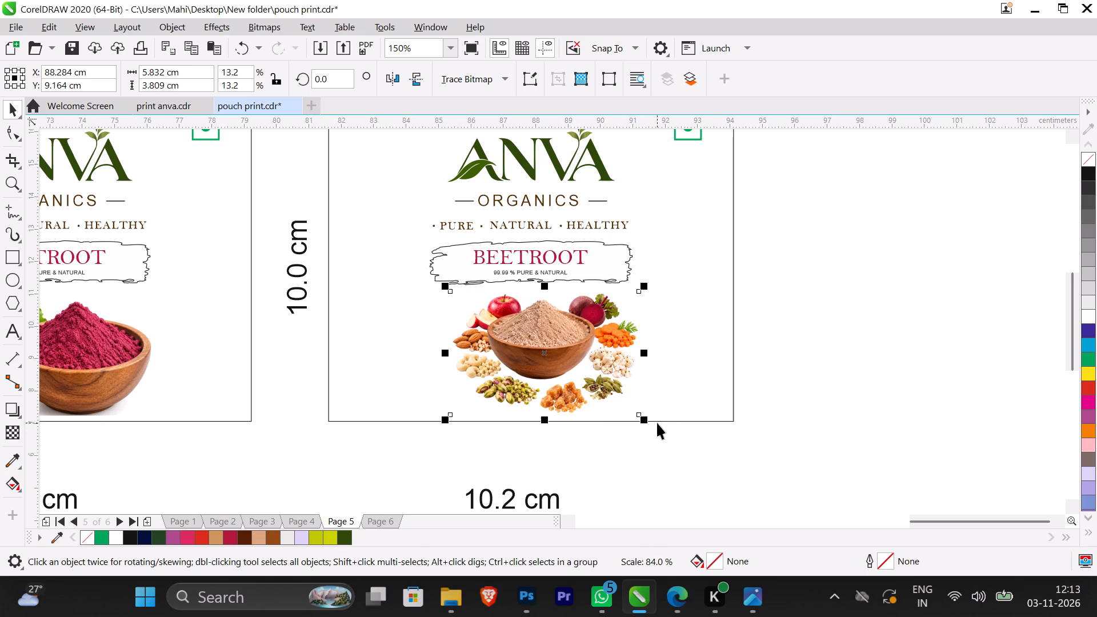
pyautogui.click(784, 319)
pyautogui.click(541, 346)
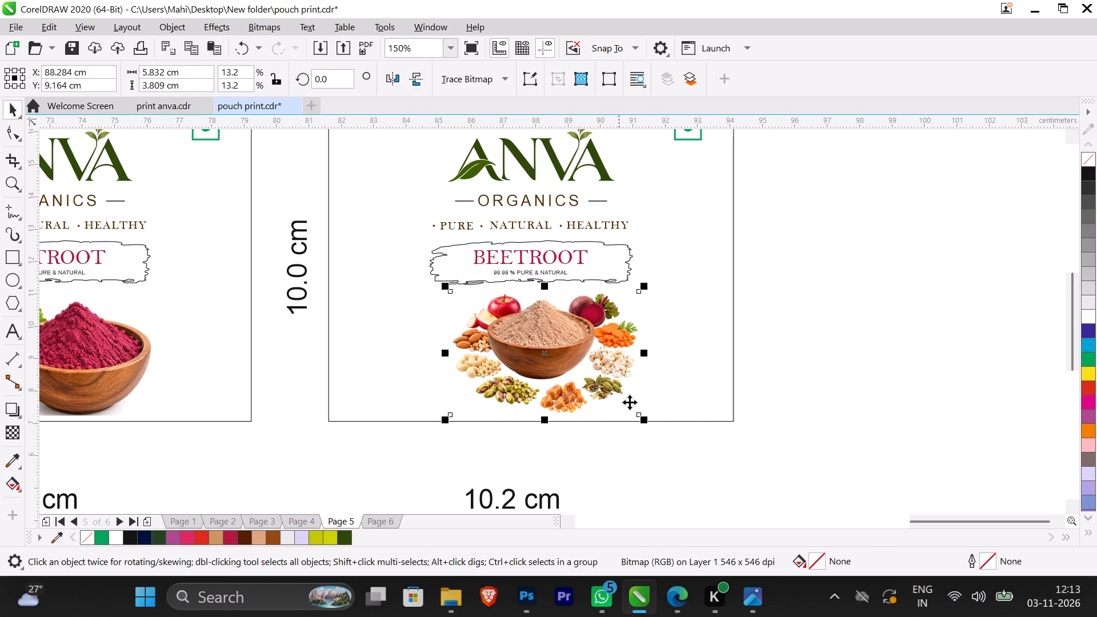
pyautogui.keyDown('shift'); pyautogui.moveTo(642, 422); pyautogui.dragTo(648, 426); pyautogui.keyUp('shift')
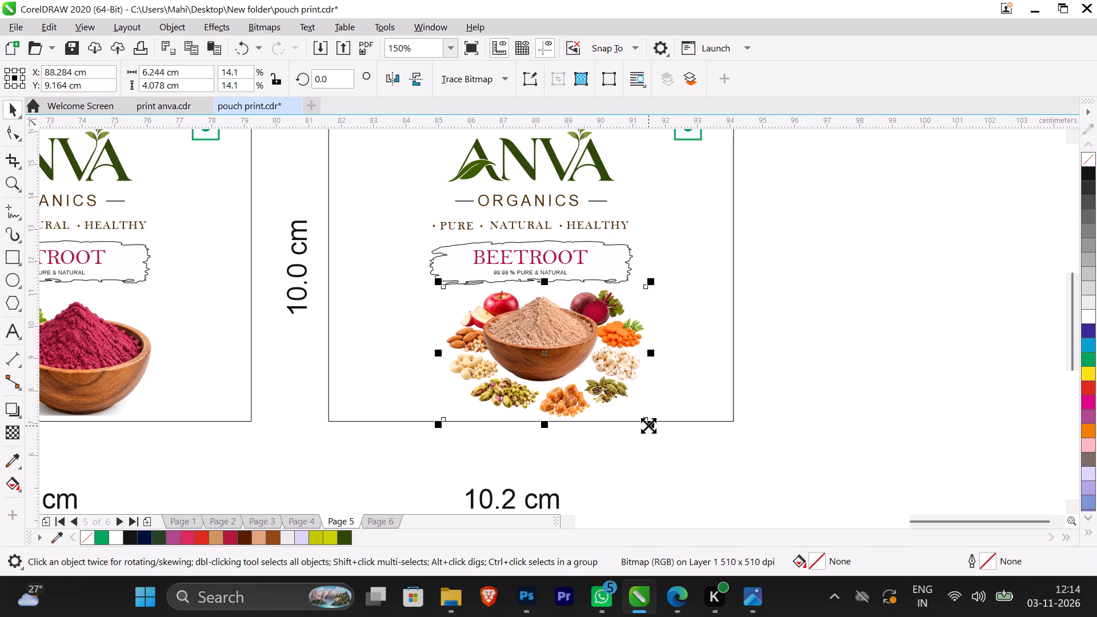
# Centre the ingredient bowl image horizontally on the 12.5 cm label's frame.
pyautogui.keyDown('shift'); pyautogui.click(734, 359); pyautogui.keyUp('shift')
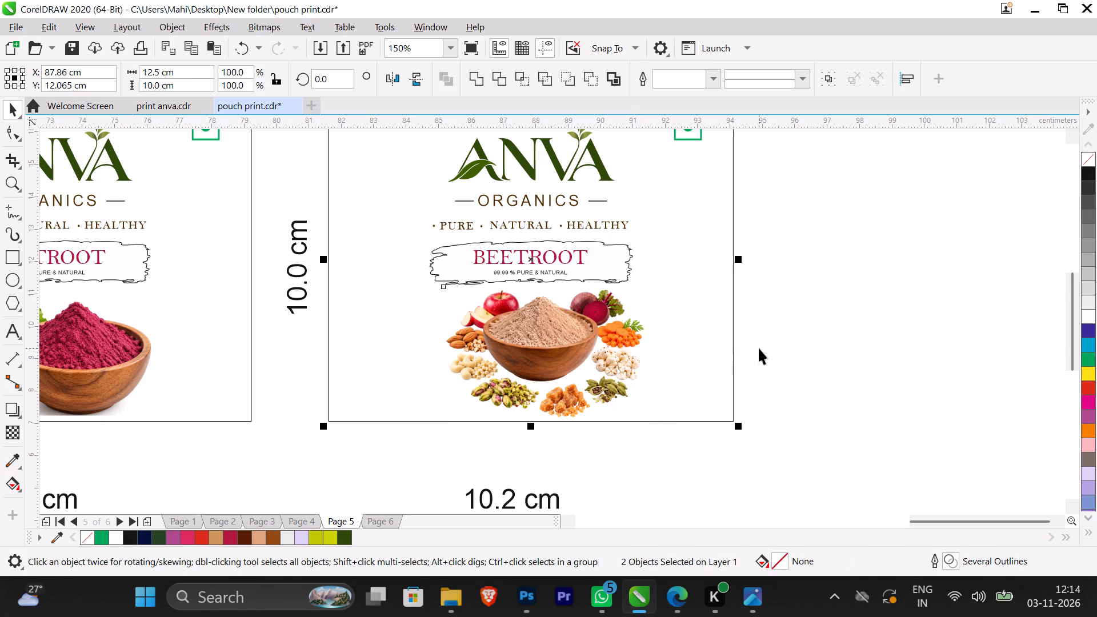
pyautogui.press('c')
pyautogui.click(777, 321)
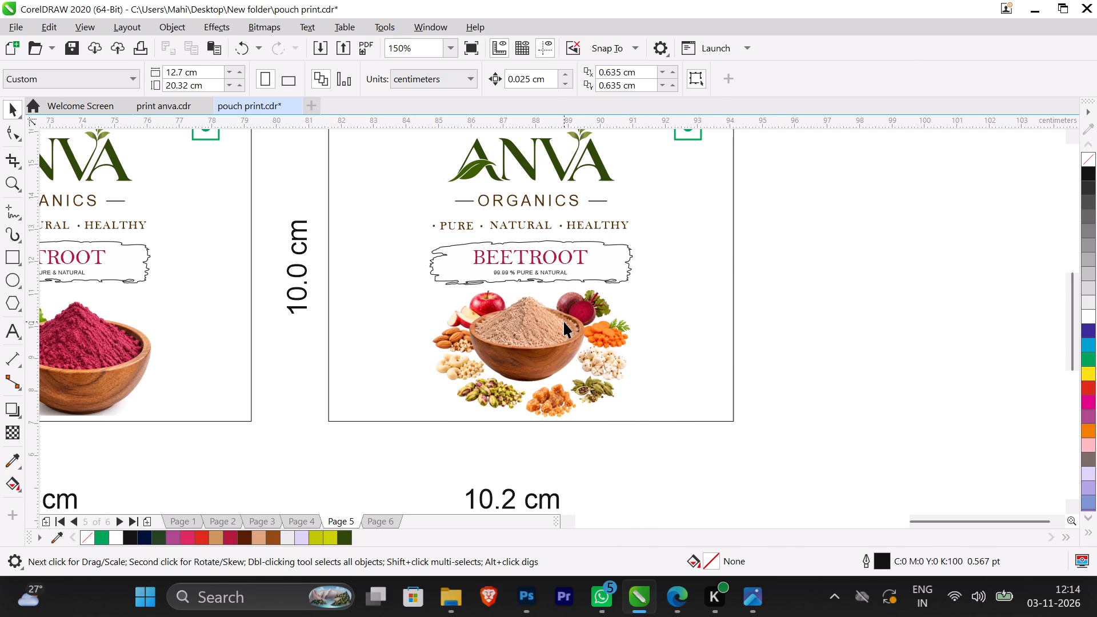
pyautogui.scroll(-1, 560, 320)
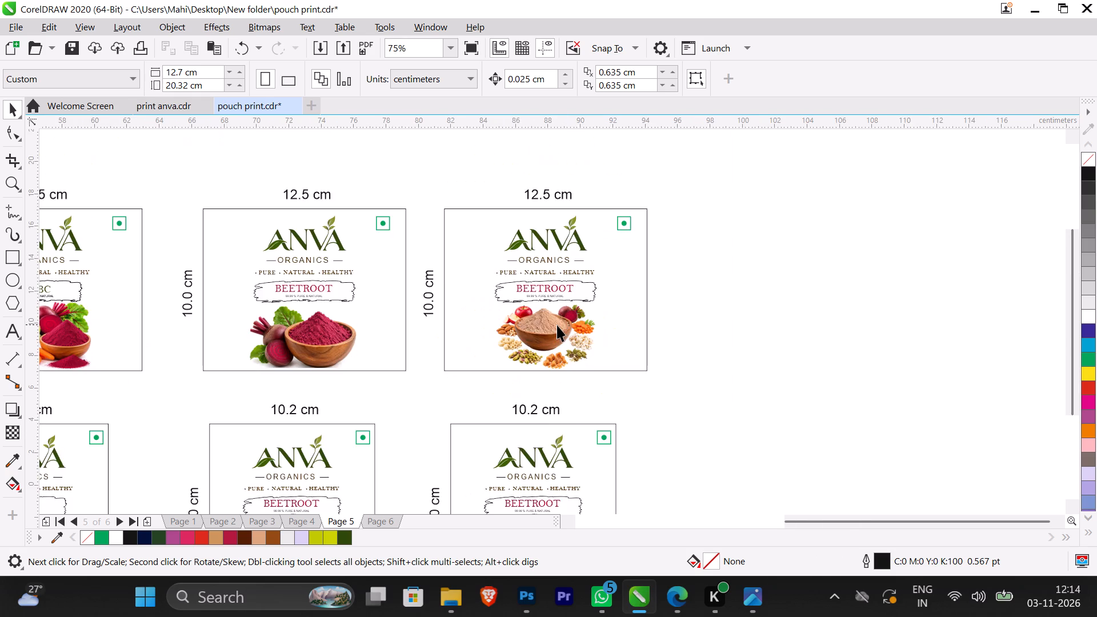
pyautogui.scroll(-2, 556, 325)
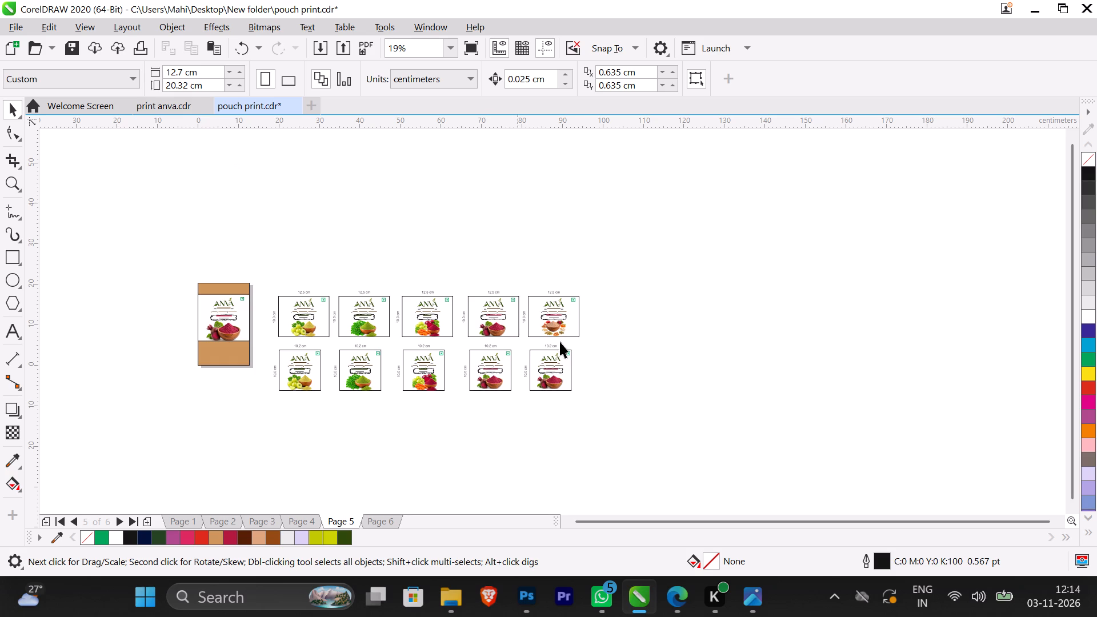
# Duplicate the ingredient bowl image in place on the last 12.5 cm label.
pyautogui.scroll(2, 579, 366)
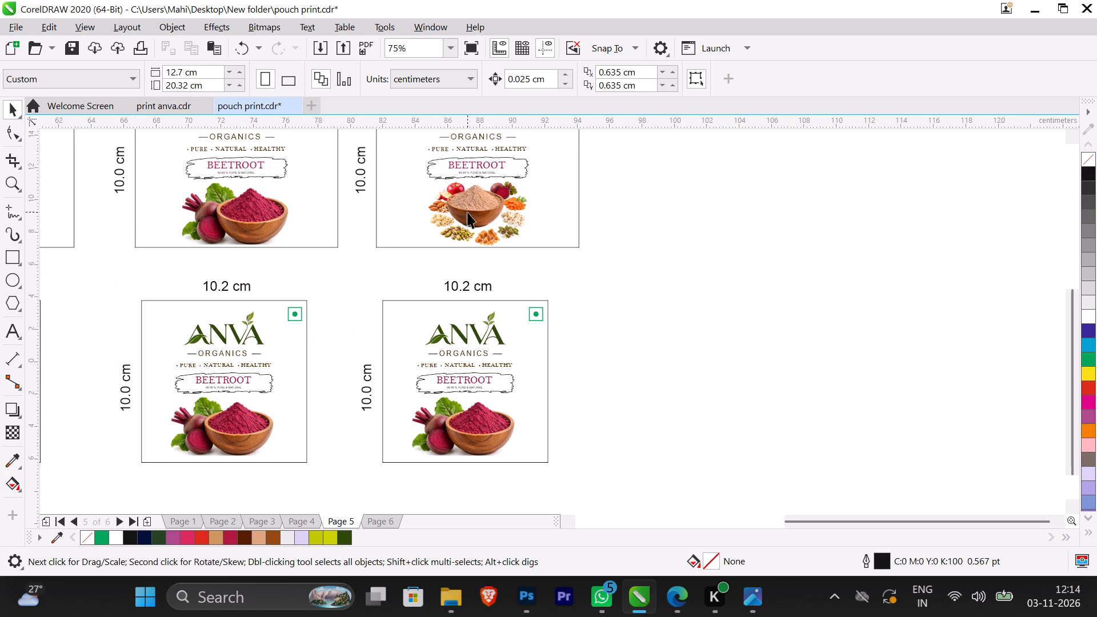
pyautogui.click(490, 207)
pyautogui.press('+')
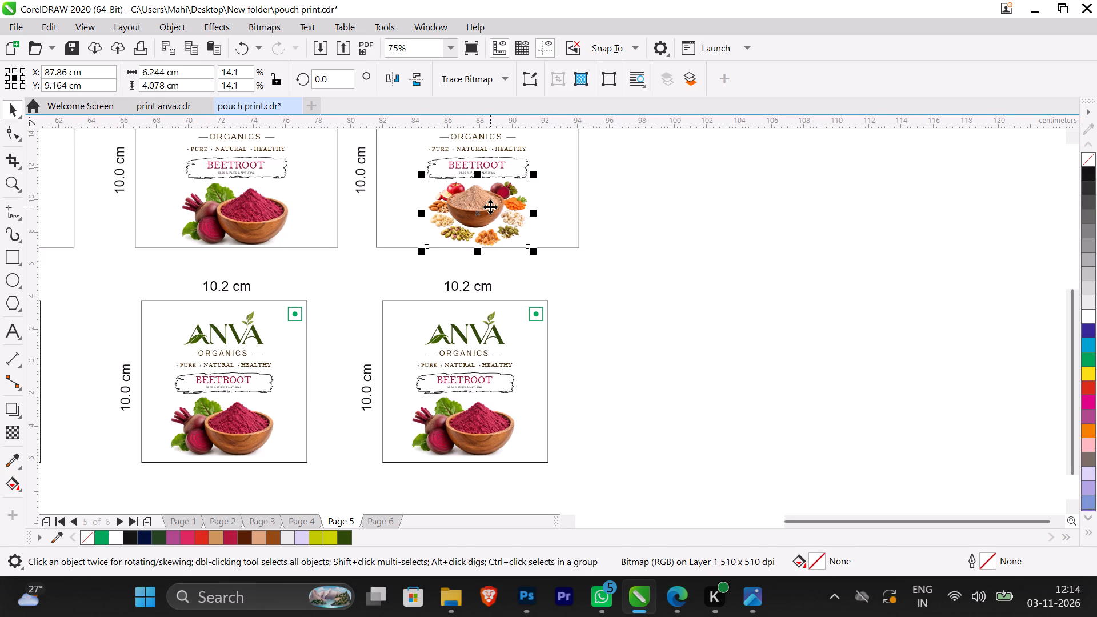
# Fully ungroup the last 10.2 cm BEETROOT label and delete its beetroot image.
pyautogui.click(467, 437)
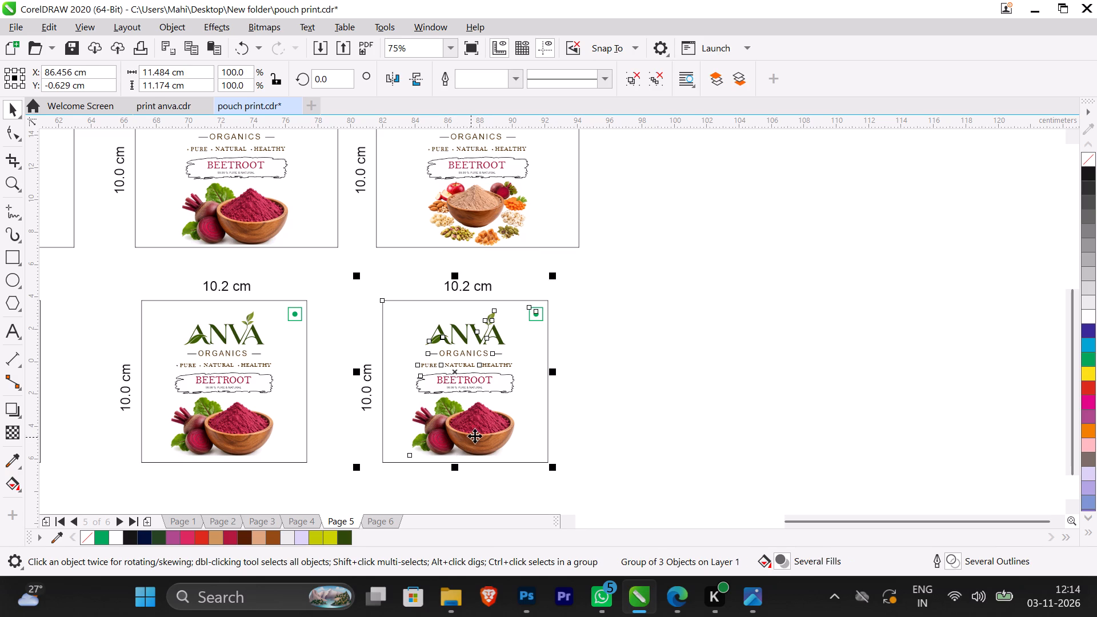
pyautogui.click(655, 74)
pyautogui.click(692, 318)
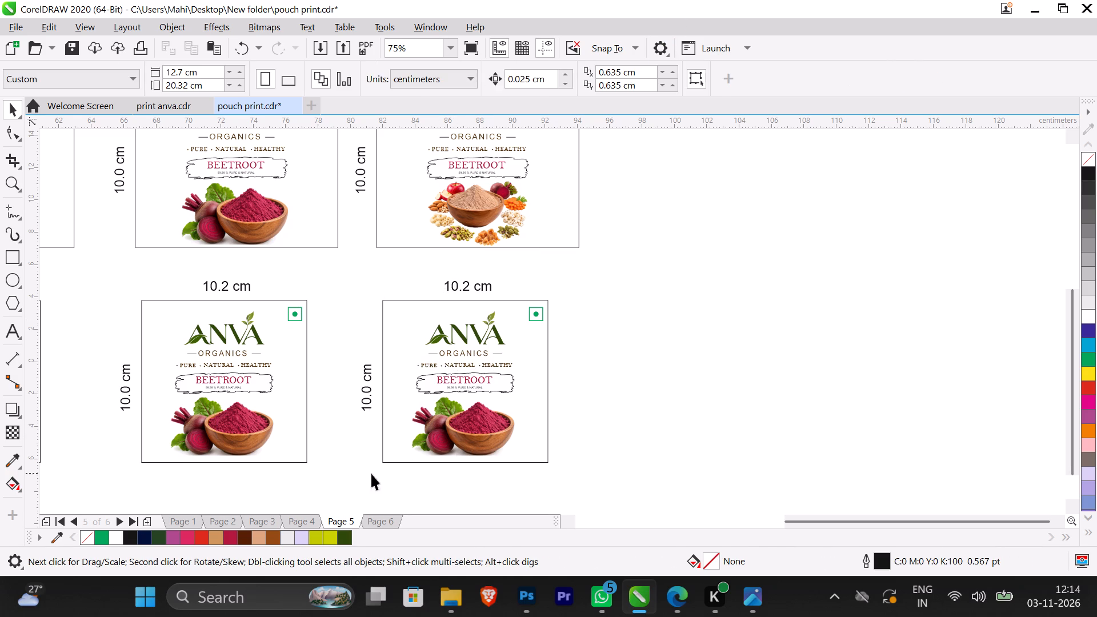
pyautogui.click(465, 440)
pyautogui.press('BackSpace')
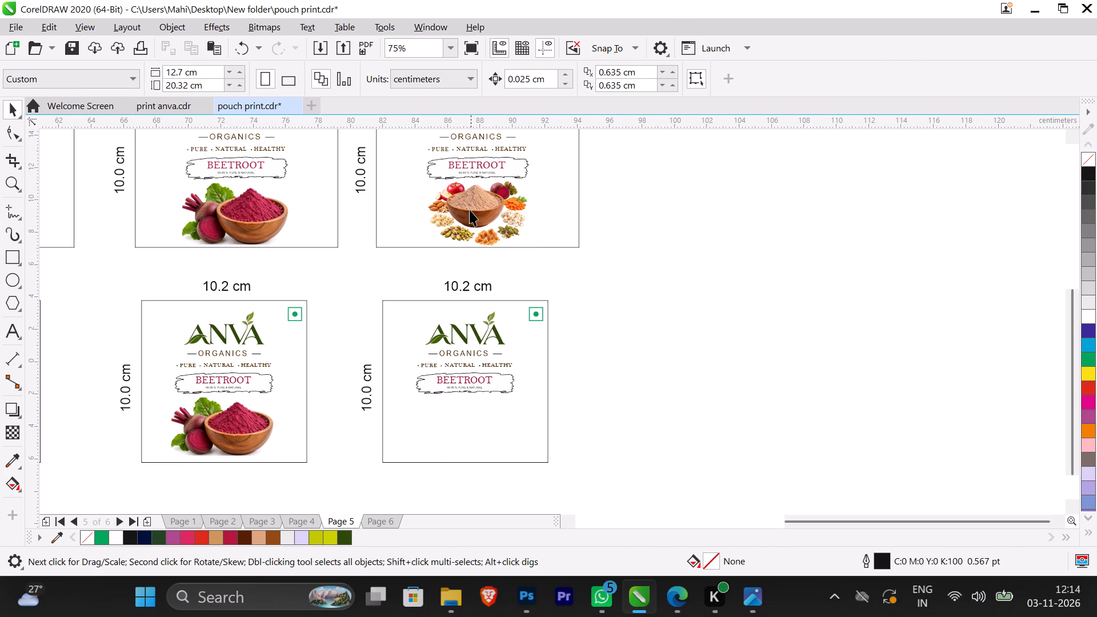
# Move the duplicated bowl image below the badge on the last 10.2 cm label, at about X 87.2 cm, Y -4.1 cm.
pyautogui.click(470, 210)
pyautogui.moveTo(470, 210); pyautogui.dragTo(453, 430)
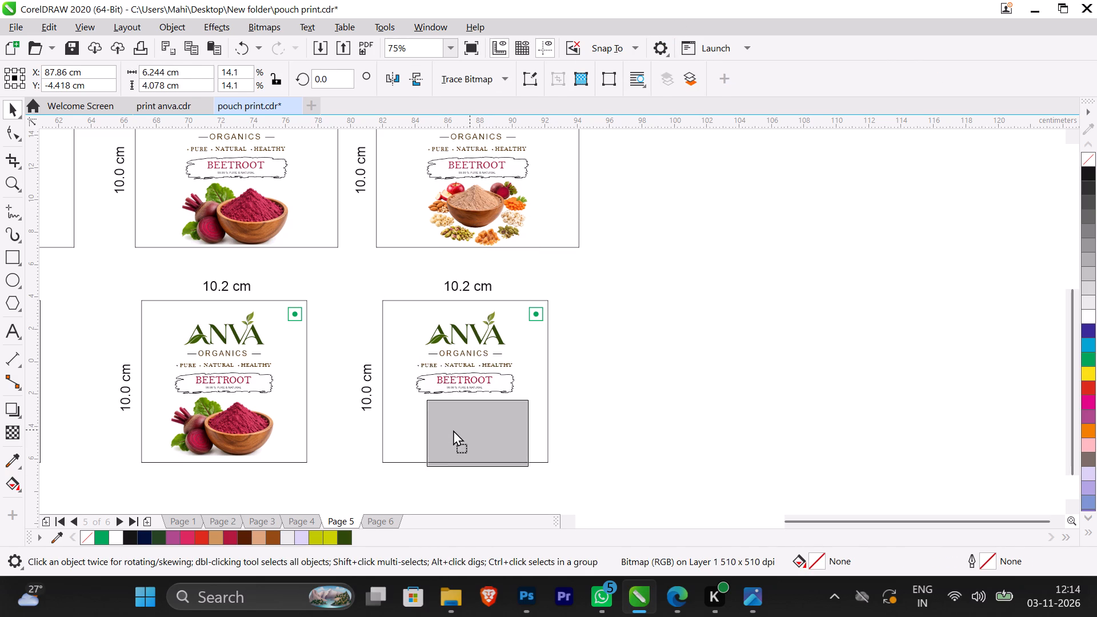
pyautogui.moveTo(453, 430); pyautogui.dragTo(454, 424)
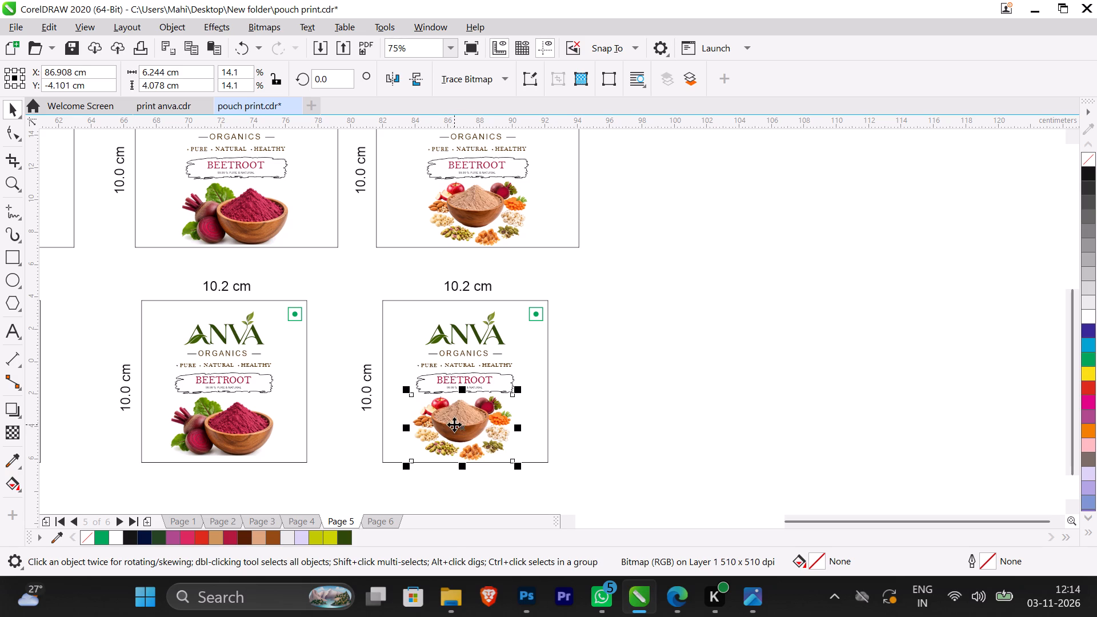
pyautogui.click(685, 374)
pyautogui.click(447, 430)
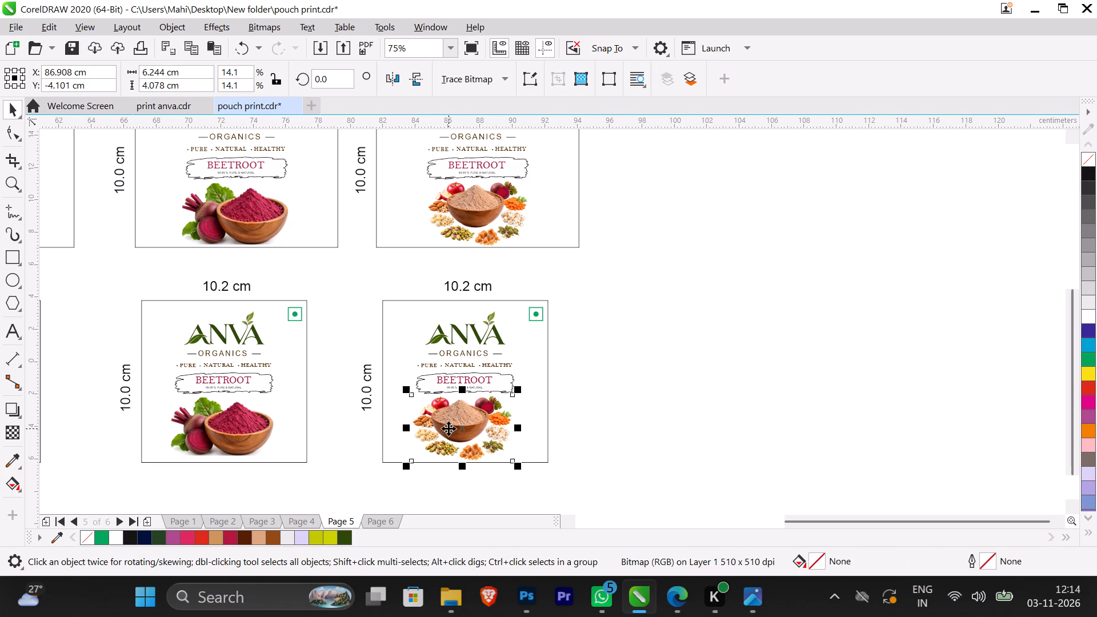
pyautogui.click(455, 426)
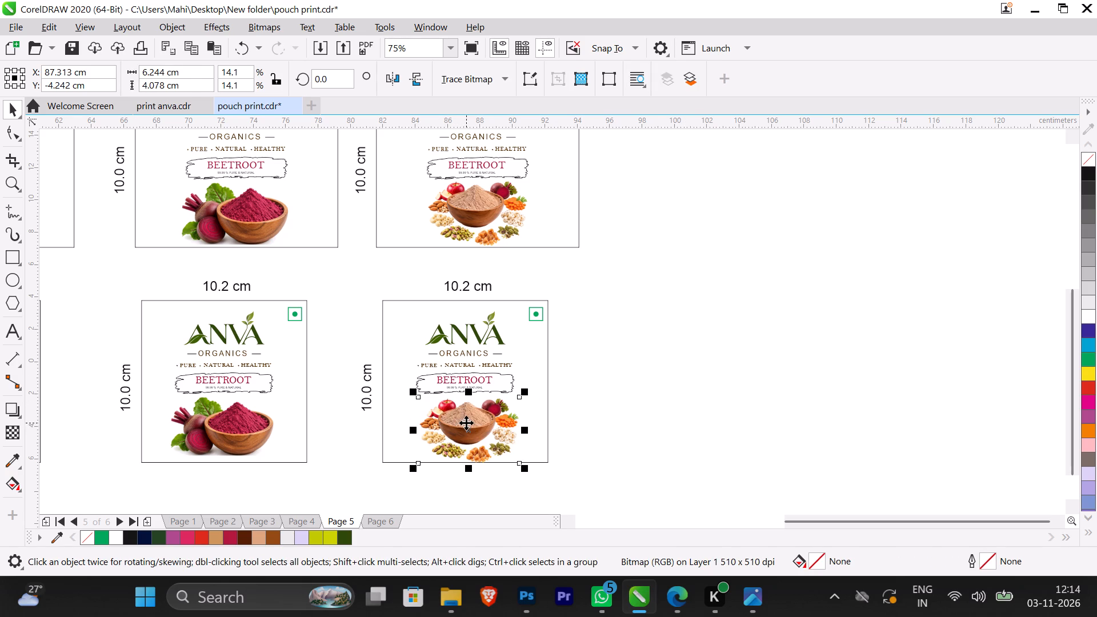
pyautogui.scroll(1, 491, 439)
pyautogui.moveTo(467, 430); pyautogui.dragTo(463, 422)
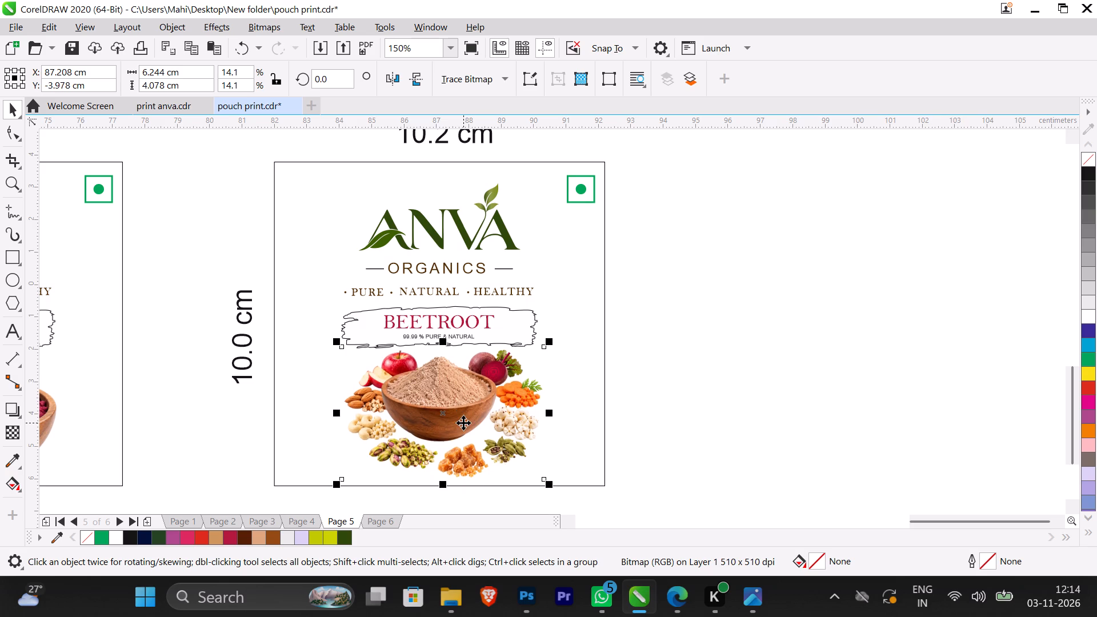
pyautogui.click(458, 413)
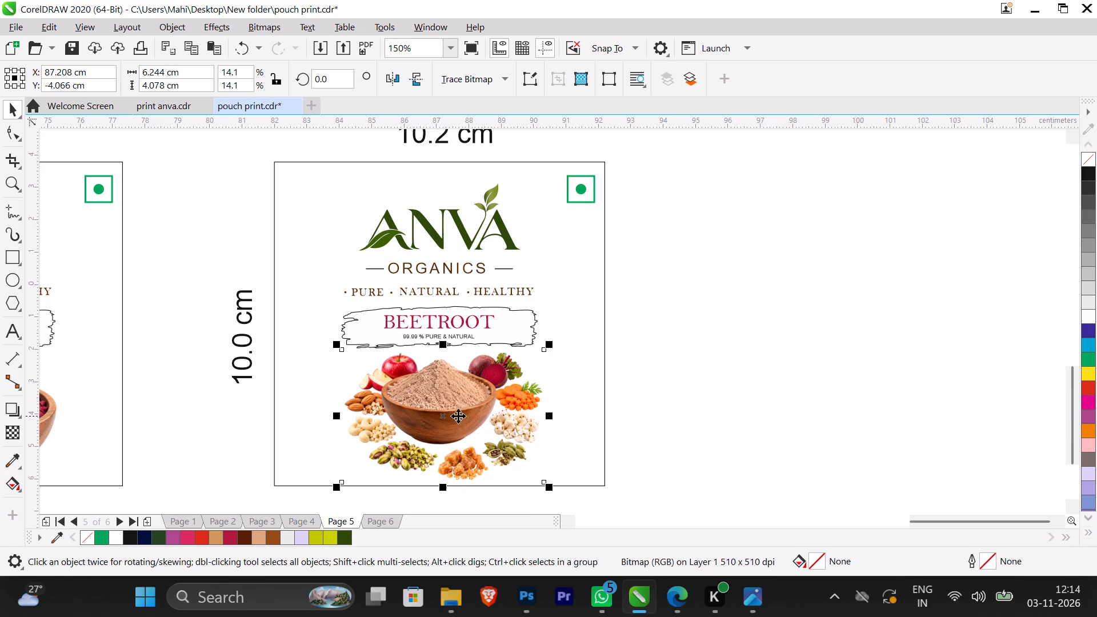
pyautogui.click(695, 349)
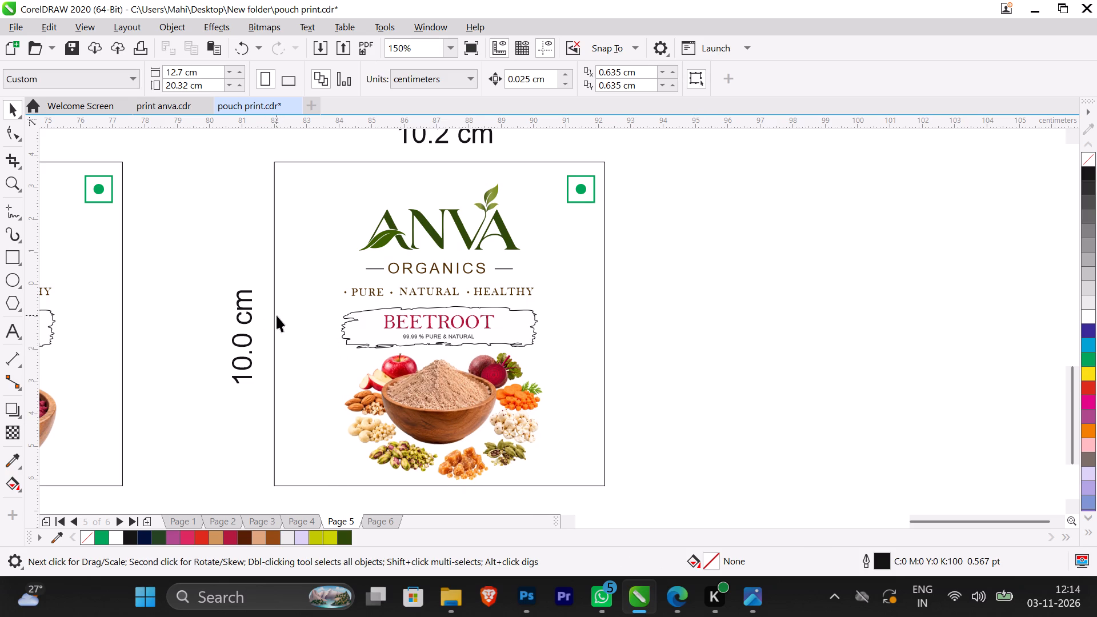
# Enlarge the ingredient bowl image on the last 12.5 cm label slightly about its centre.
pyautogui.scroll(-2, 306, 332)
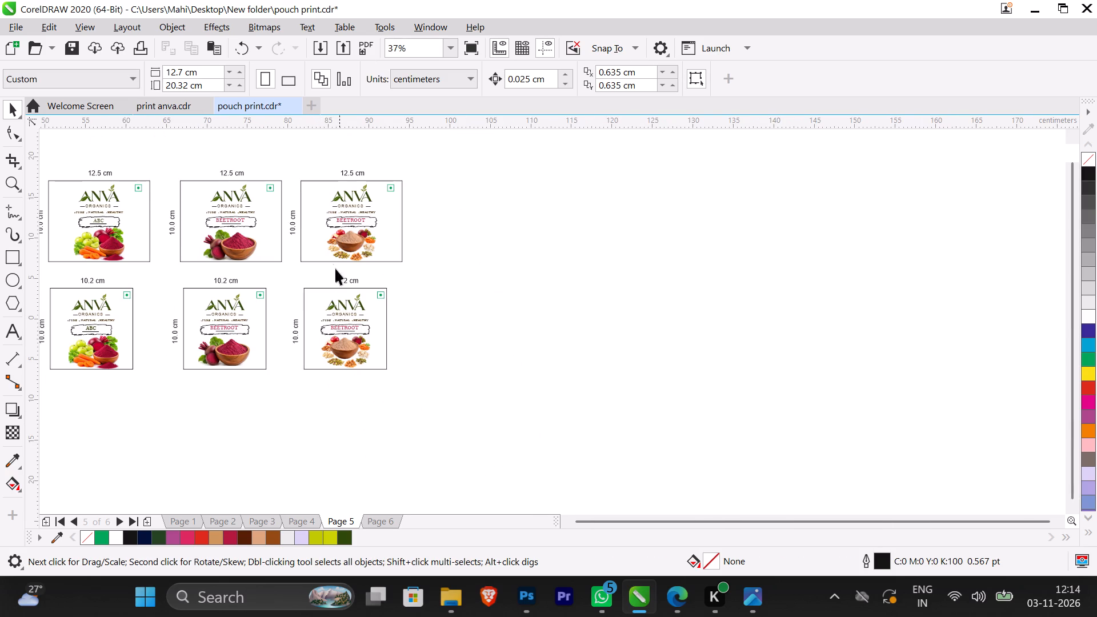
pyautogui.scroll(2, 331, 242)
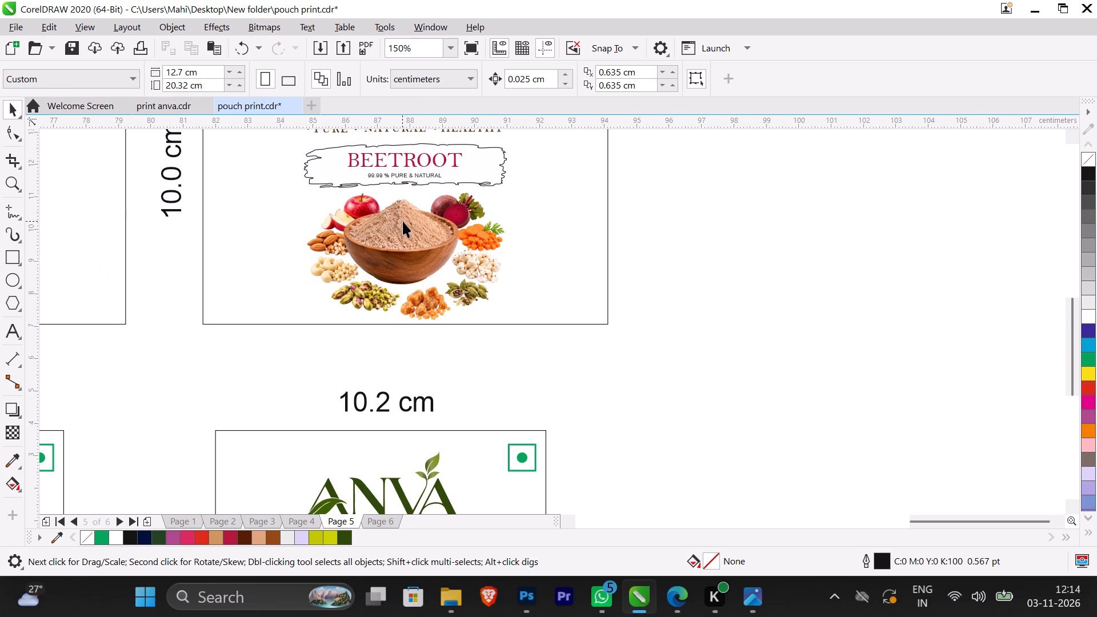
pyautogui.click(412, 226)
pyautogui.keyDown('shift'); pyautogui.click(513, 326); pyautogui.keyUp('shift')
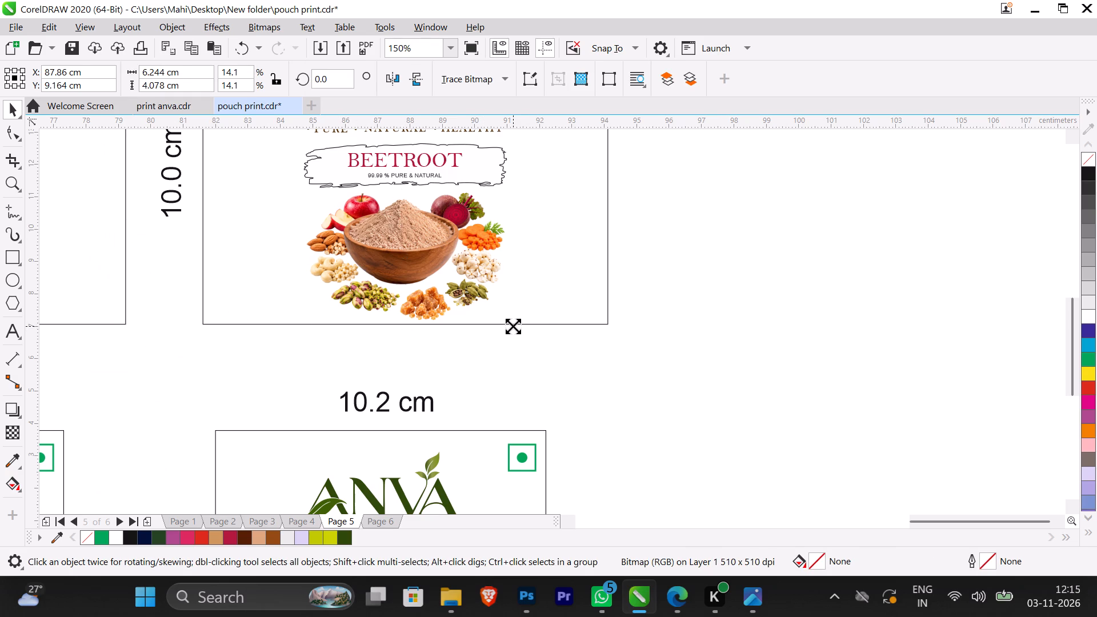
pyautogui.click(459, 391)
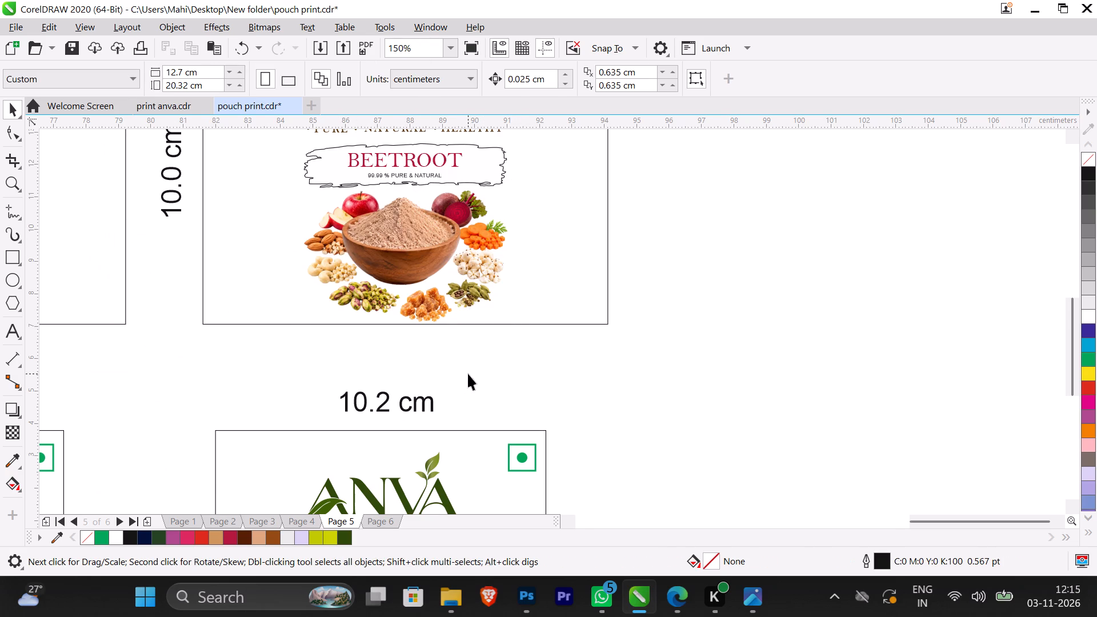
# Examine both label rows, comparing the bowl image on the last 12.5 cm and 10.2 cm labels with the other variants.
pyautogui.scroll(-1, 465, 367)
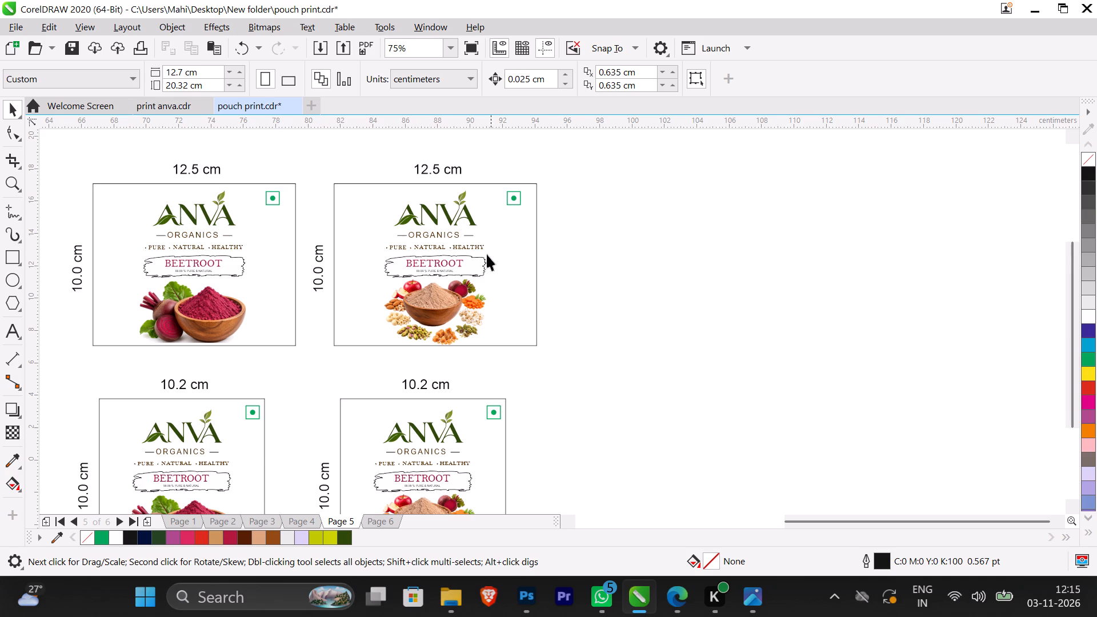
pyautogui.scroll(-2, 429, 287)
pyautogui.scroll(1, 337, 306)
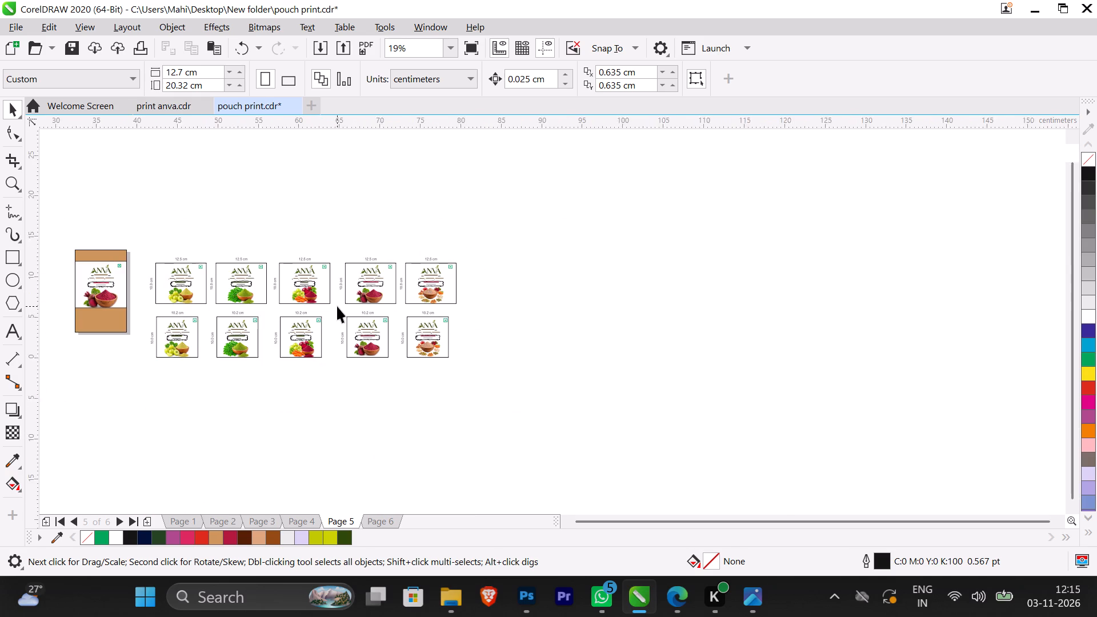
pyautogui.scroll(1, 337, 306)
pyautogui.scroll(-1, 435, 296)
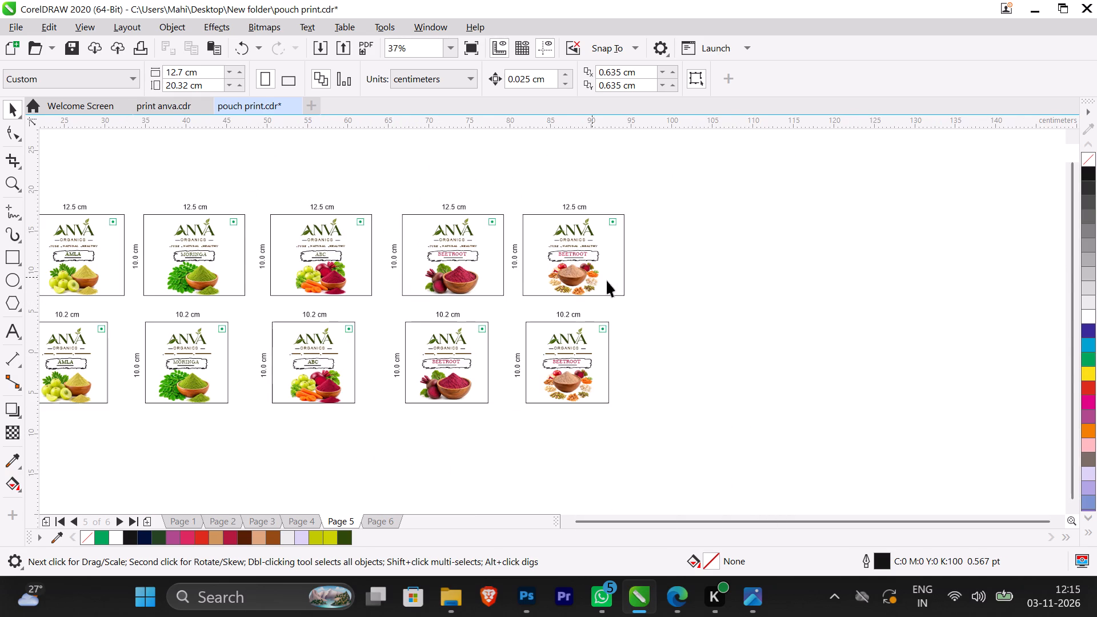
pyautogui.scroll(2, 618, 280)
pyautogui.scroll(-1, 597, 287)
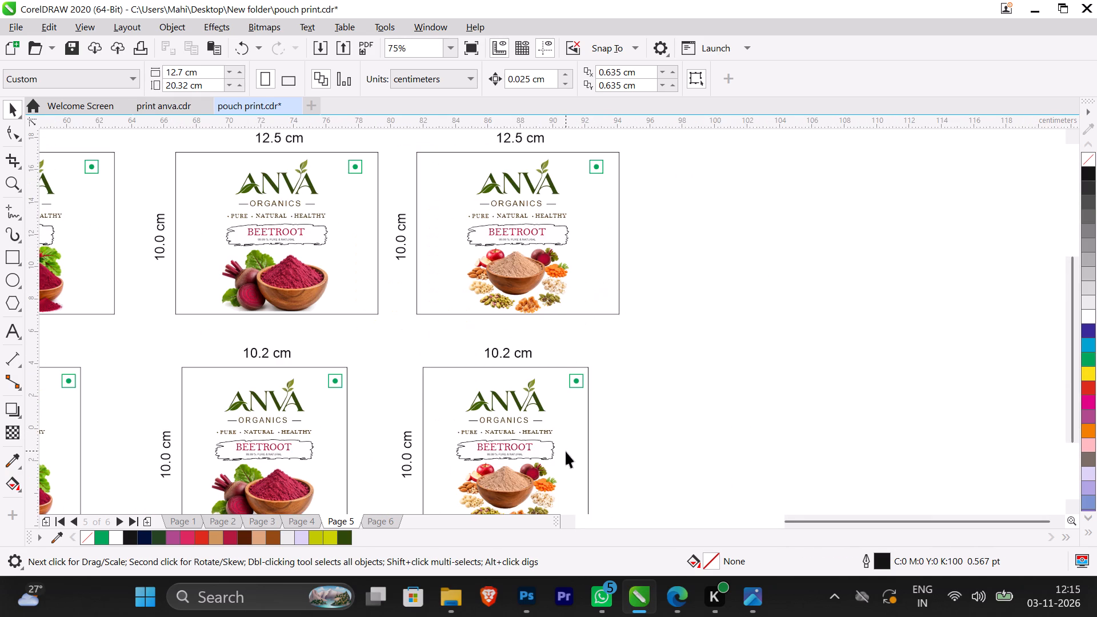
pyautogui.scroll(-1, 566, 451)
pyautogui.scroll(2, 555, 491)
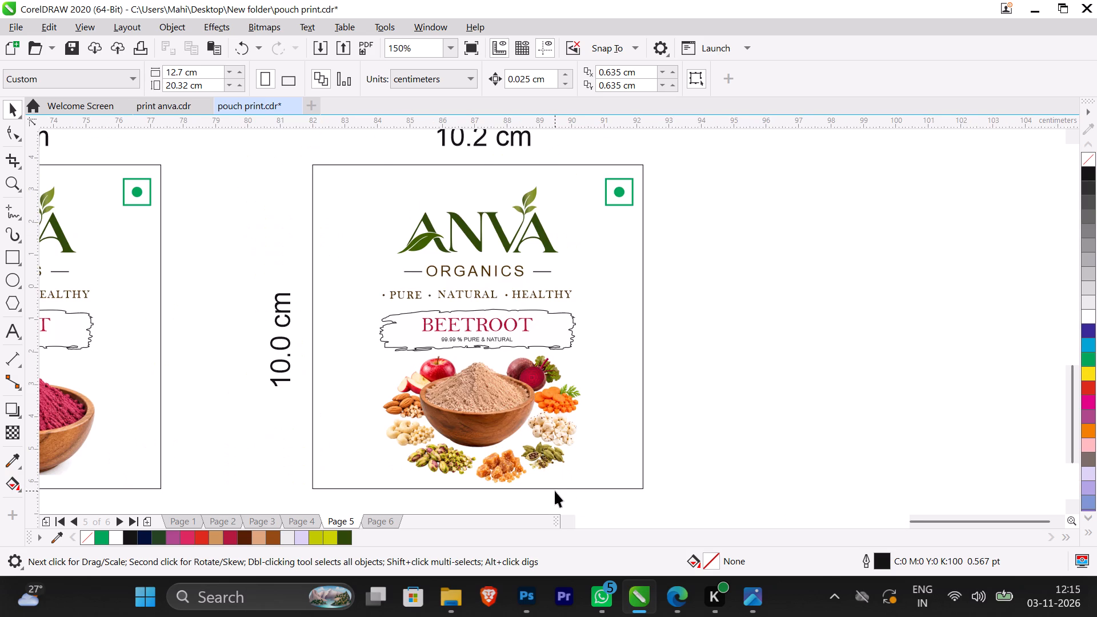
pyautogui.scroll(1, 551, 484)
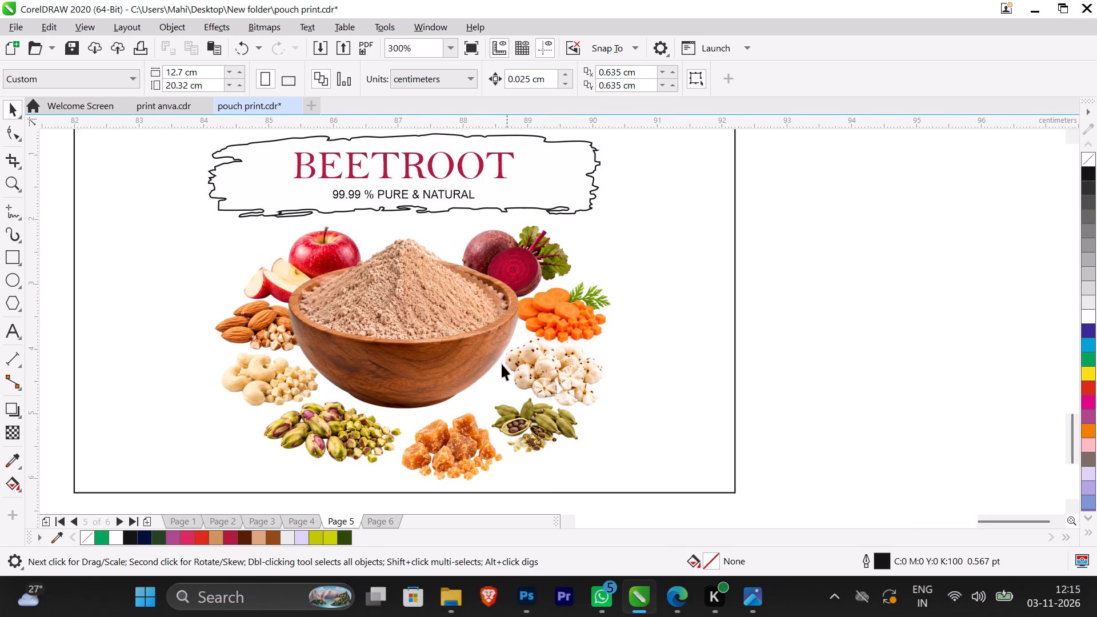
pyautogui.scroll(-3, 415, 321)
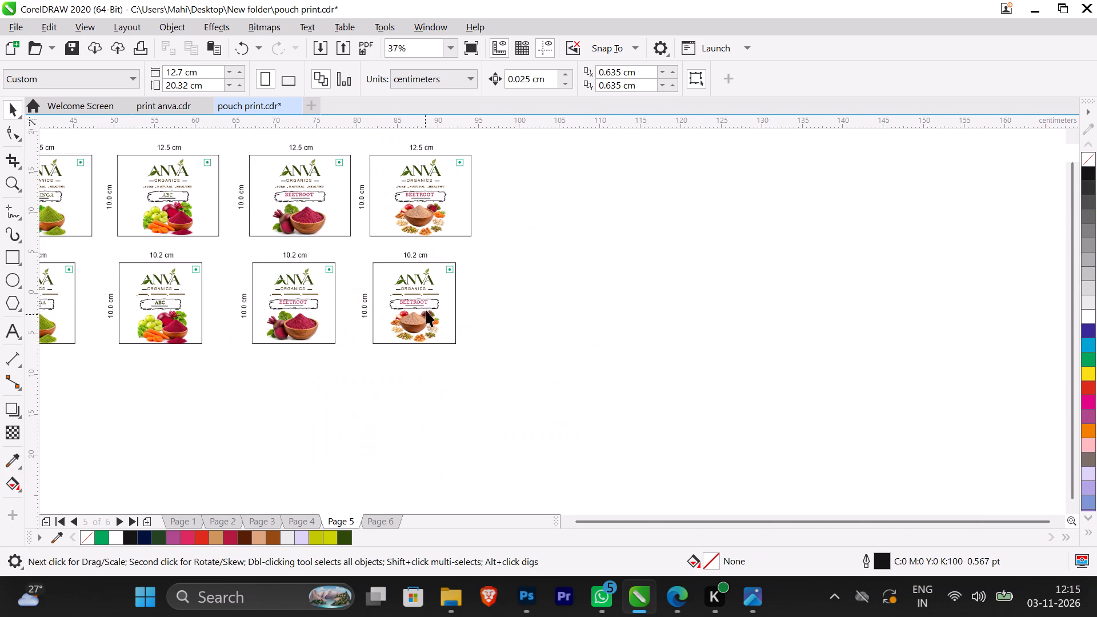
pyautogui.scroll(-1, 426, 298)
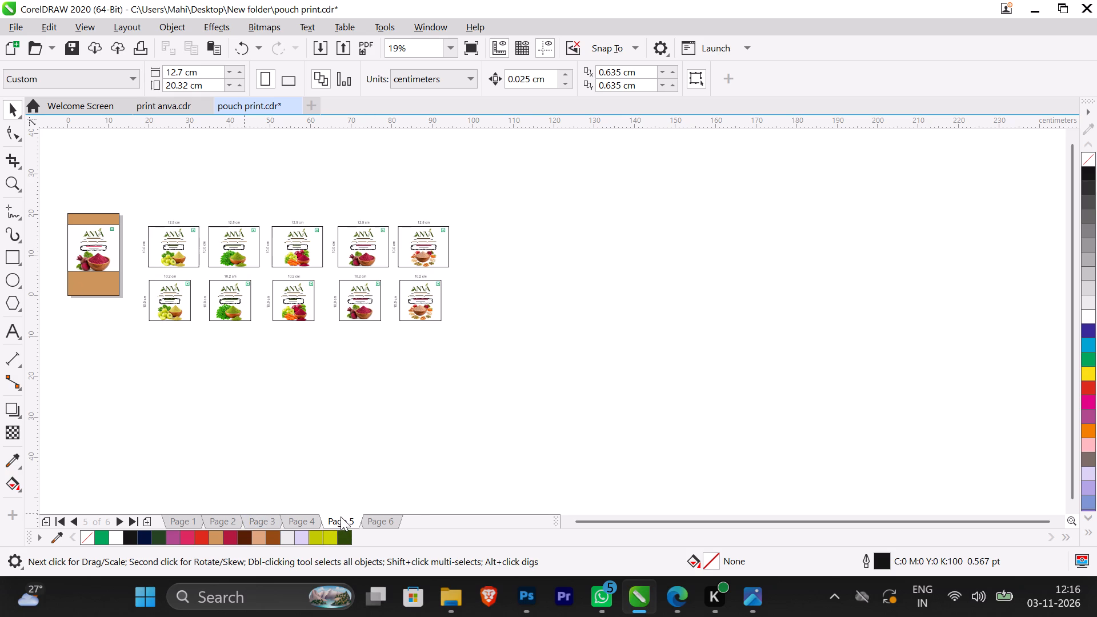
# Reorder the document pages by moving page 5, with the label rows, after page 6.
pyautogui.moveTo(341, 516); pyautogui.dragTo(419, 526)
pyautogui.moveTo(340, 518); pyautogui.dragTo(349, 518)
pyautogui.moveTo(349, 518); pyautogui.dragTo(403, 520)
pyautogui.moveTo(344, 520); pyautogui.dragTo(374, 518)
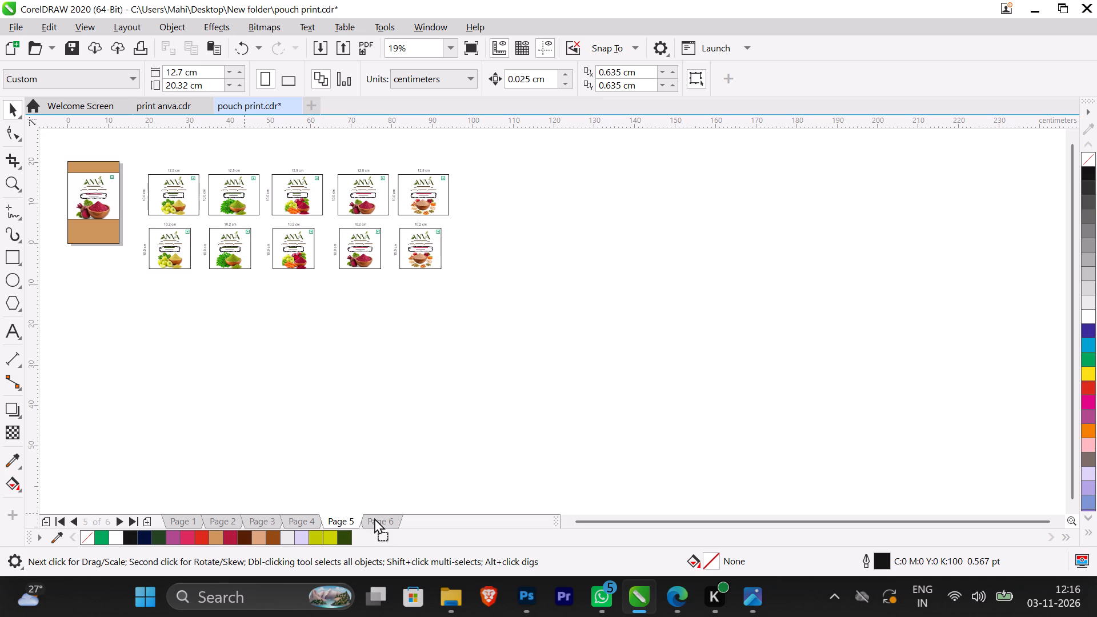
pyautogui.moveTo(374, 518); pyautogui.dragTo(381, 516)
# Copy the ABC NURITION MILK MIX title from the pouch on page 2 and paste it onto page 6.
pyautogui.click(220, 523)
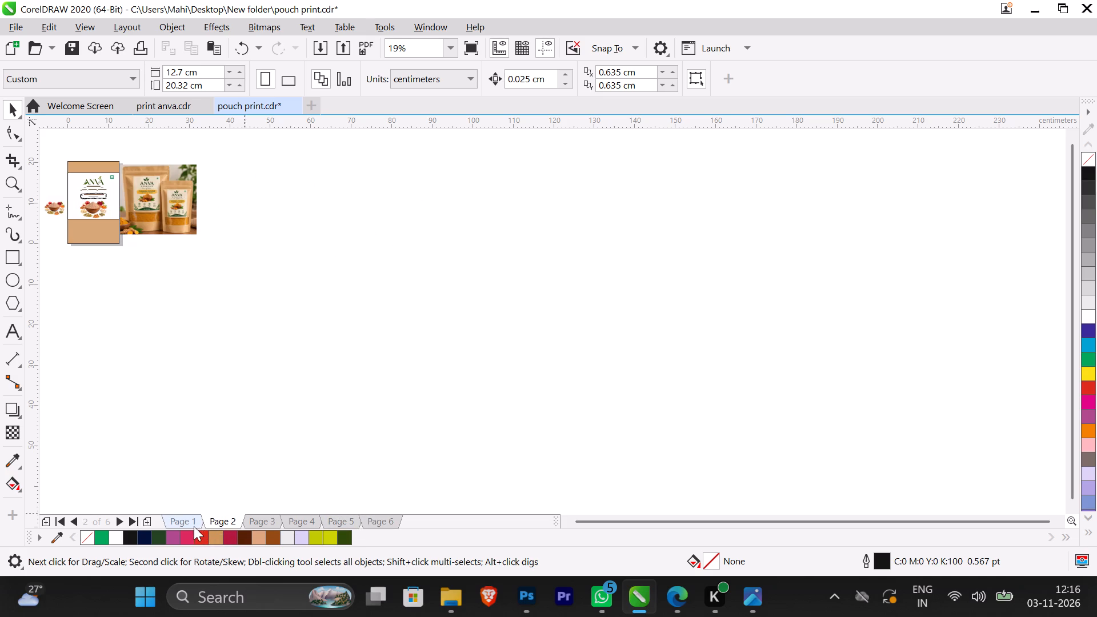
pyautogui.scroll(2, 69, 175)
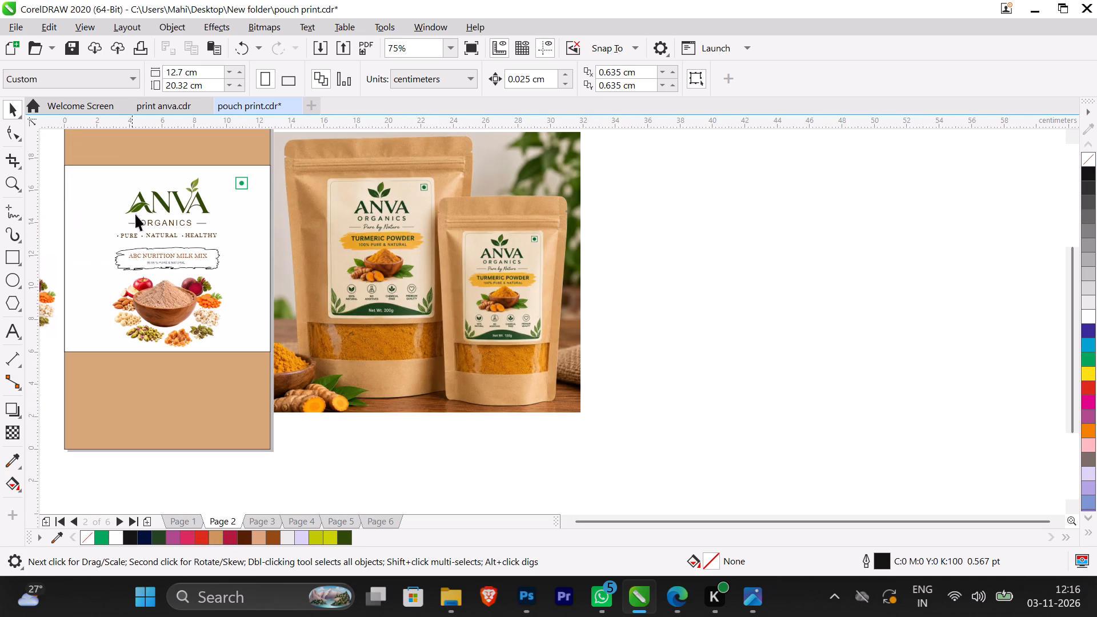
pyautogui.scroll(3, 142, 259)
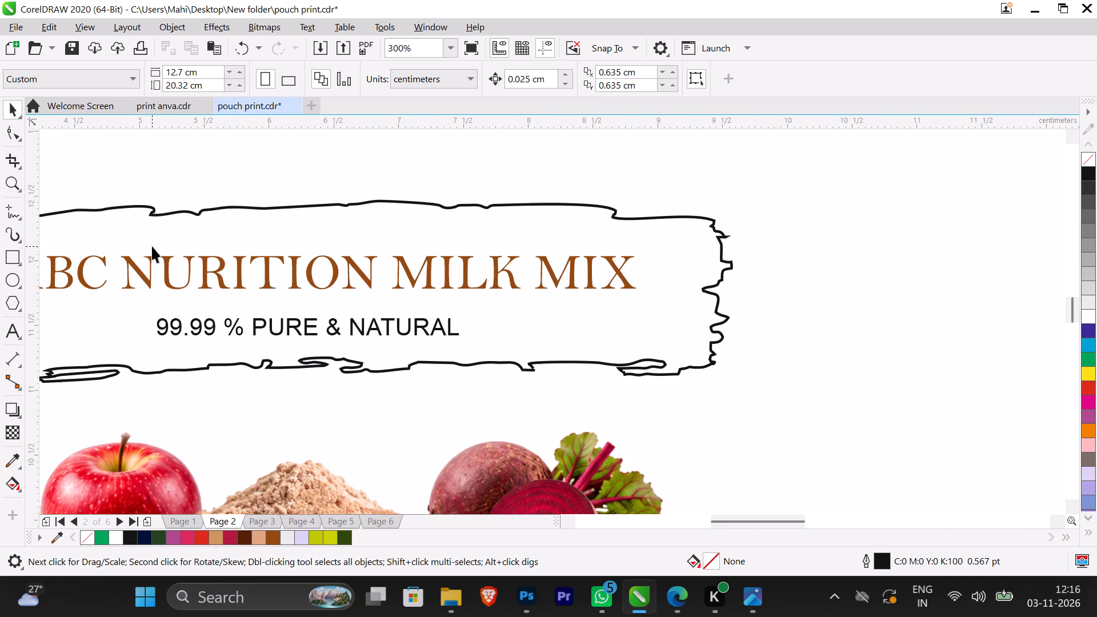
pyautogui.click(216, 271)
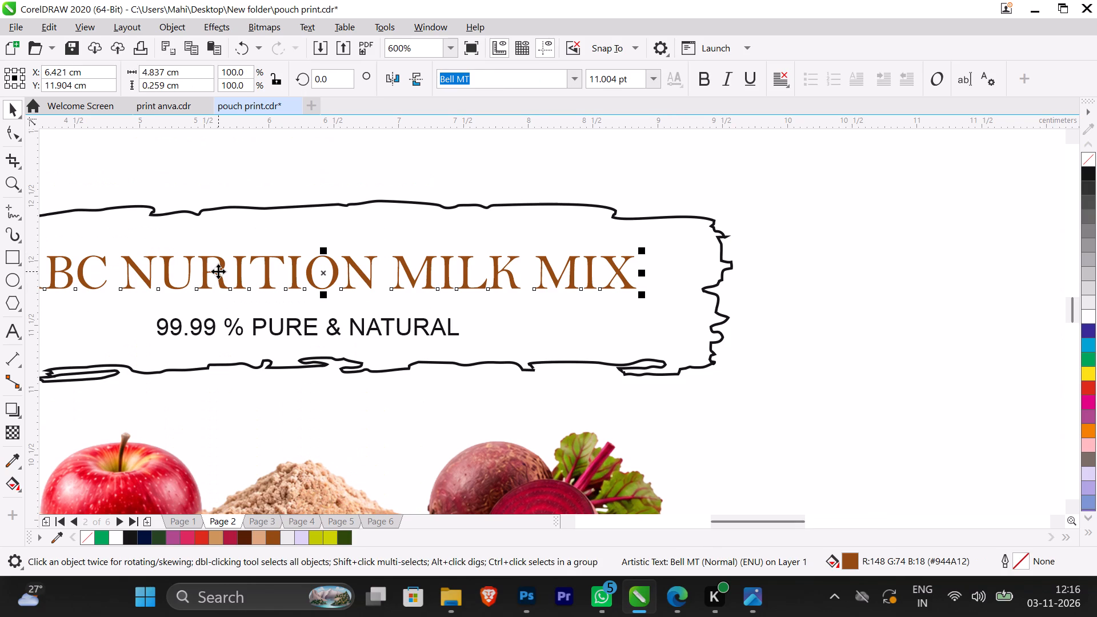
pyautogui.press('+')
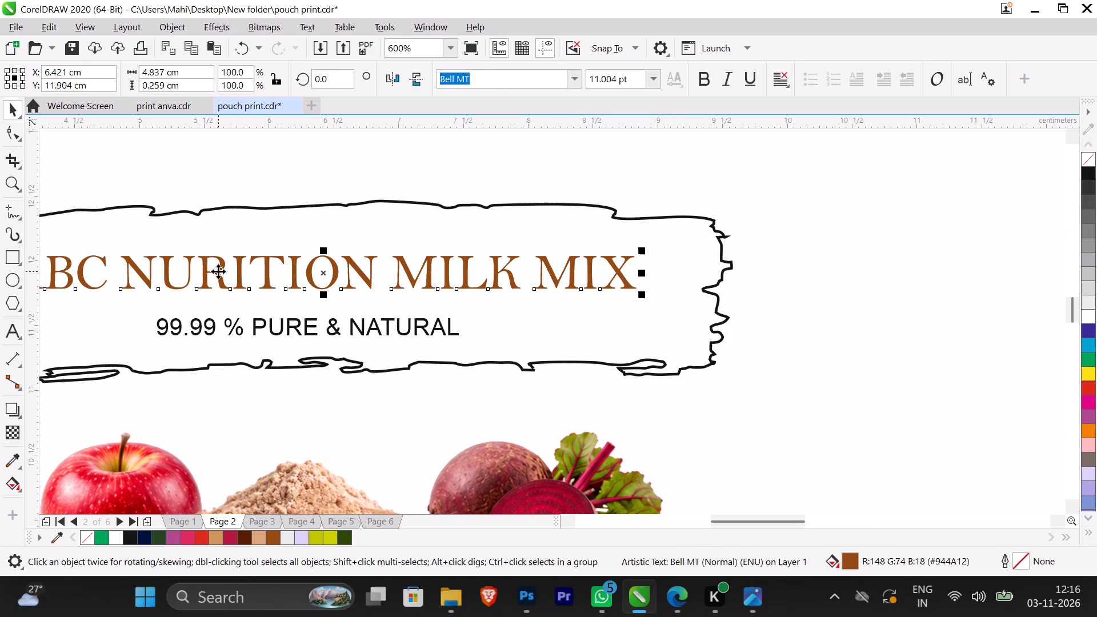
pyautogui.hotkey('ctrl', 'c')
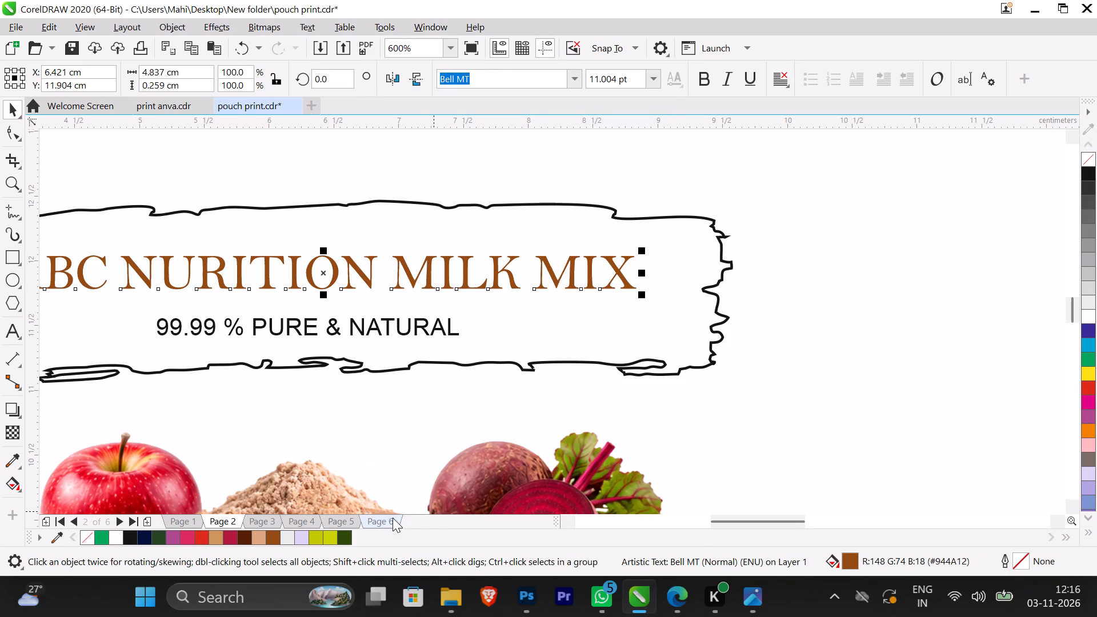
pyautogui.click(393, 518)
pyautogui.scroll(-4, 457, 264)
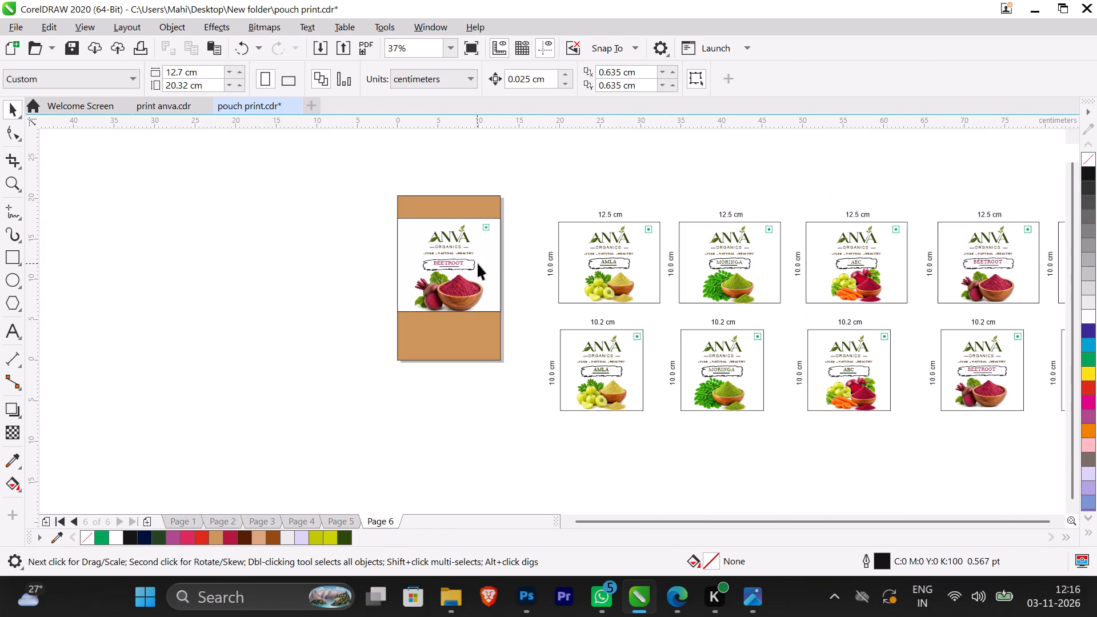
pyautogui.hotkey('ctrl', 'c')
pyautogui.hotkey('ctrl', 'v')
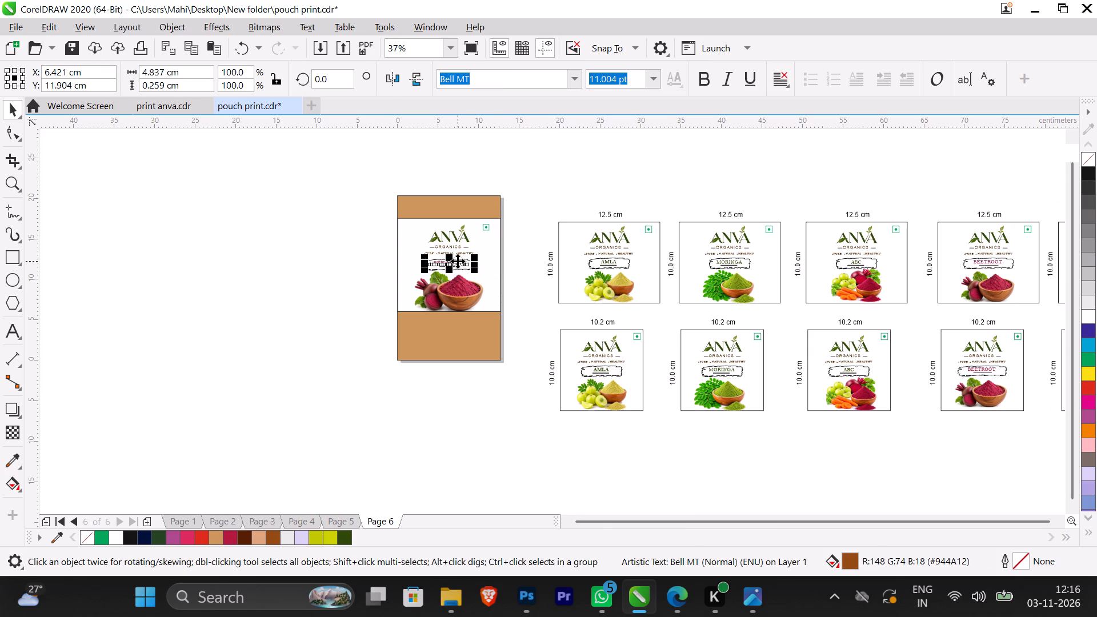
# Move the ABC NURITION MILK MIX title off the BEETROOT pouch and onto the title frame of the last 12.5 cm label.
pyautogui.moveTo(458, 261); pyautogui.dragTo(517, 436)
pyautogui.scroll(2, 522, 447)
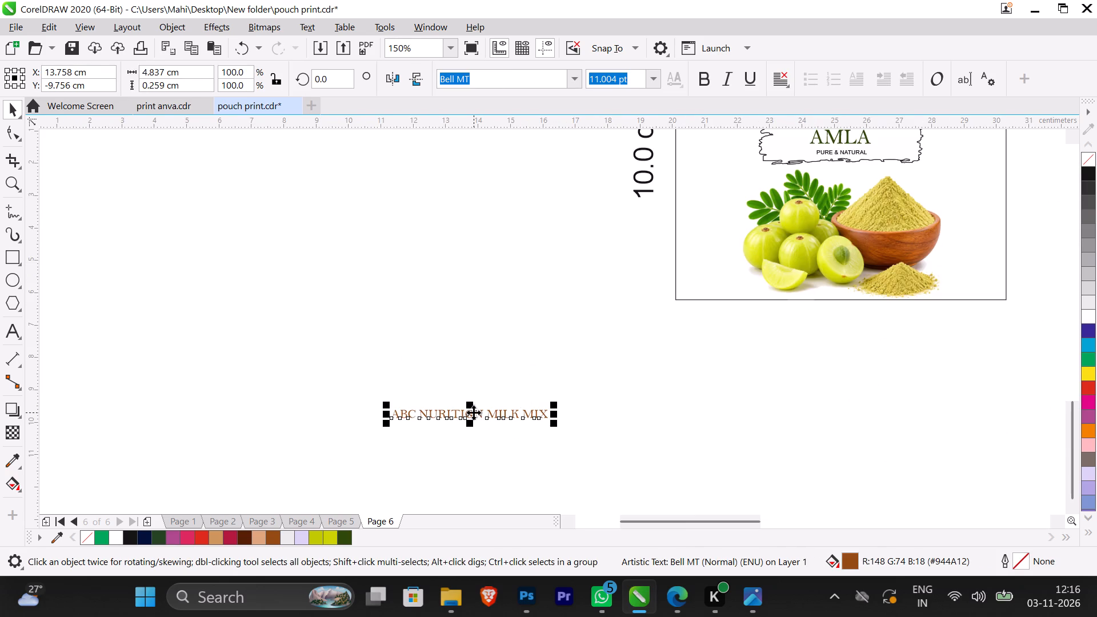
pyautogui.scroll(1, 473, 416)
pyautogui.moveTo(473, 416); pyautogui.dragTo(665, 374)
pyautogui.scroll(-4, 657, 370)
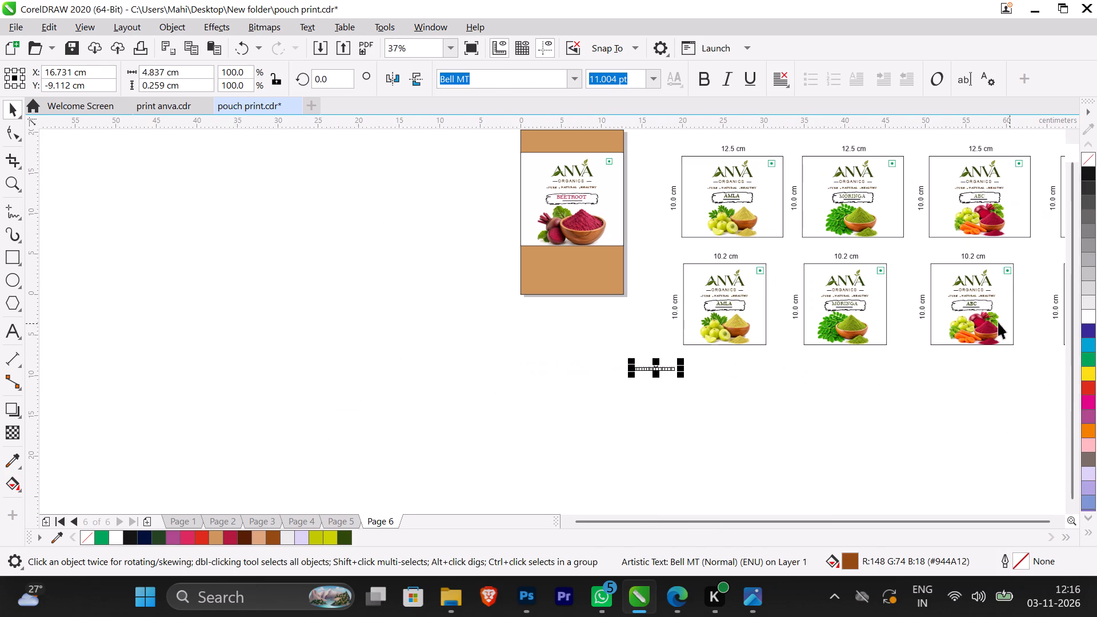
pyautogui.scroll(-2, 916, 333)
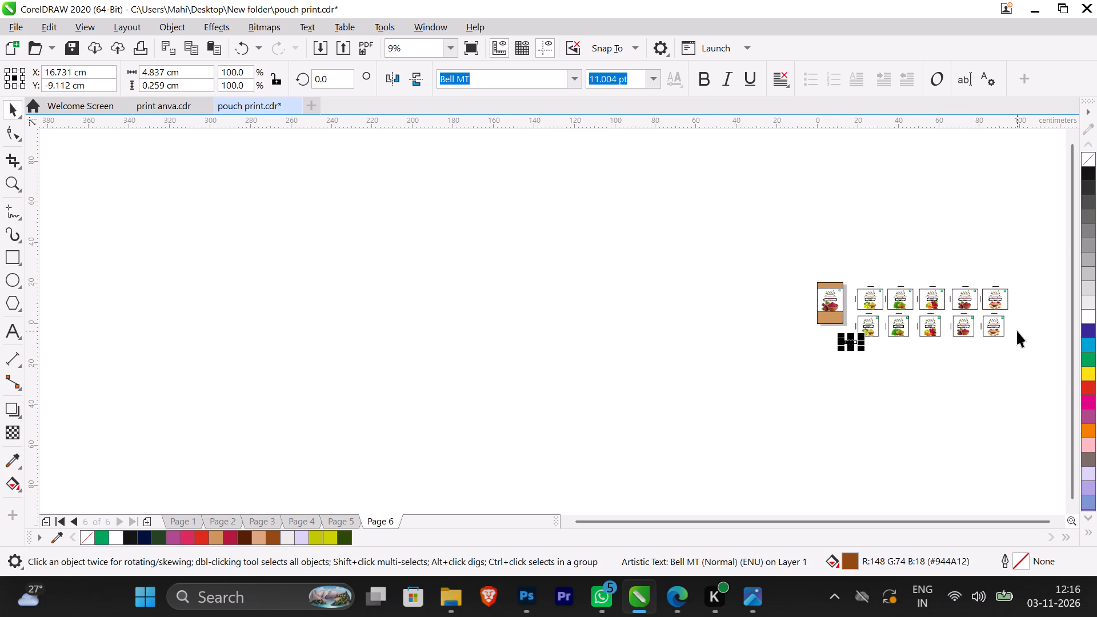
pyautogui.keyDown('ctrl'); pyautogui.scroll(4, 1017, 331); pyautogui.keyUp('ctrl')
pyautogui.keyDown('ctrl'); pyautogui.scroll(-12, 1019, 329); pyautogui.keyUp('ctrl')
pyautogui.keyDown('ctrl'); pyautogui.scroll(-5, 726, 295); pyautogui.keyUp('ctrl')
pyautogui.keyDown('ctrl'); pyautogui.scroll(-4, 860, 342); pyautogui.keyUp('ctrl')
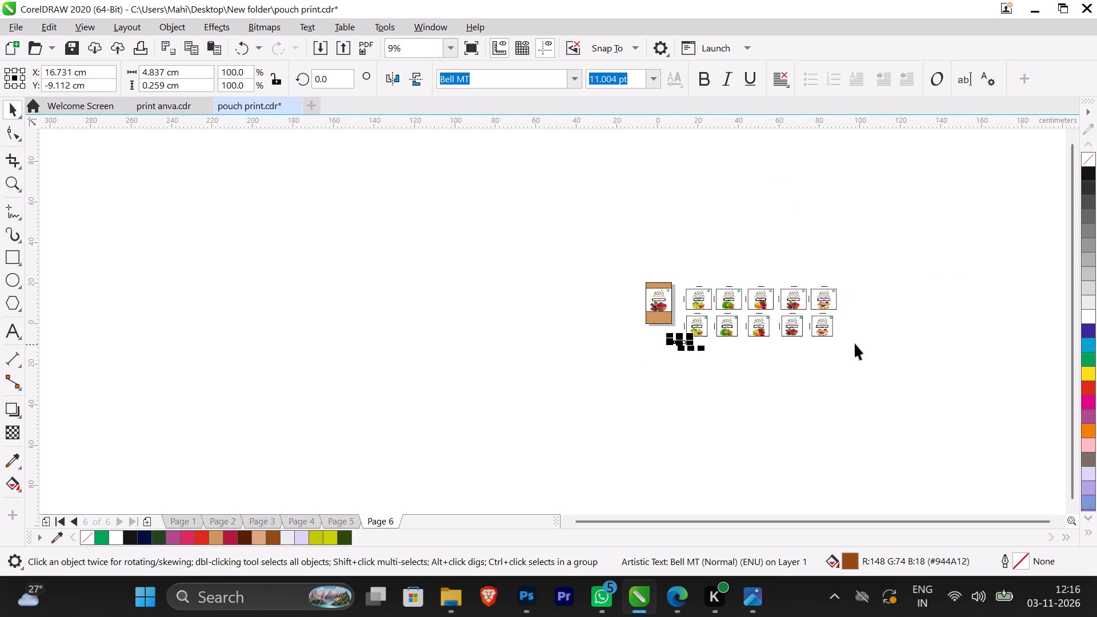
pyautogui.keyDown('ctrl'); pyautogui.scroll(-16, 855, 343); pyautogui.keyUp('ctrl')
pyautogui.keyDown('ctrl'); pyautogui.scroll(-9, 778, 313); pyautogui.keyUp('ctrl')
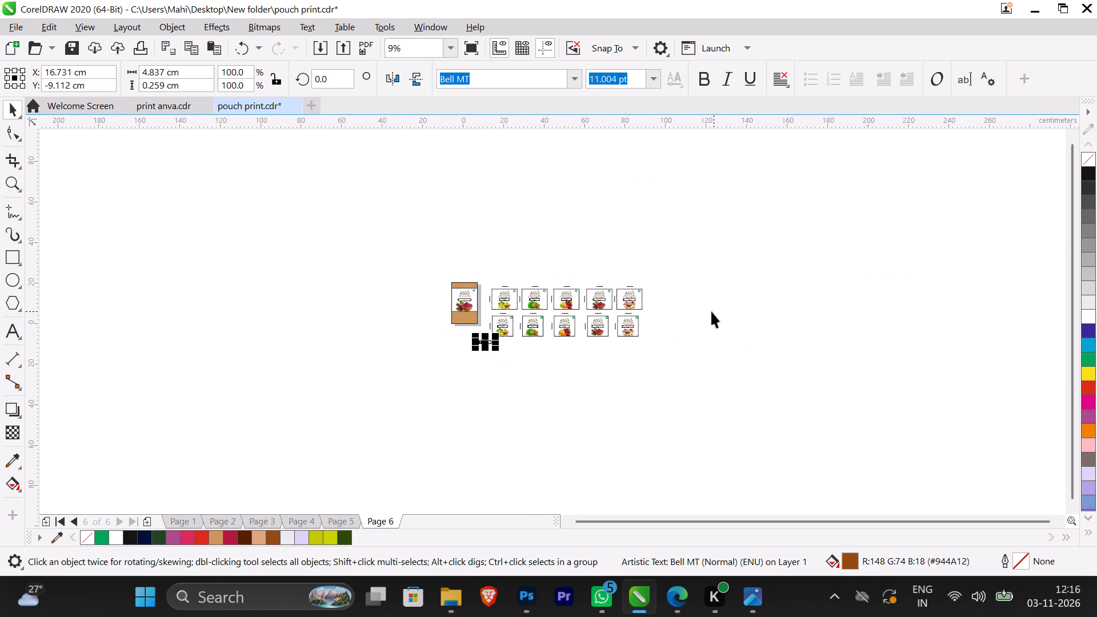
pyautogui.keyDown('ctrl'); pyautogui.scroll(-2, 711, 311); pyautogui.keyUp('ctrl')
pyautogui.scroll(2, 501, 323)
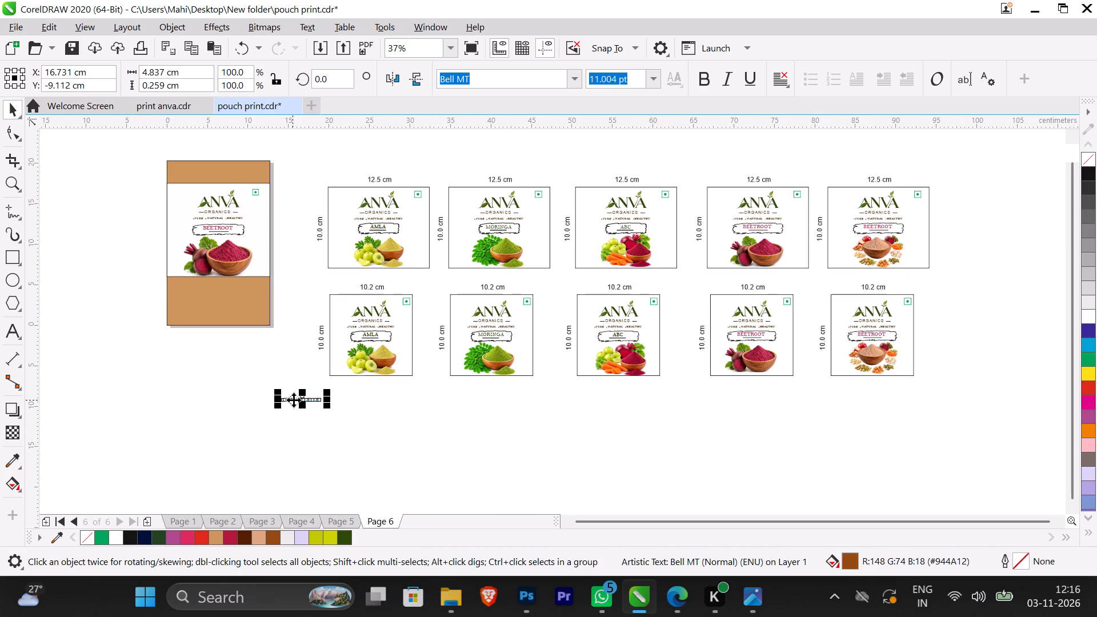
pyautogui.moveTo(300, 402); pyautogui.dragTo(875, 228)
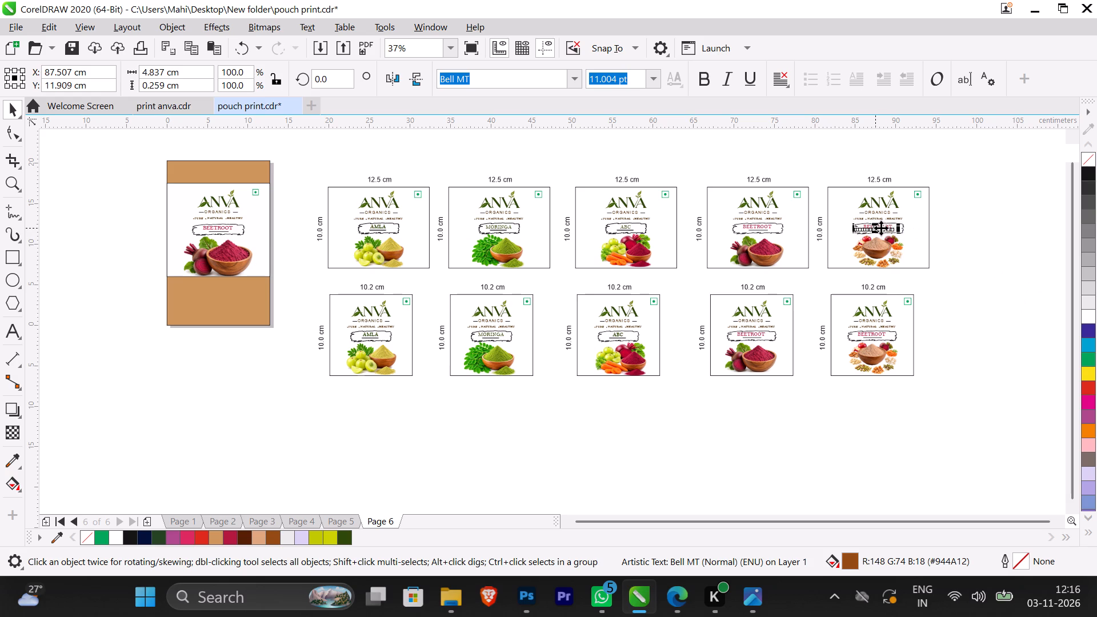
# Delete the BEETROOT title from the last 12.5 cm label and centre the ABC NURITION MILK MIX title above the tagline.
pyautogui.scroll(4, 962, 204)
pyautogui.scroll(-3, 424, 310)
pyautogui.scroll(2, 331, 331)
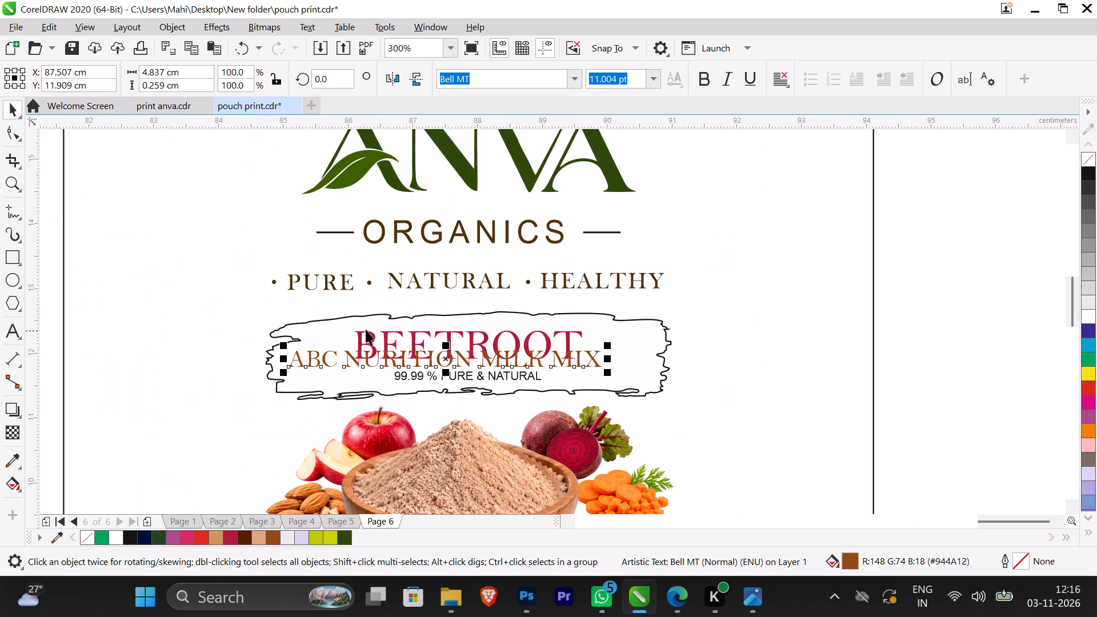
pyautogui.click(393, 332)
pyautogui.press('BackSpace')
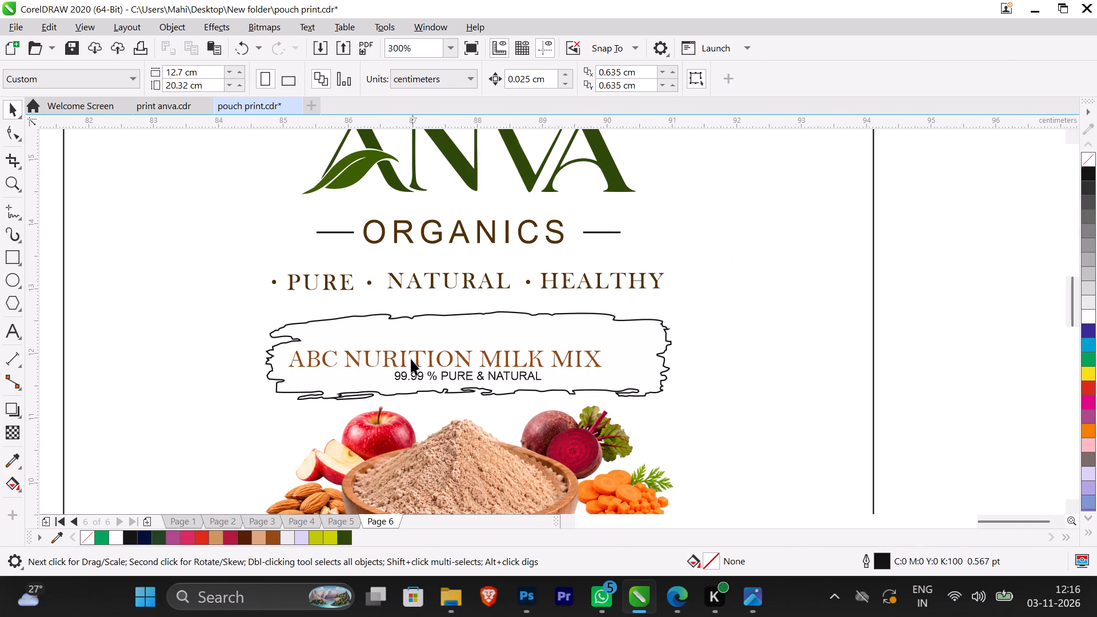
pyautogui.click(417, 351)
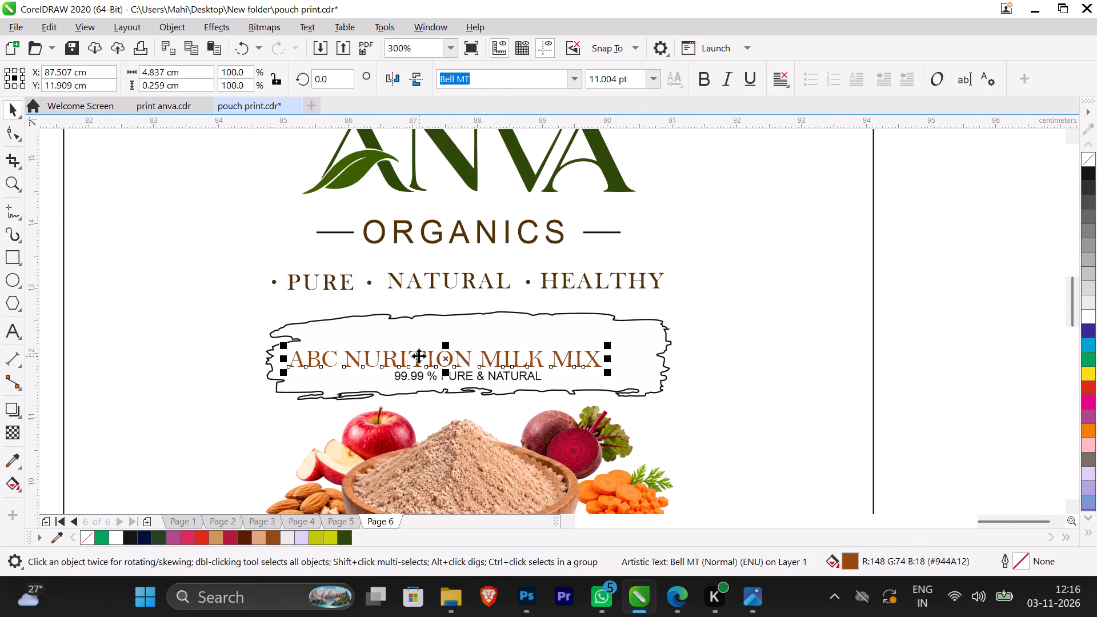
pyautogui.moveTo(419, 356); pyautogui.dragTo(436, 346)
# Replace 99.99 % with POWDER in the last 12.5 cm label's tagline so it reads POWDER PURE & NATURAL.
pyautogui.click(443, 375)
pyautogui.doubleClick(443, 375)
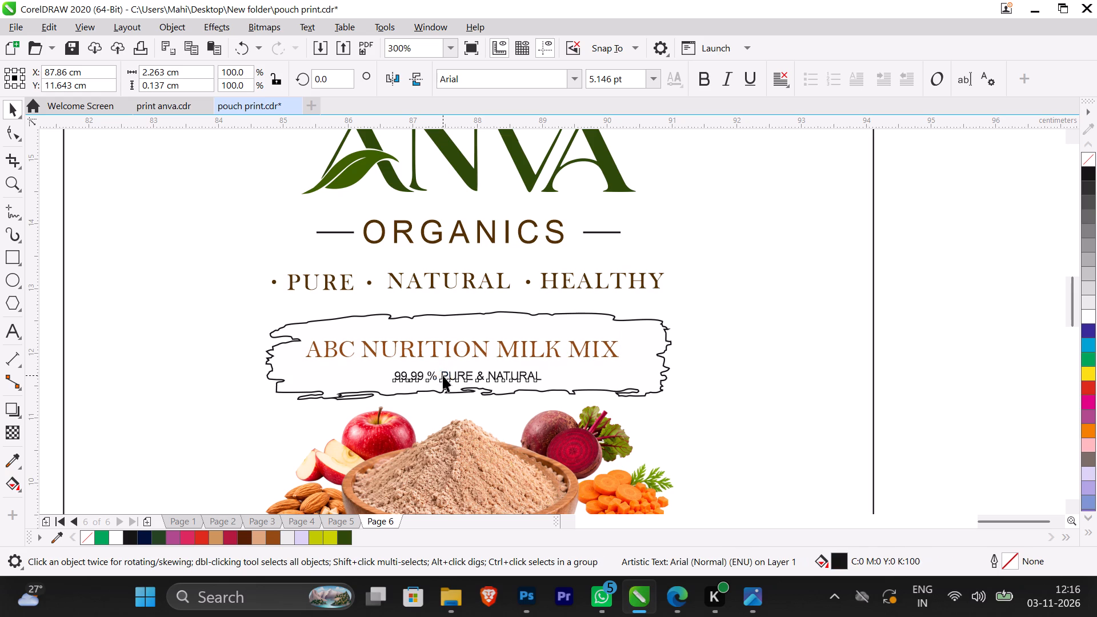
pyautogui.press('BackSpace')
pyautogui.press('BackSpace')
pyautogui.press('BackSpace')
pyautogui.press('BackSpace')
pyautogui.press('BackSpace')
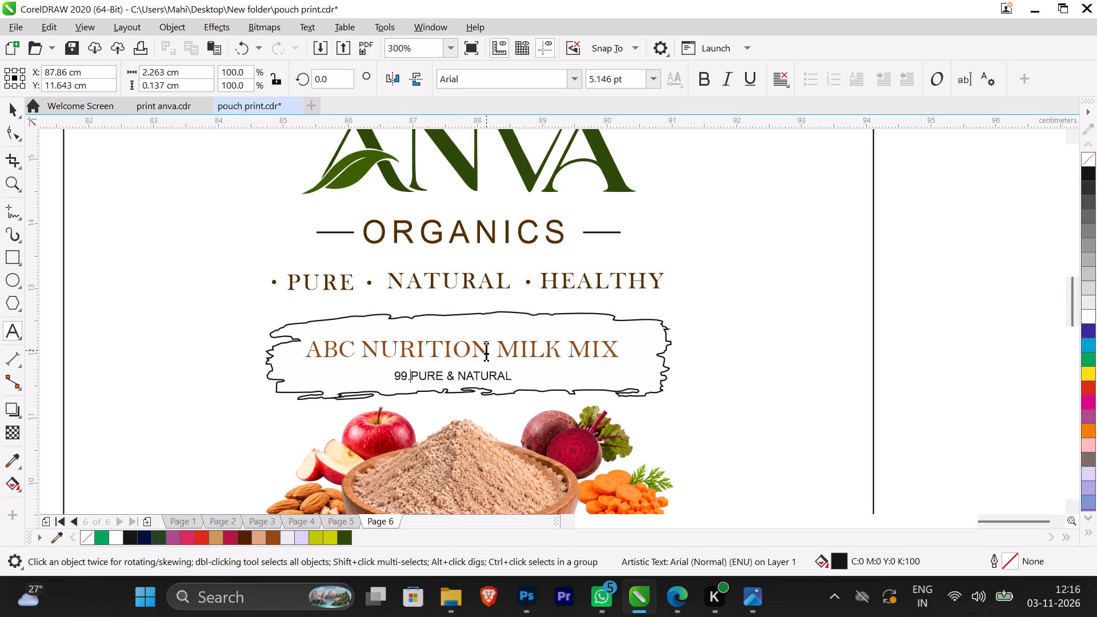
pyautogui.press('BackSpace')
pyautogui.press('BackSpace')
pyautogui.press('BackSpace')
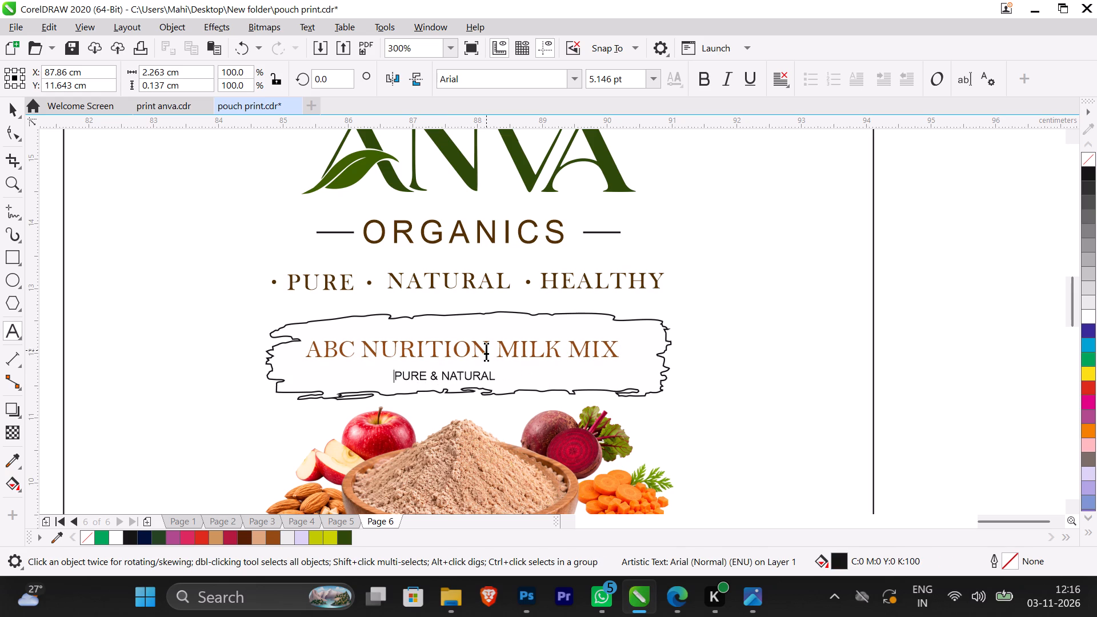
pyautogui.write('PO')
pyautogui.write('WDER')
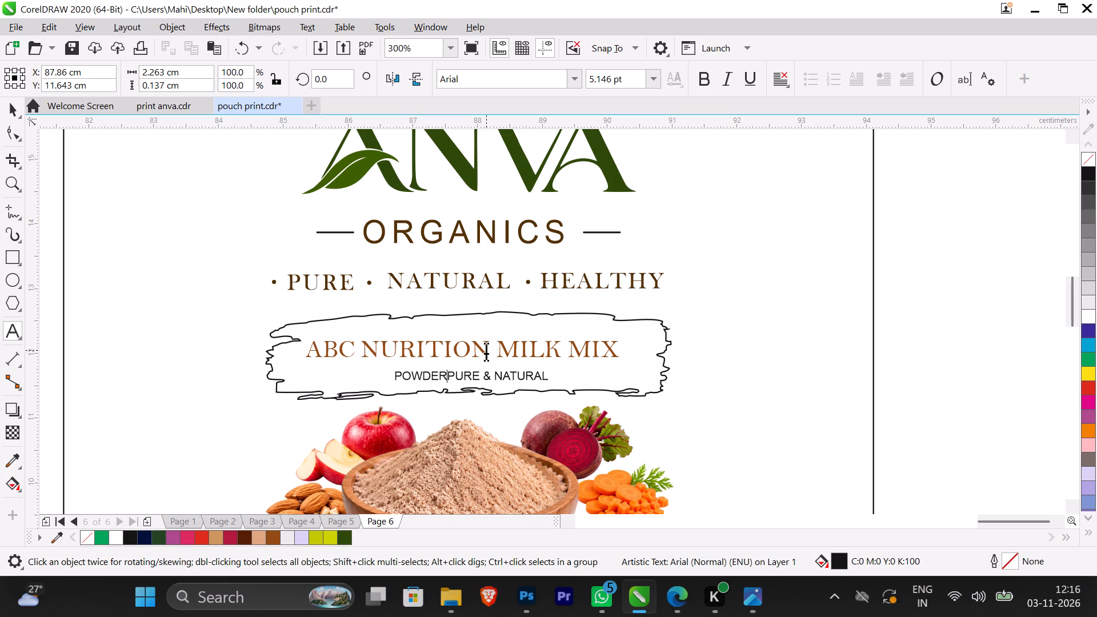
pyautogui.press('BackSpace')
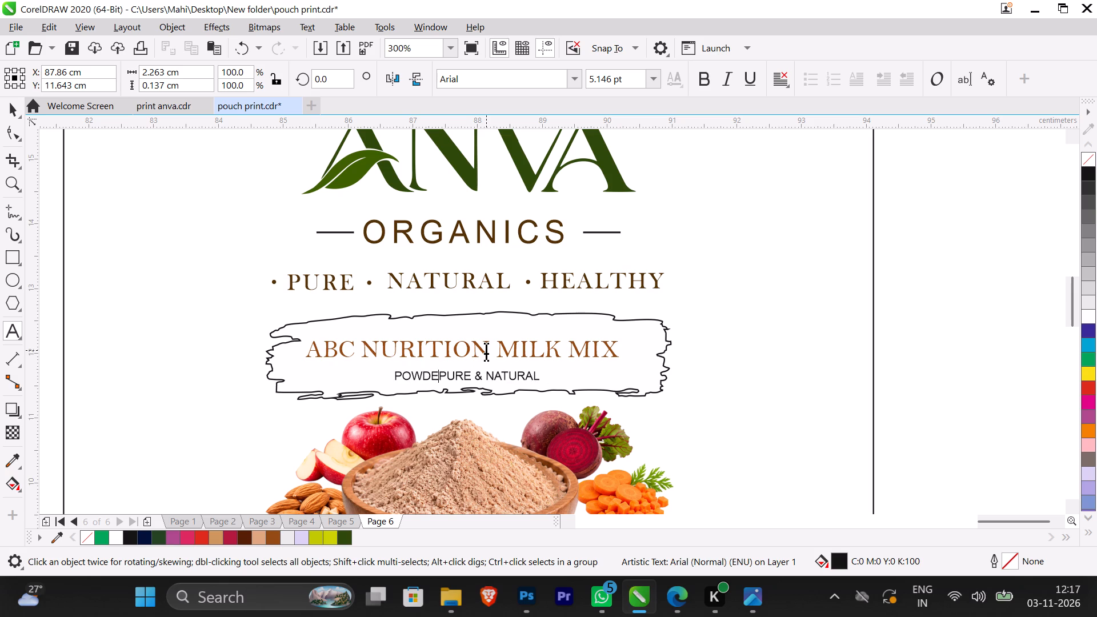
pyautogui.write('r')
pyautogui.press('space')
pyautogui.press('BackSpace')
pyautogui.press('BackSpace')
pyautogui.write('R')
pyautogui.press('space')
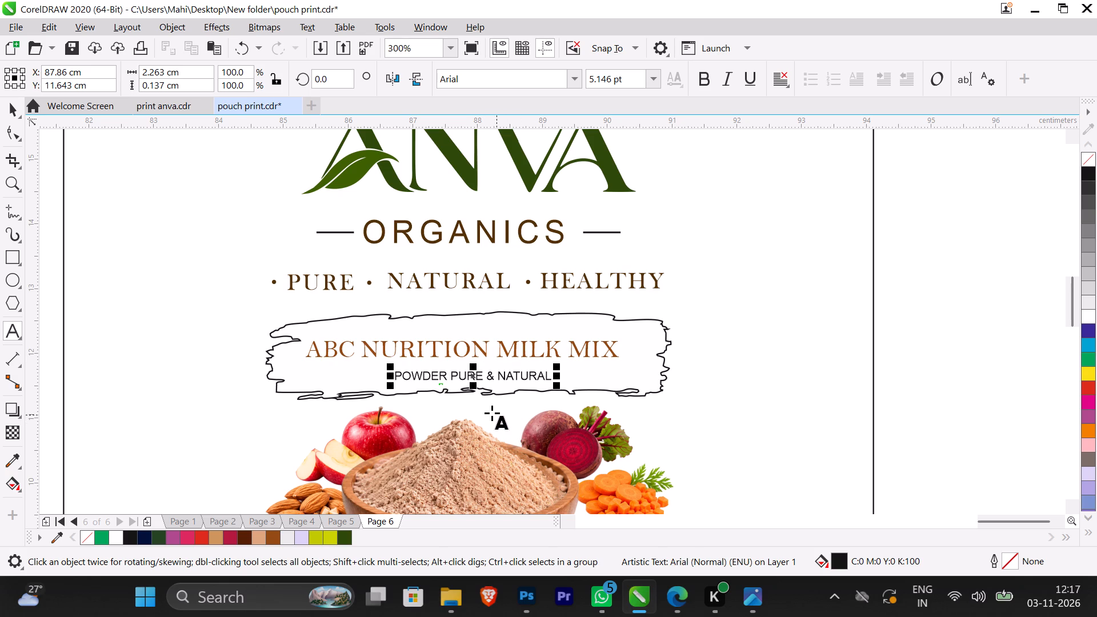
# Try to duplicate the POWDER PURE & NATURAL tagline on the last 12.5 cm label.
pyautogui.scroll(-2, 470, 378)
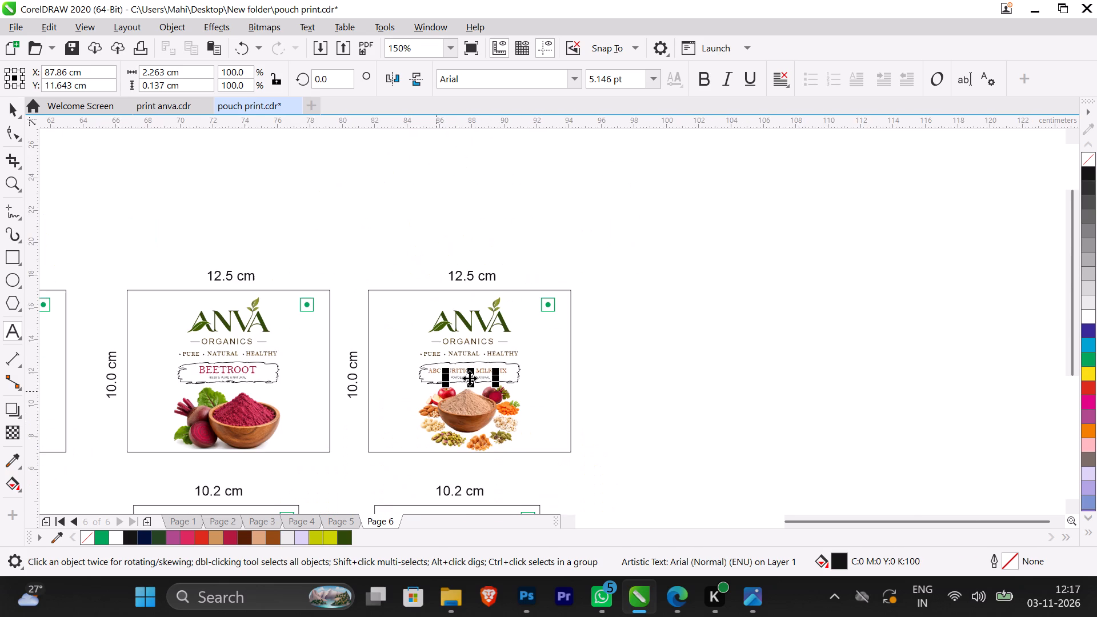
pyautogui.scroll(-2, 470, 378)
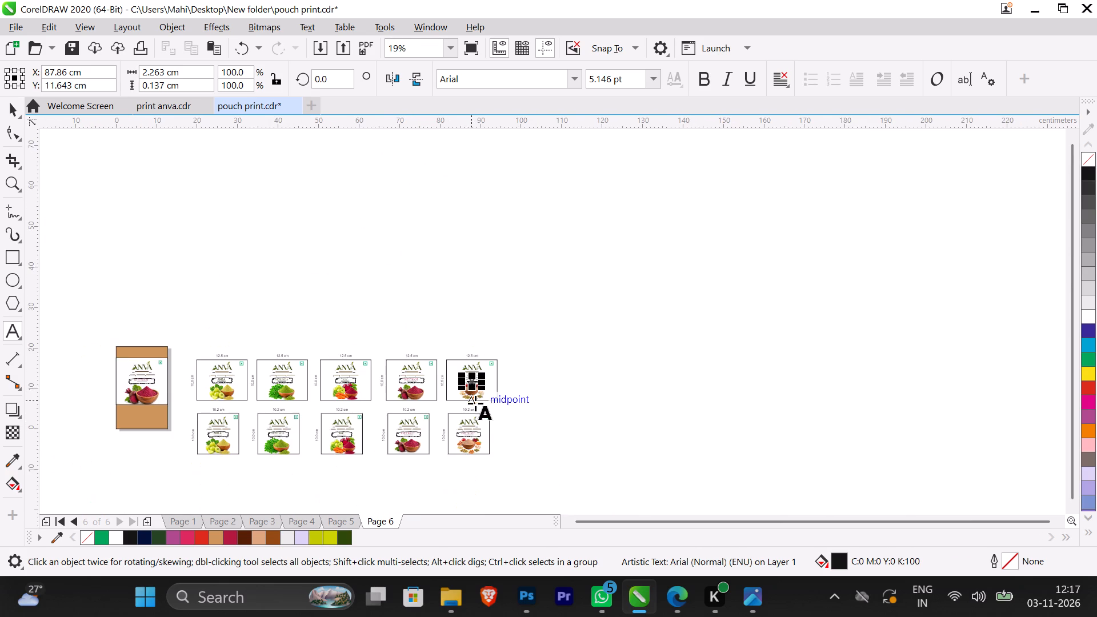
pyautogui.scroll(2, 466, 402)
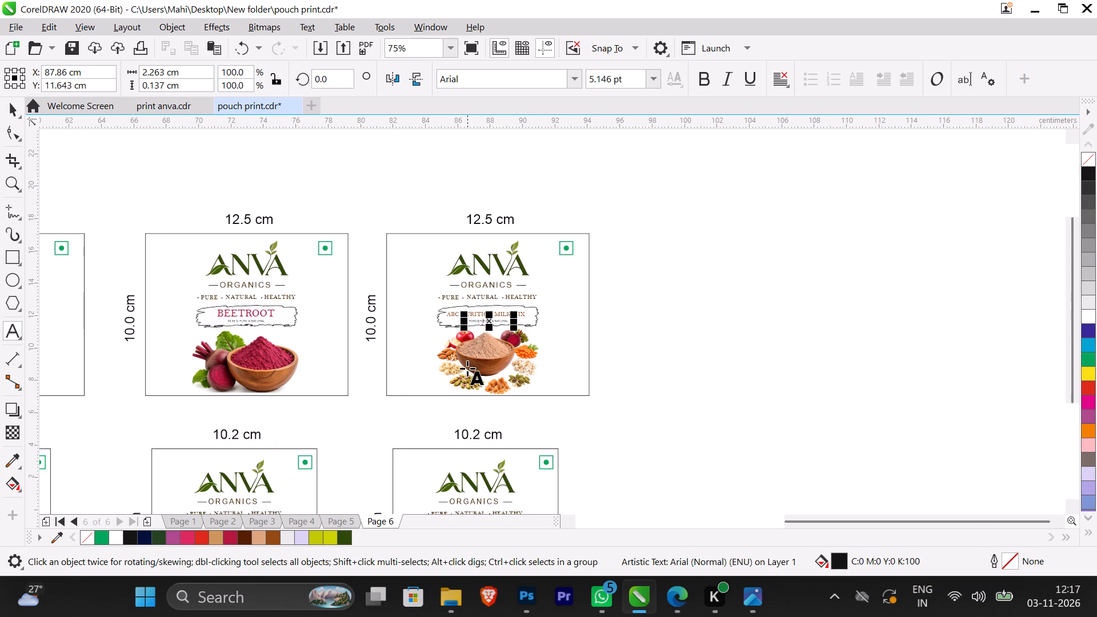
pyautogui.scroll(2, 467, 363)
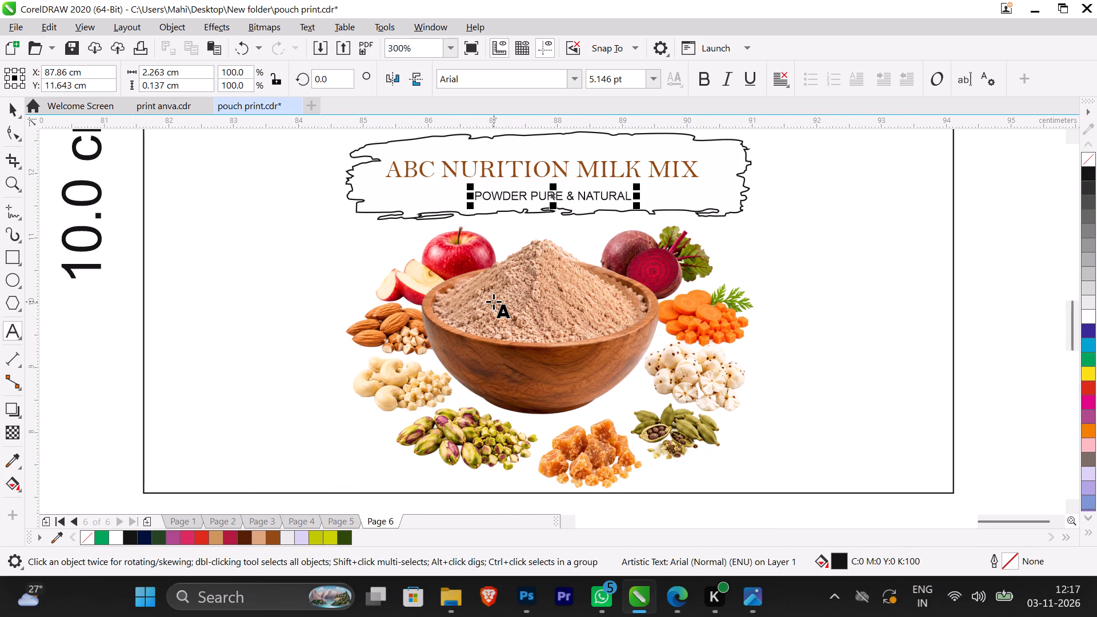
pyautogui.press('+')
pyautogui.scroll(-3, 501, 305)
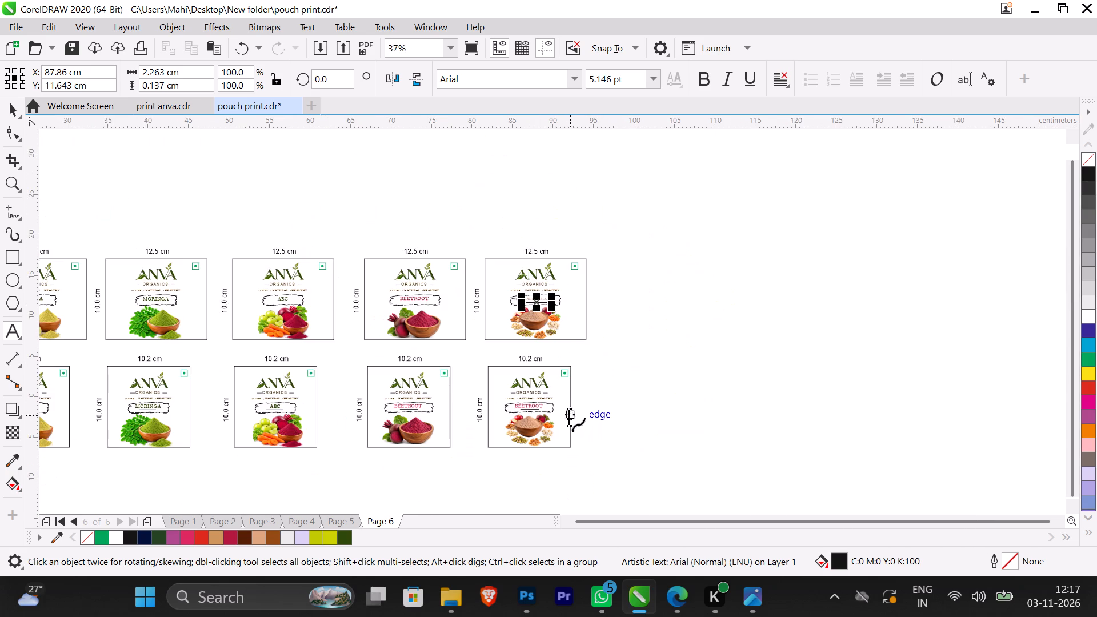
# Delete the 99.99 % PURE & NATURAL tagline from the last 10.2 cm label.
pyautogui.click(9, 106)
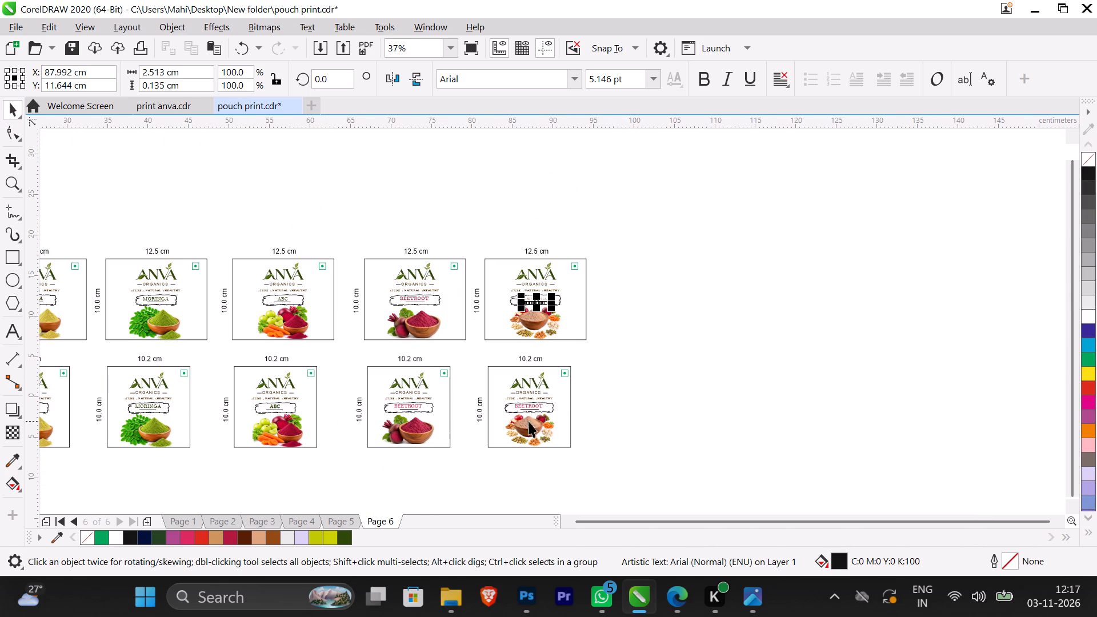
pyautogui.scroll(3, 551, 414)
pyautogui.click(439, 382)
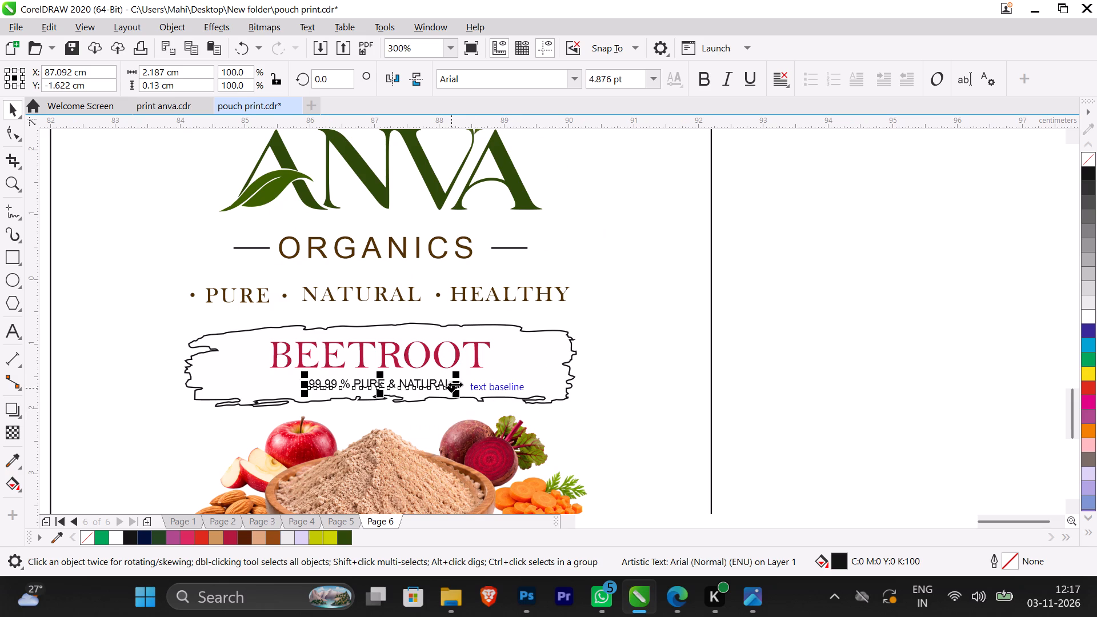
pyautogui.press('BackSpace')
# Duplicate the POWDER tagline from the last 12.5 cm label and move the copy into the last 10.2 cm label's title frame.
pyautogui.scroll(-2, 474, 366)
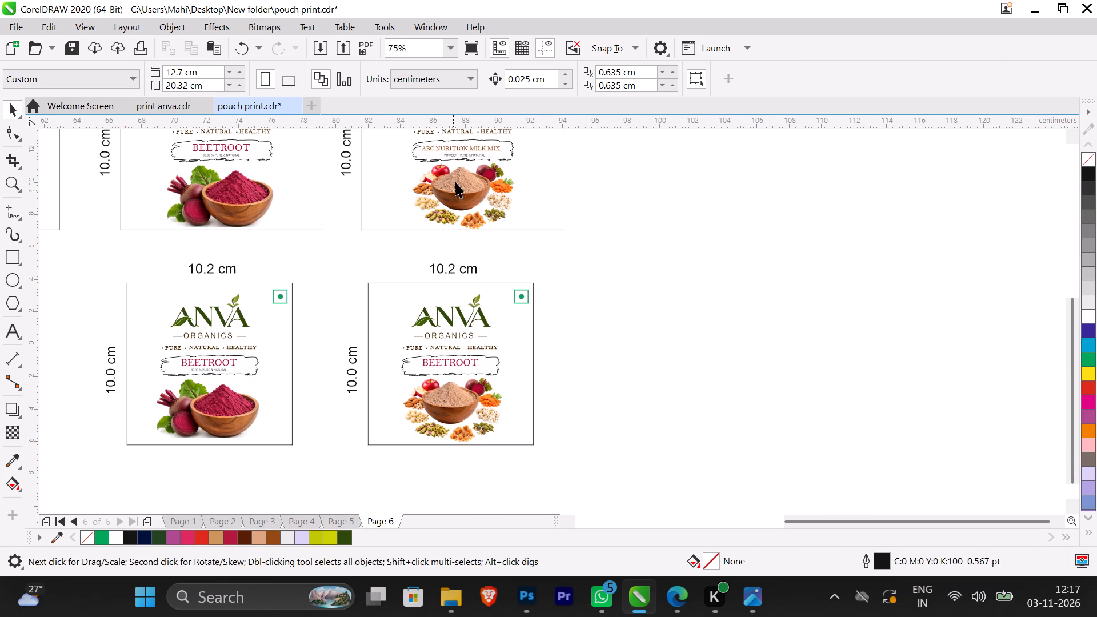
pyautogui.click(464, 155)
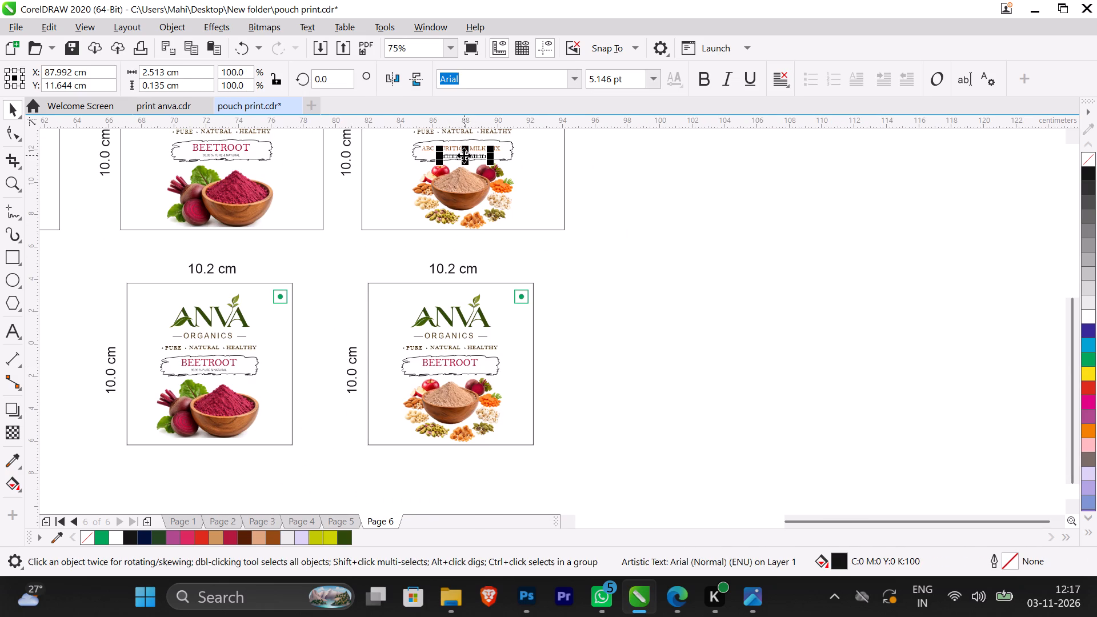
pyautogui.press('+')
pyautogui.moveTo(464, 155); pyautogui.dragTo(451, 167)
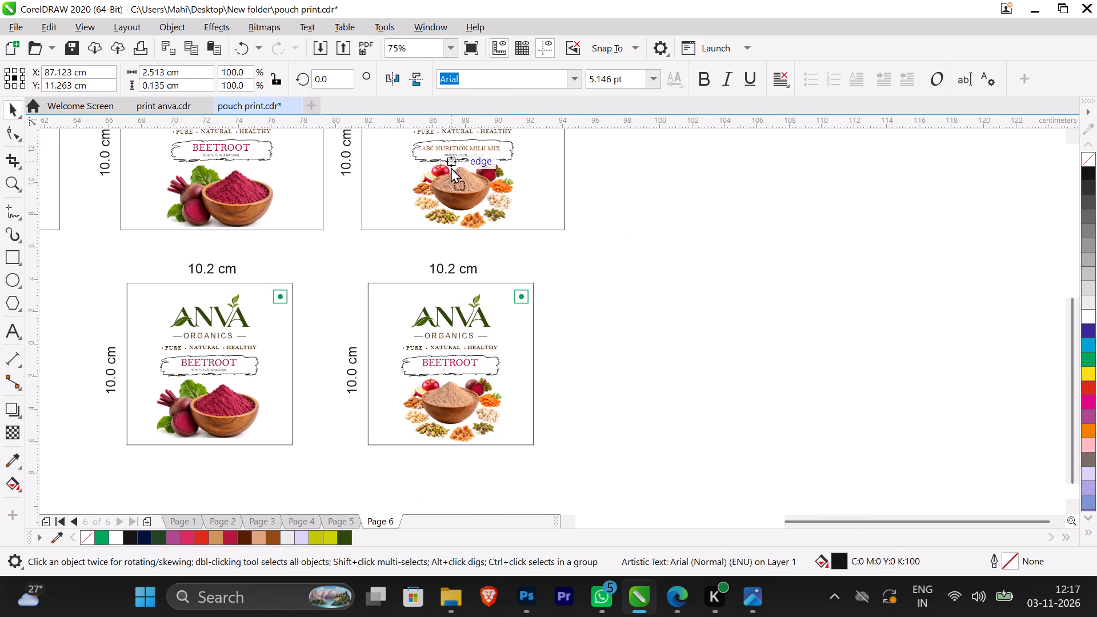
pyautogui.moveTo(451, 167); pyautogui.dragTo(457, 374)
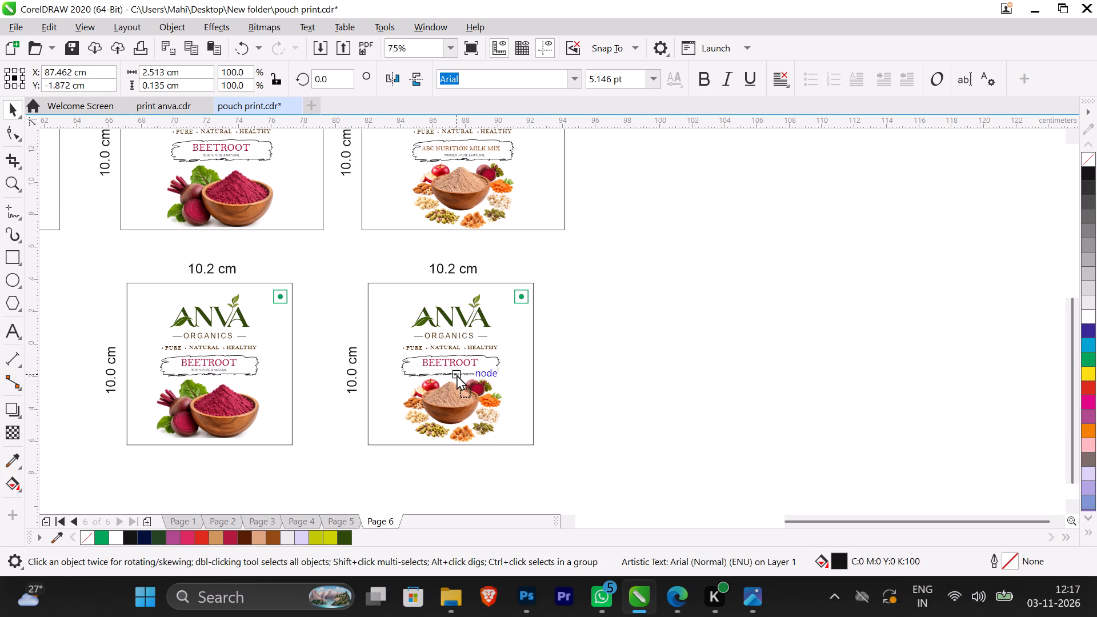
pyautogui.moveTo(457, 374); pyautogui.dragTo(446, 366)
pyautogui.moveTo(446, 366); pyautogui.dragTo(443, 367)
# Position the copied tagline centrally beneath BEETROOT on the last 10.2 cm label and bring it to the front.
pyautogui.scroll(3, 443, 366)
pyautogui.moveTo(439, 370); pyautogui.dragTo(462, 383)
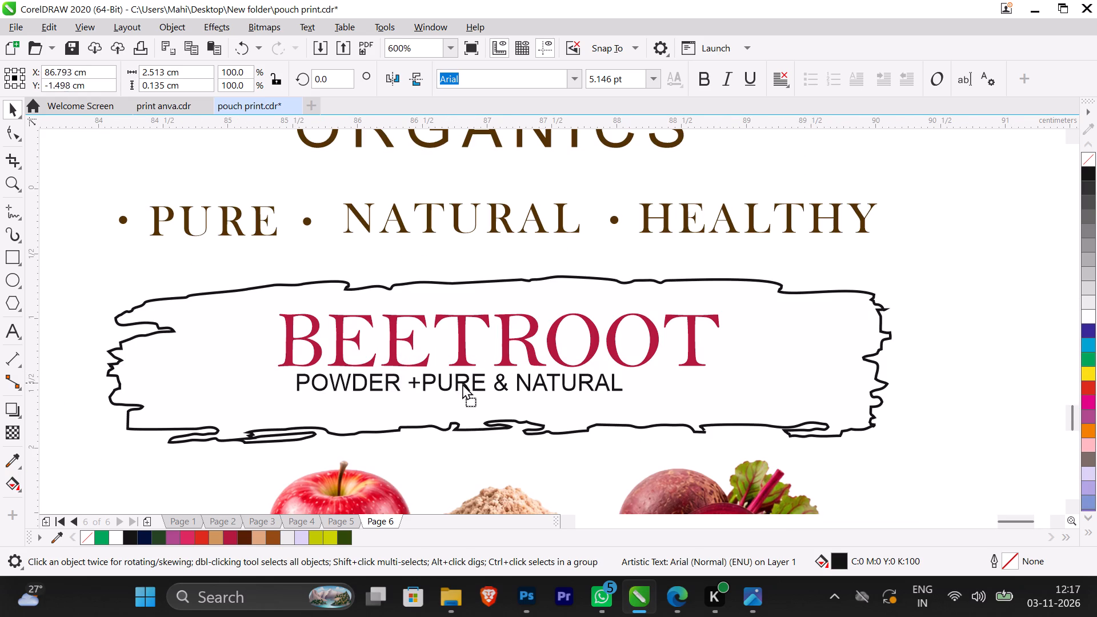
pyautogui.moveTo(462, 383); pyautogui.dragTo(489, 394)
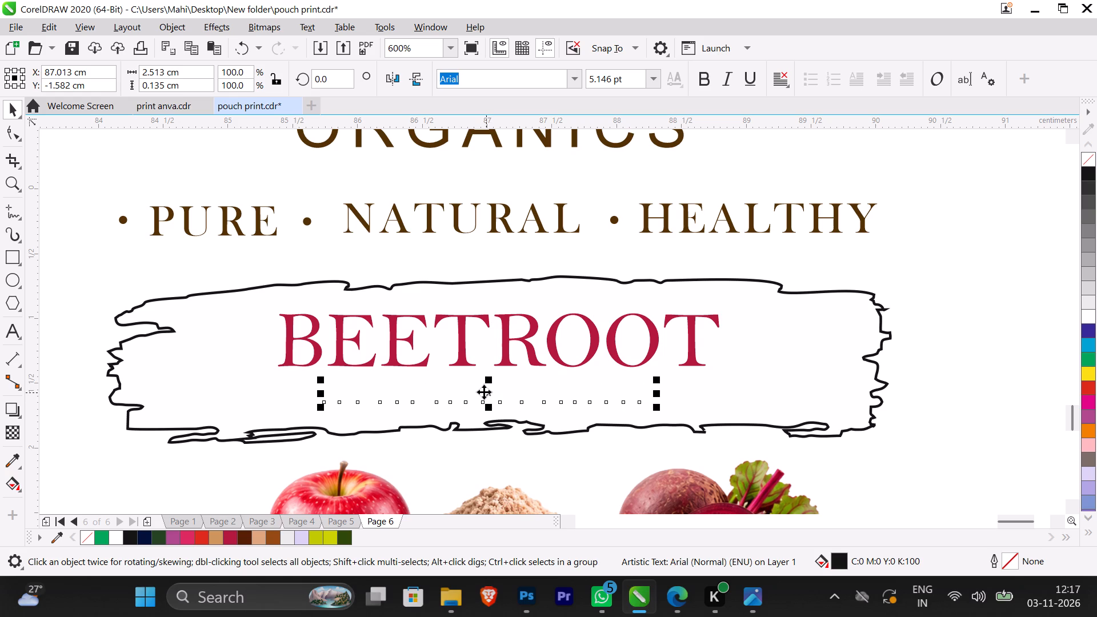
pyautogui.moveTo(485, 392); pyautogui.dragTo(497, 398)
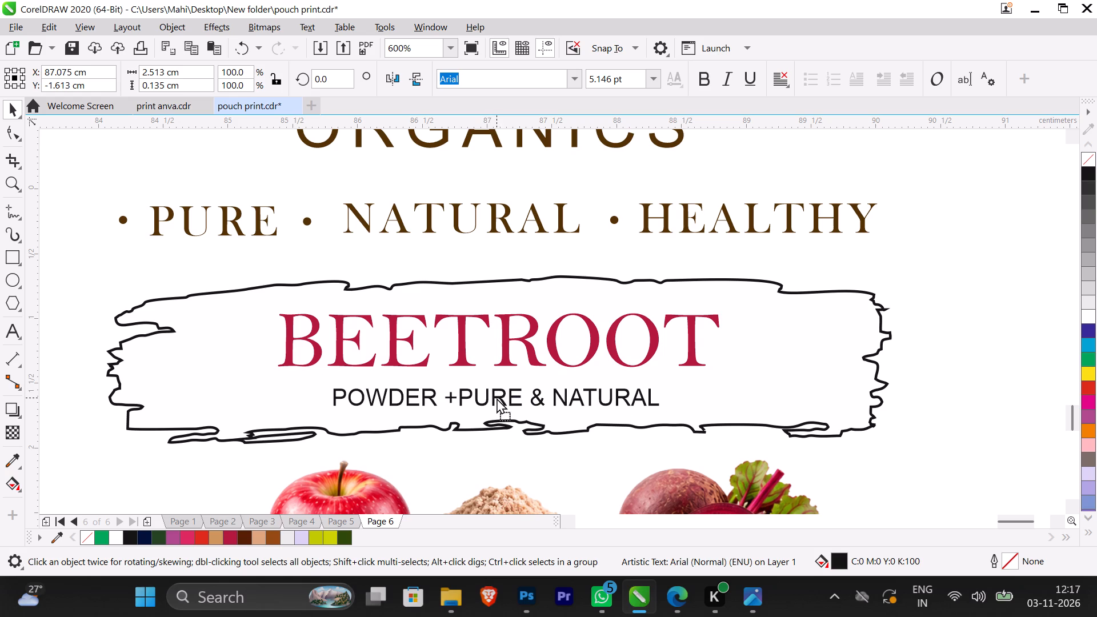
pyautogui.moveTo(497, 398); pyautogui.dragTo(497, 396)
pyautogui.hotkey('shift', 'pageup')
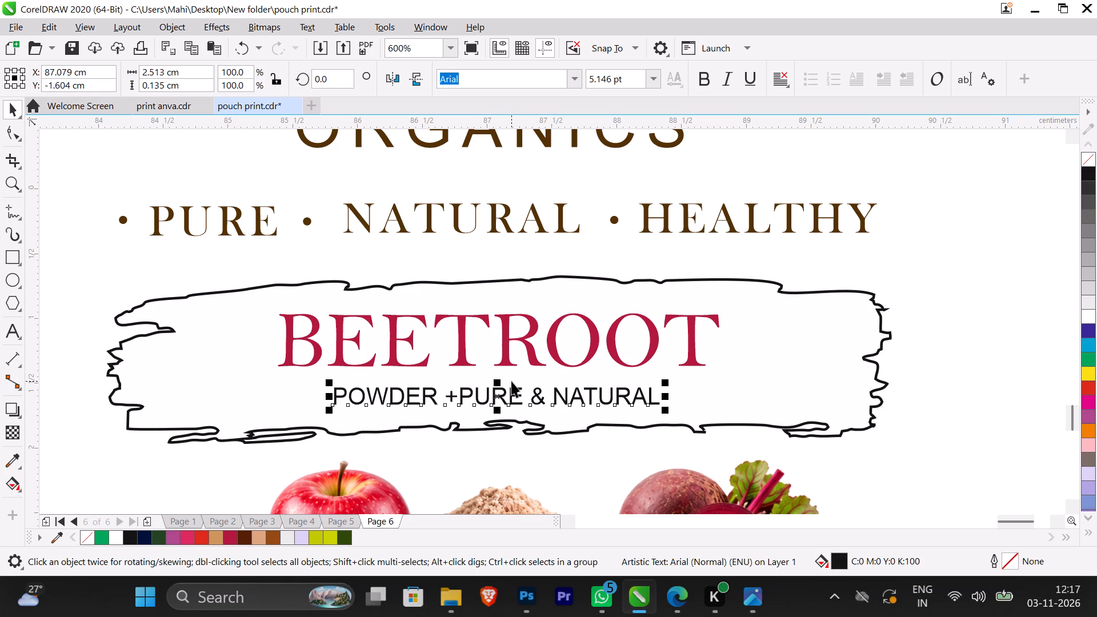
# Remove the plus sign from the tagline on the last 10.2 cm label so it reads POWDER PURE & NATURAL.
pyautogui.scroll(-2, 461, 343)
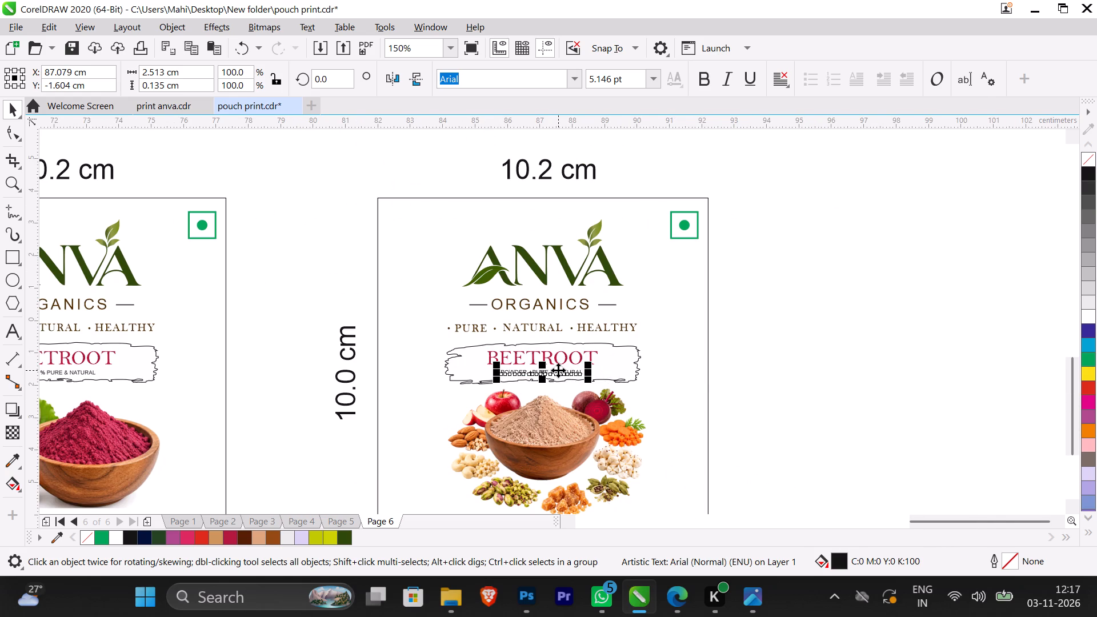
pyautogui.scroll(2, 558, 370)
pyautogui.scroll(1, 465, 381)
pyautogui.doubleClick(451, 376)
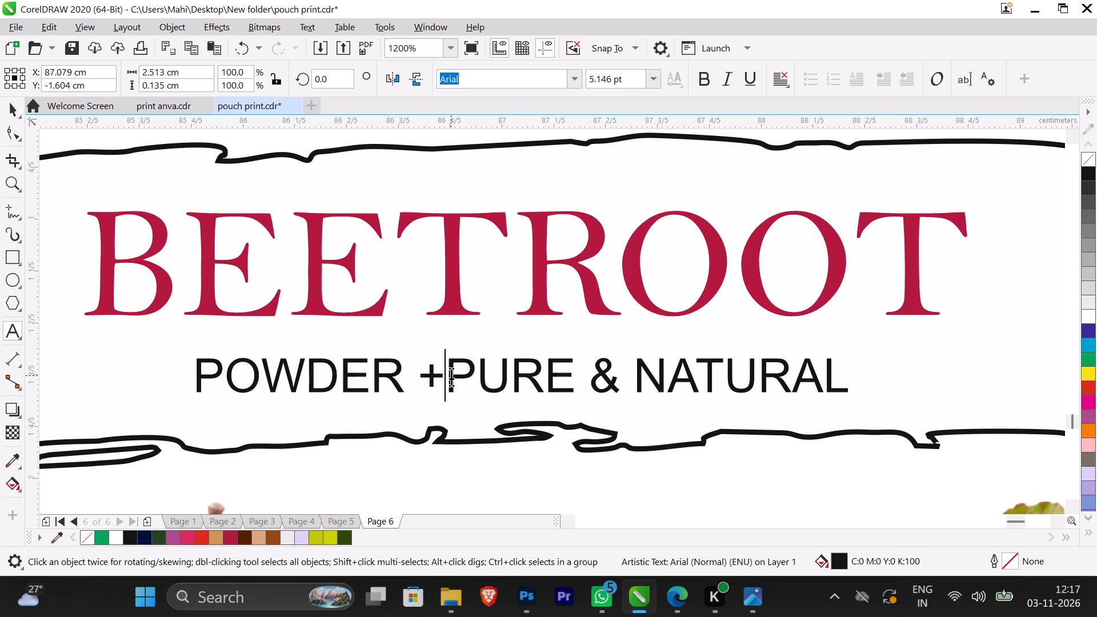
pyautogui.press('BackSpace')
pyautogui.scroll(-5, 510, 387)
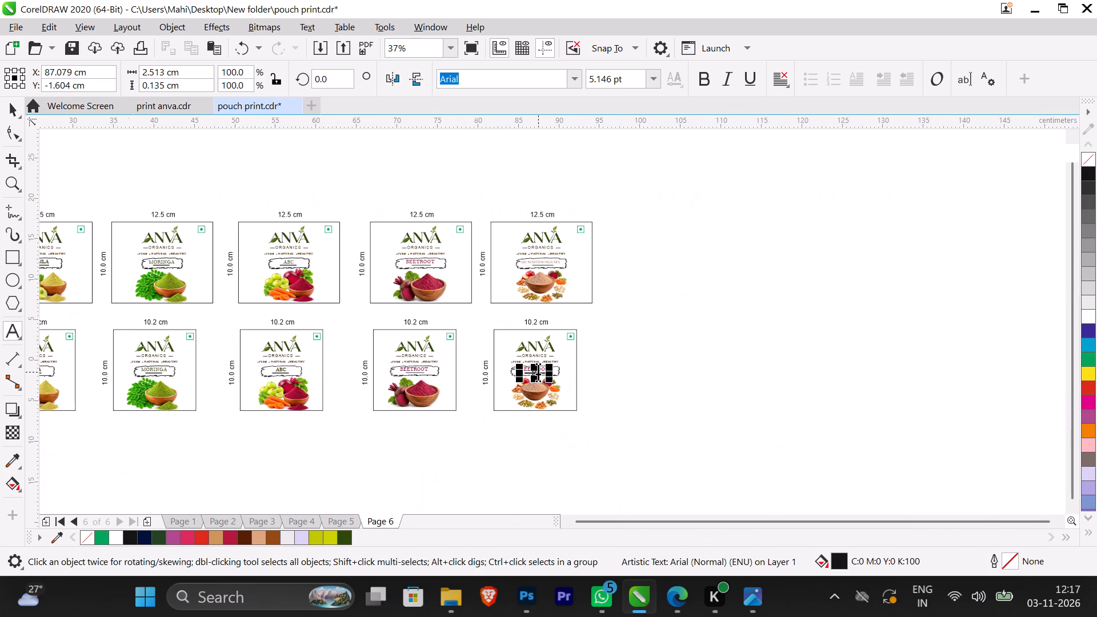
pyautogui.scroll(1, 538, 371)
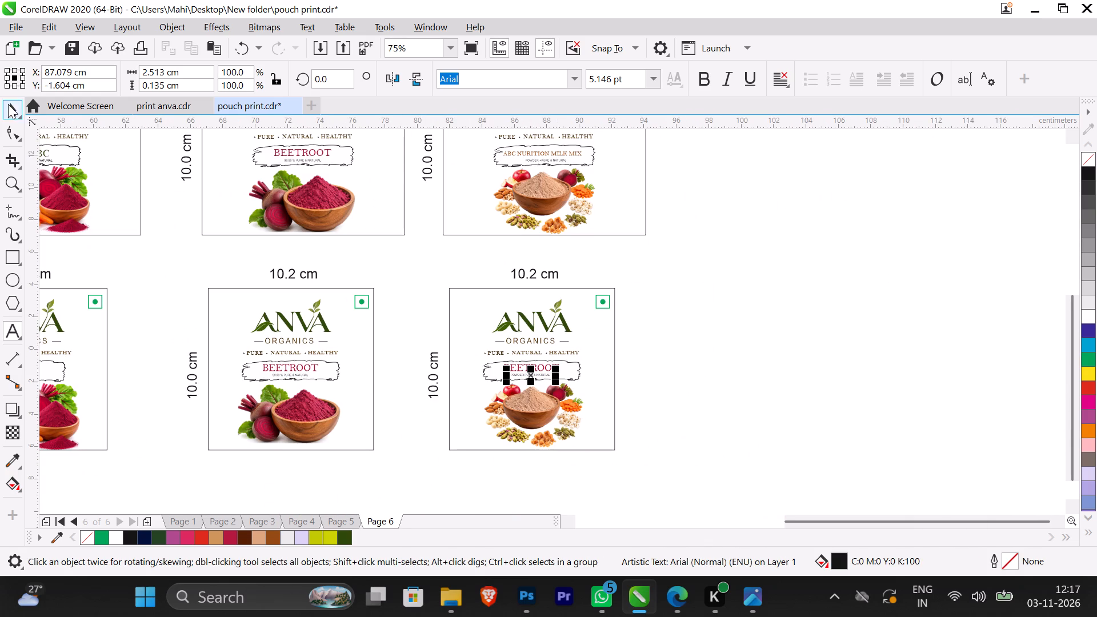
pyautogui.click(17, 107)
# Ungroup the 10.2 cm label with the beetroot powder bowl and delete its 99.99 % PURE & NATURAL tagline.
pyautogui.scroll(2, 292, 378)
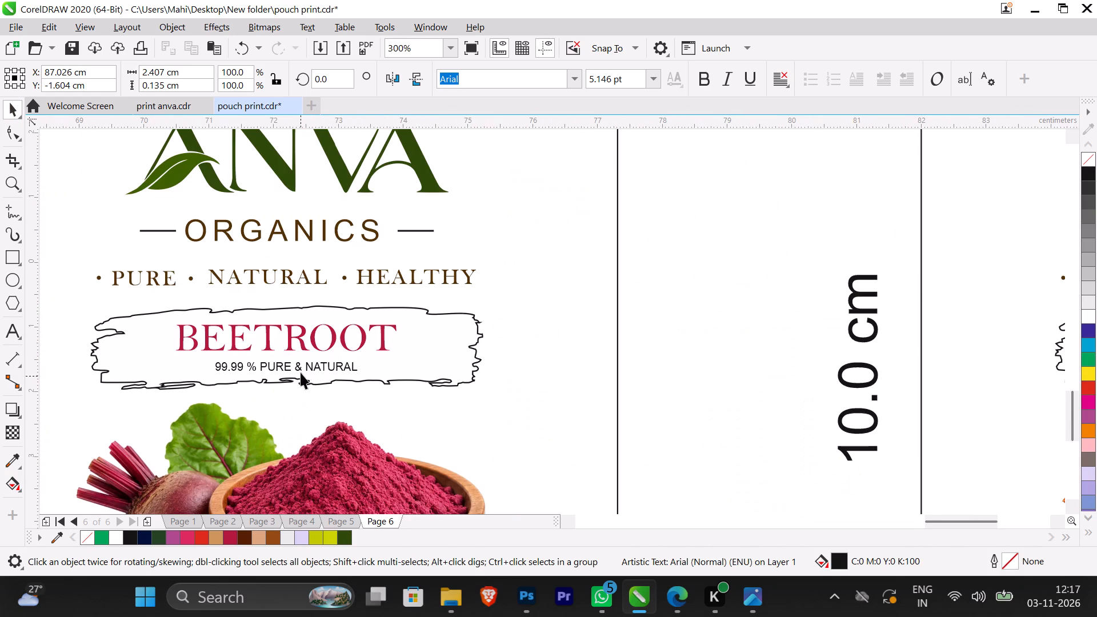
pyautogui.click(302, 369)
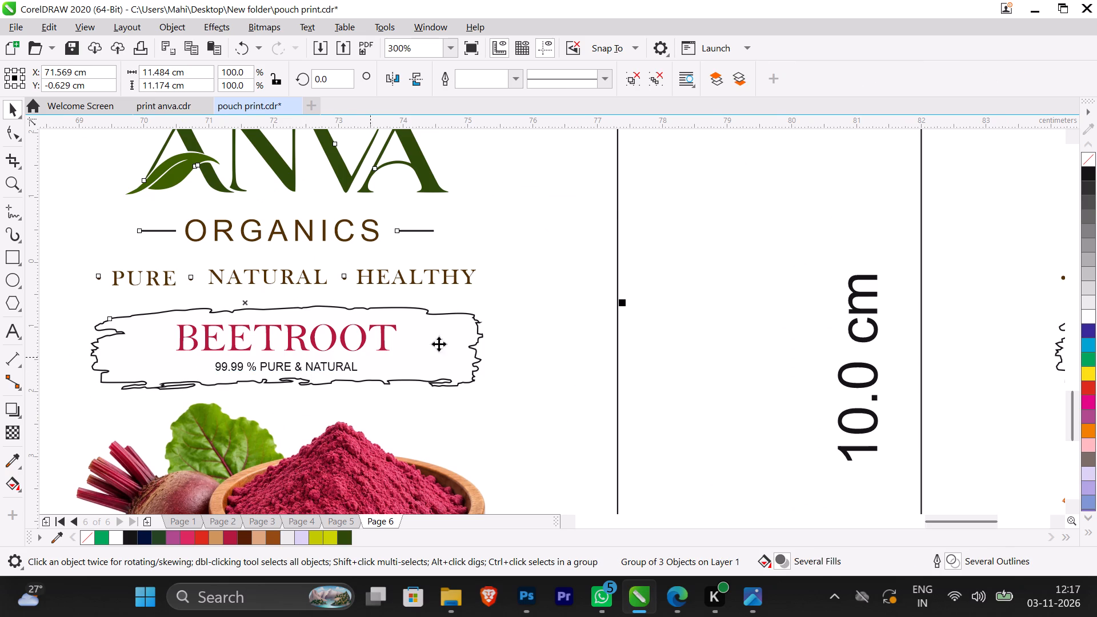
pyautogui.click(628, 81)
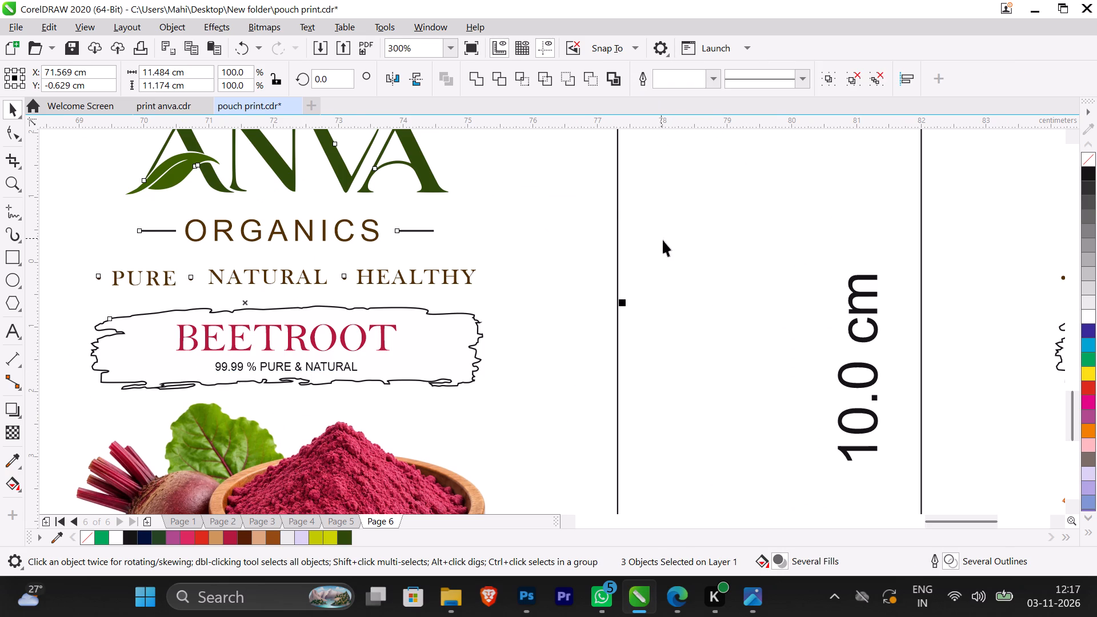
pyautogui.click(663, 241)
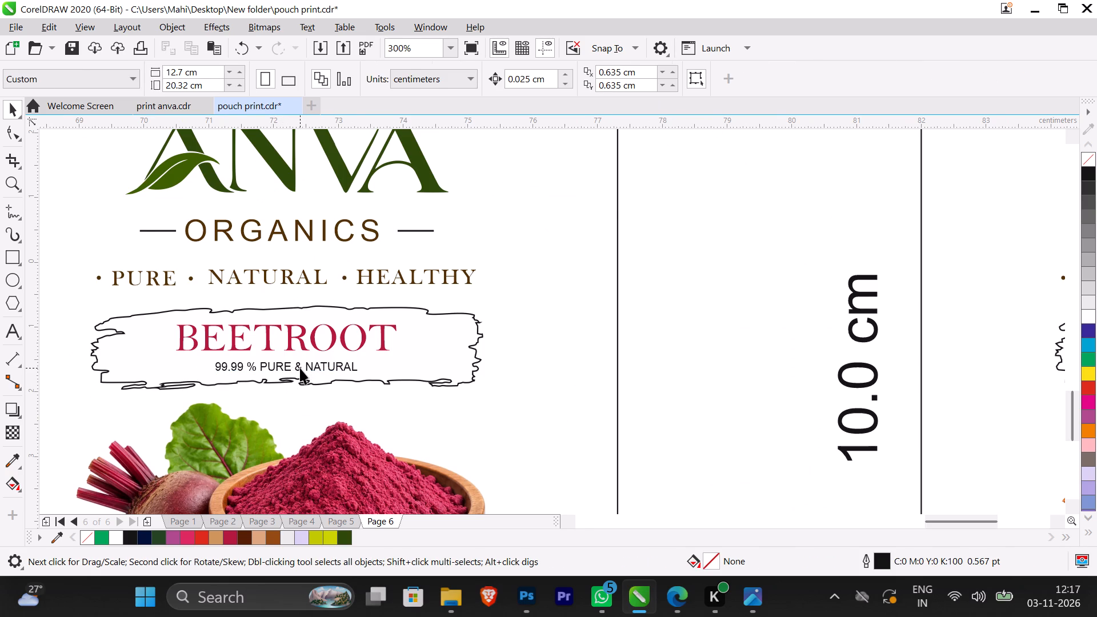
pyautogui.click(300, 368)
pyautogui.click(659, 75)
pyautogui.click(719, 165)
pyautogui.click(297, 369)
pyautogui.press('BackSpace')
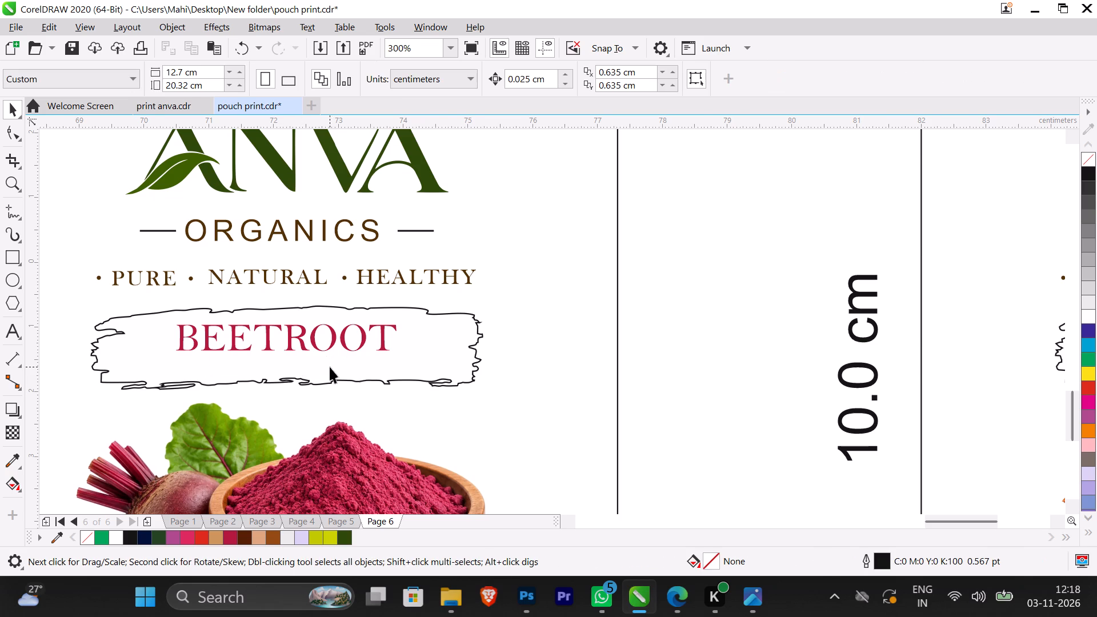
# Duplicate the POWDER PURE & NATURAL tagline from the last 10.2 cm label and centre the copy beneath BEETROOT on the neighbouring beetroot powder label.
pyautogui.scroll(-2, 329, 367)
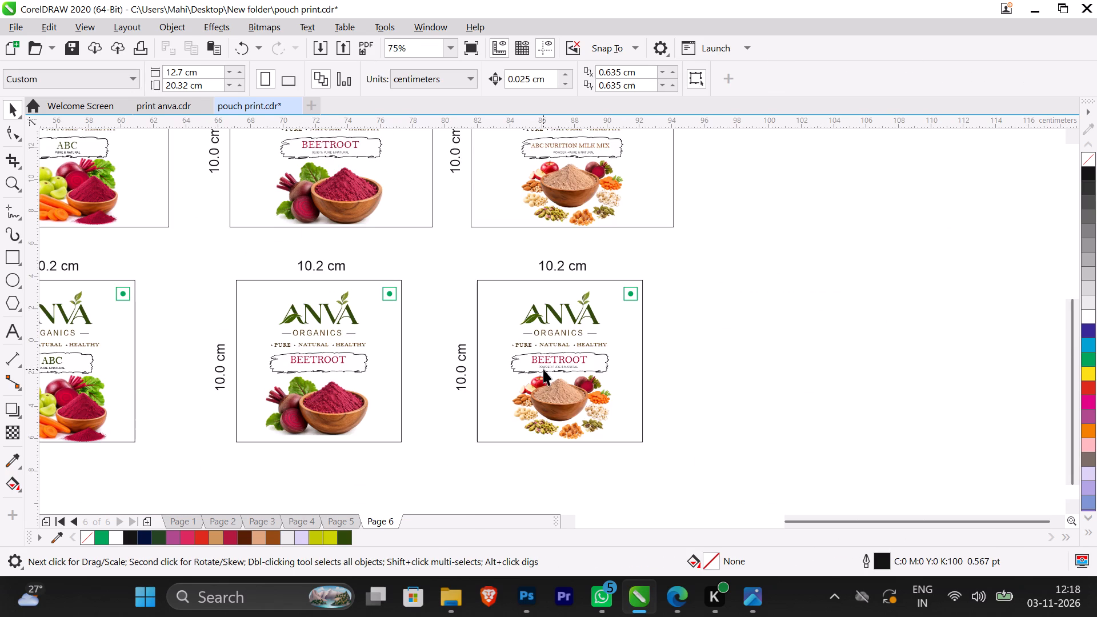
pyautogui.click(544, 366)
pyautogui.press('+')
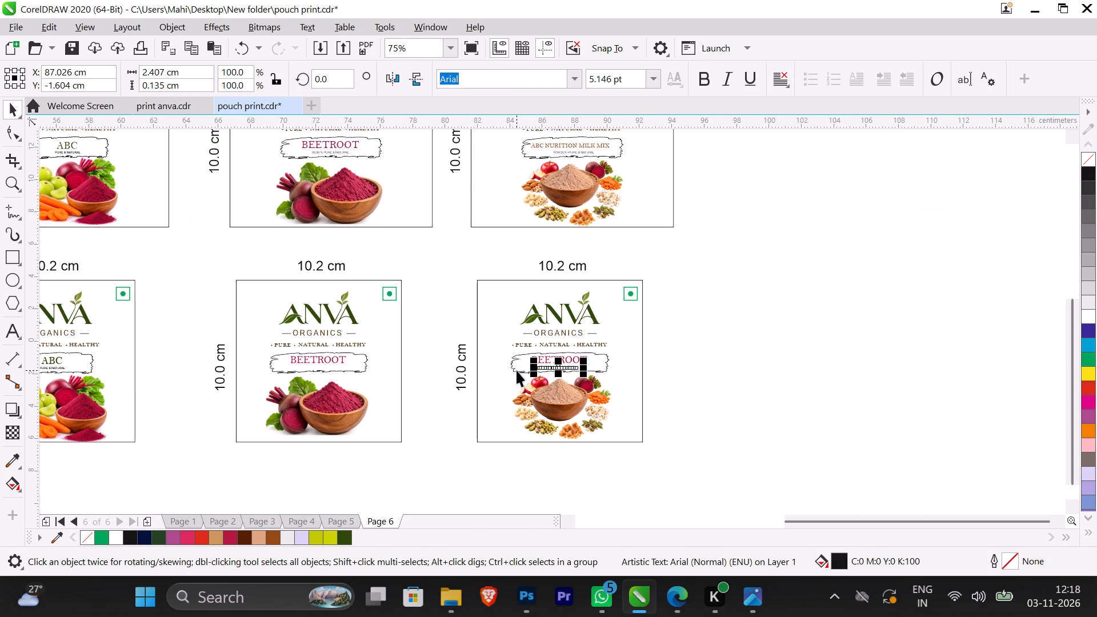
pyautogui.moveTo(557, 370); pyautogui.dragTo(427, 370)
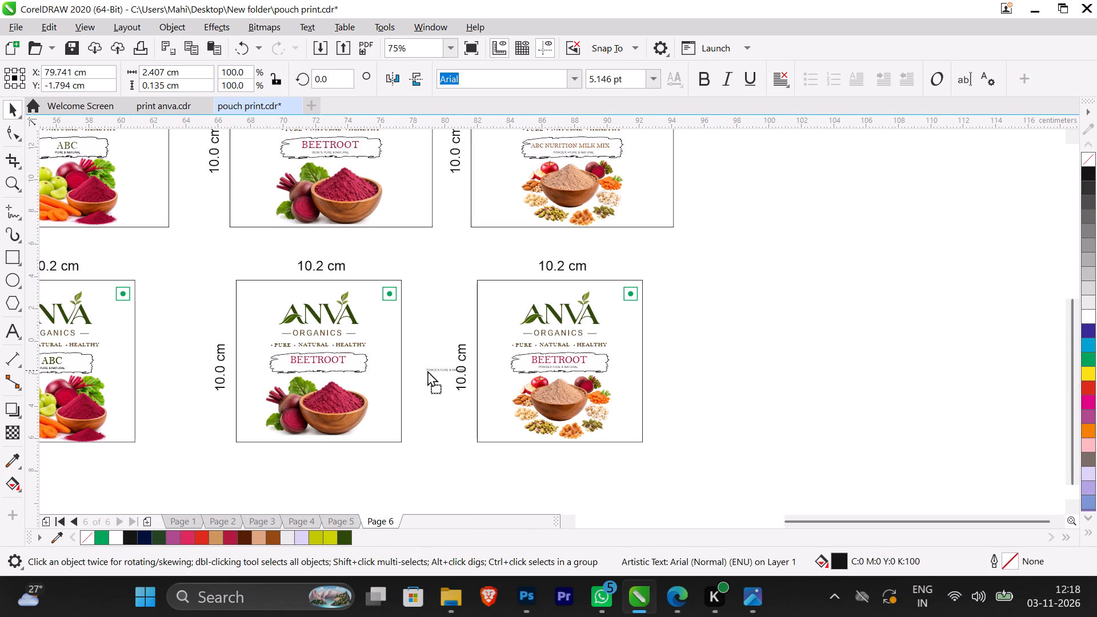
pyautogui.moveTo(427, 370); pyautogui.dragTo(318, 367)
pyautogui.scroll(3, 318, 367)
pyautogui.moveTo(330, 369); pyautogui.dragTo(323, 369)
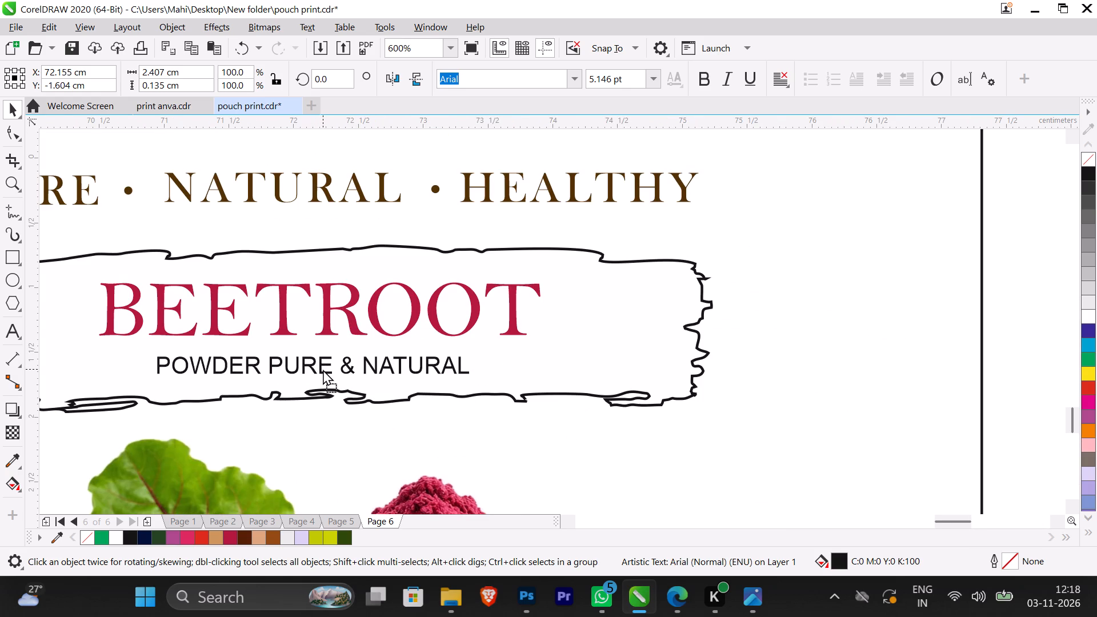
pyautogui.moveTo(323, 369); pyautogui.dragTo(319, 369)
pyautogui.scroll(-2, 319, 369)
pyautogui.click(527, 320)
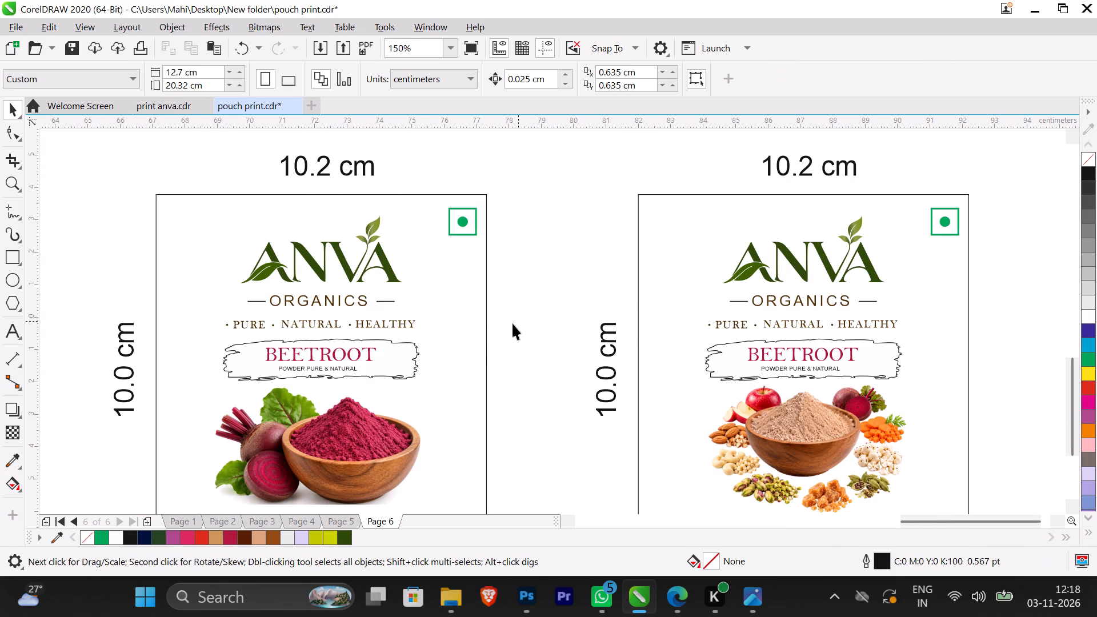
# Delete one PURE & NATURAL tagline from beneath ABC on the 10.2 cm ABC label.
pyautogui.scroll(-2, 483, 332)
pyautogui.scroll(2, 304, 344)
pyautogui.click(315, 340)
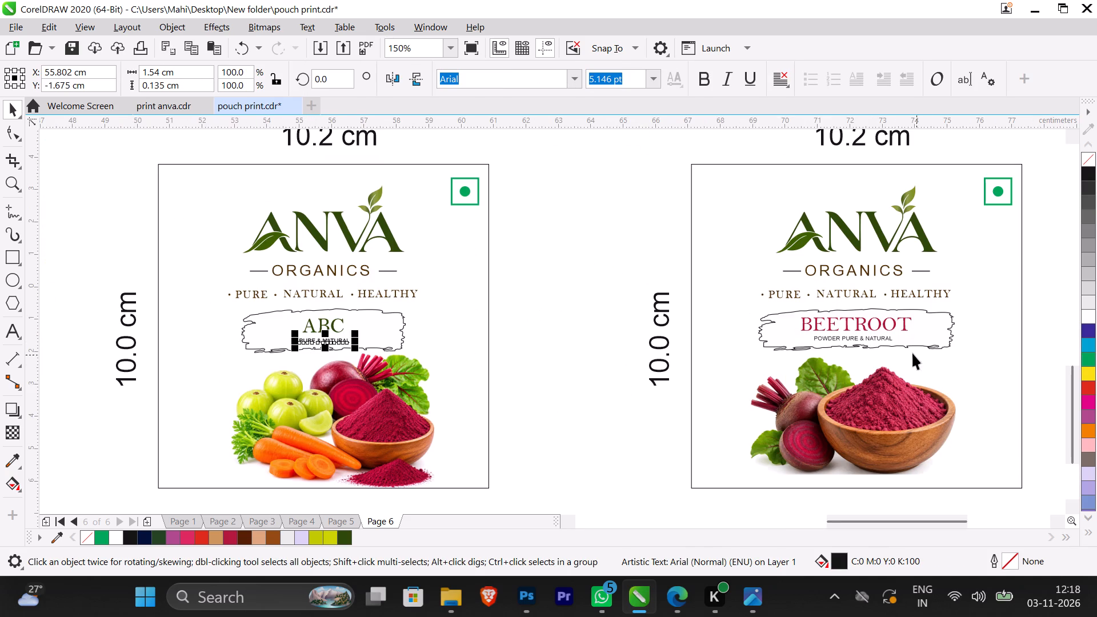
pyautogui.press('BackSpace')
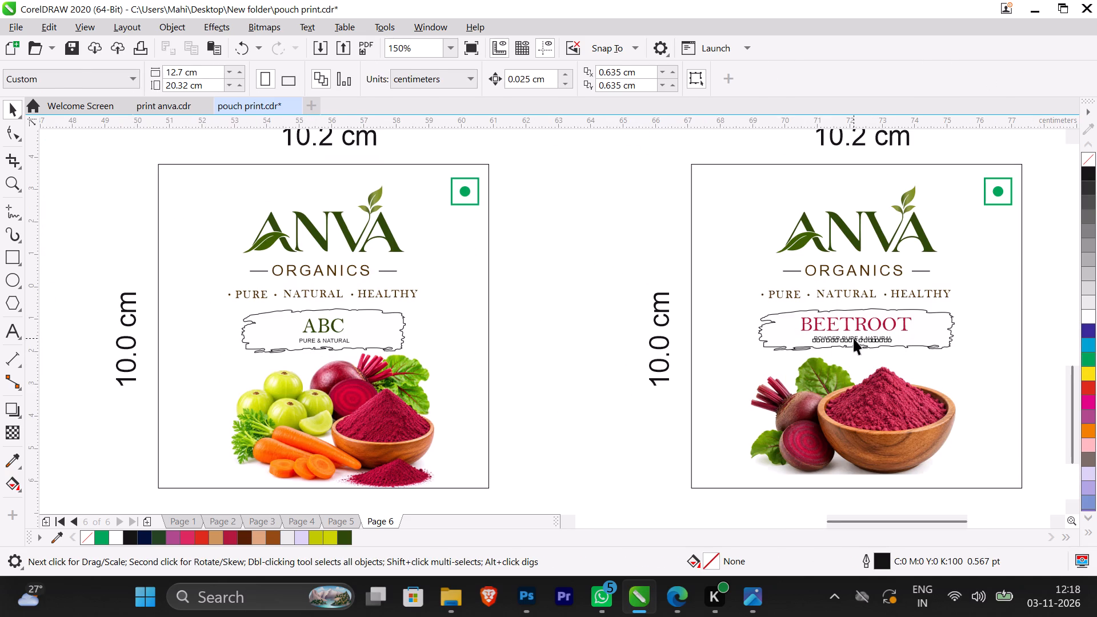
# Duplicate the POWDER PURE & NATURAL tagline from the 10.2 cm beetroot powder label and move the copy beneath ABC on the 10.2 cm ABC label.
pyautogui.click(854, 338)
pyautogui.press('+')
pyautogui.moveTo(854, 338); pyautogui.dragTo(317, 342)
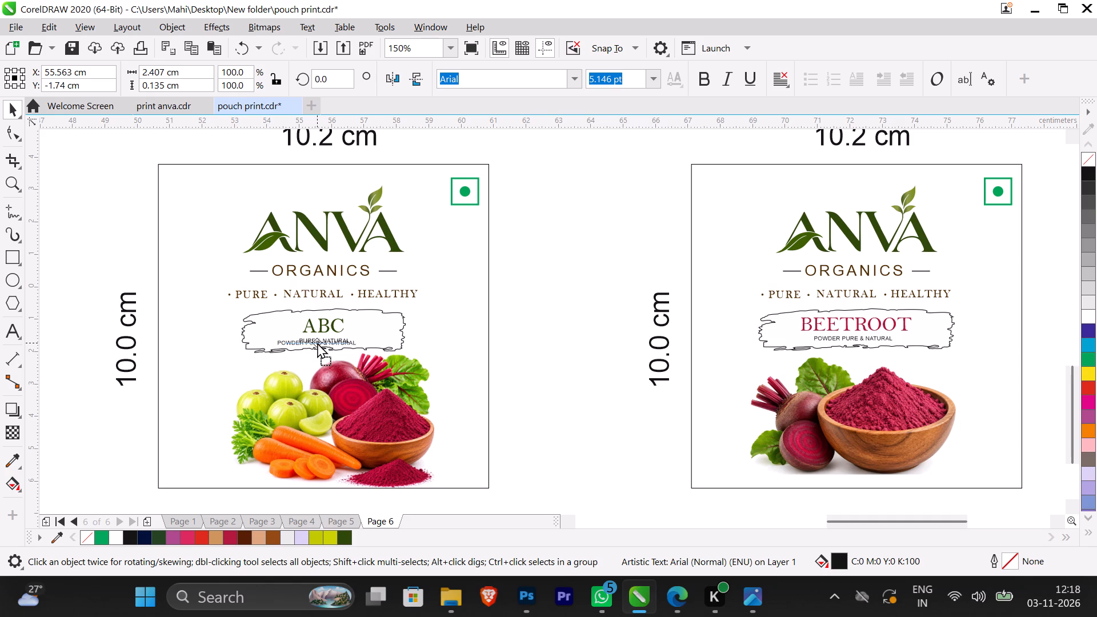
pyautogui.moveTo(317, 342); pyautogui.dragTo(320, 339)
# Move the new tagline clear of the leftover PURE & NATURAL text on the 10.2 cm ABC label and delete that leftover text.
pyautogui.scroll(2, 322, 339)
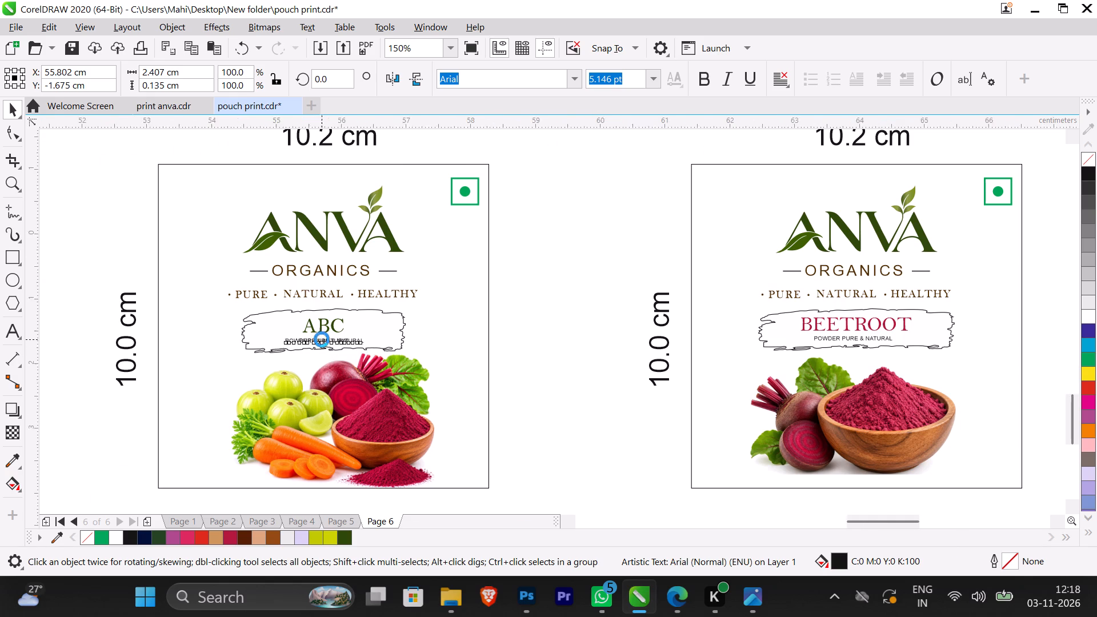
pyautogui.scroll(2, 322, 339)
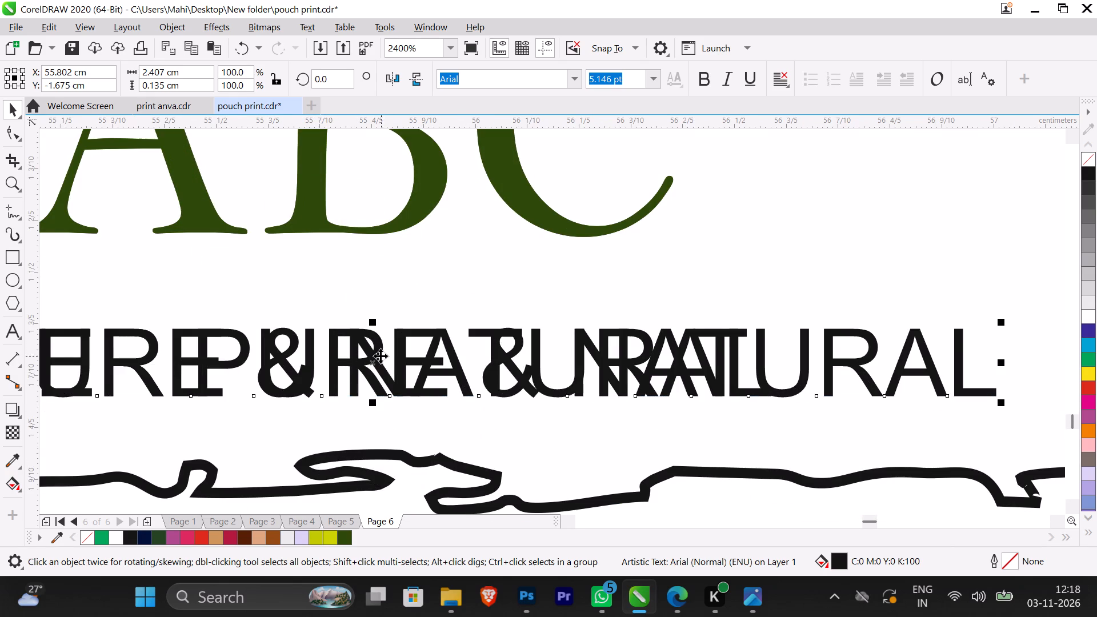
pyautogui.moveTo(377, 360); pyautogui.dragTo(366, 295)
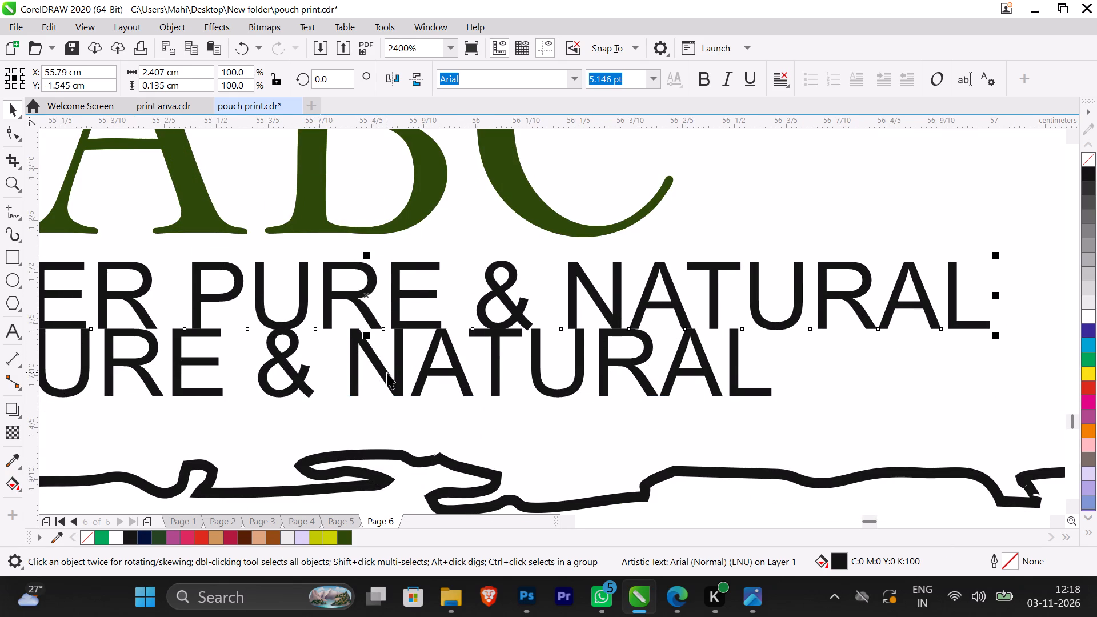
pyautogui.click(387, 372)
pyautogui.press('BackSpace')
# Position the POWDER PURE & NATURAL tagline midway between ABC and the lower edge of the title frame on the 10.2 cm ABC label.
pyautogui.click(369, 315)
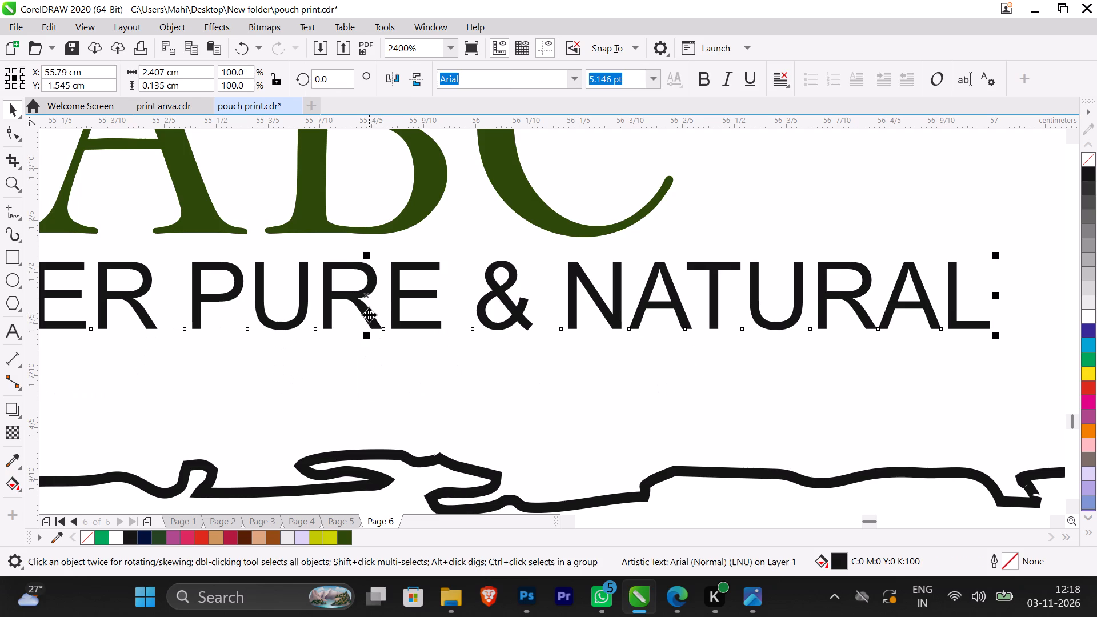
pyautogui.moveTo(372, 315); pyautogui.dragTo(374, 359)
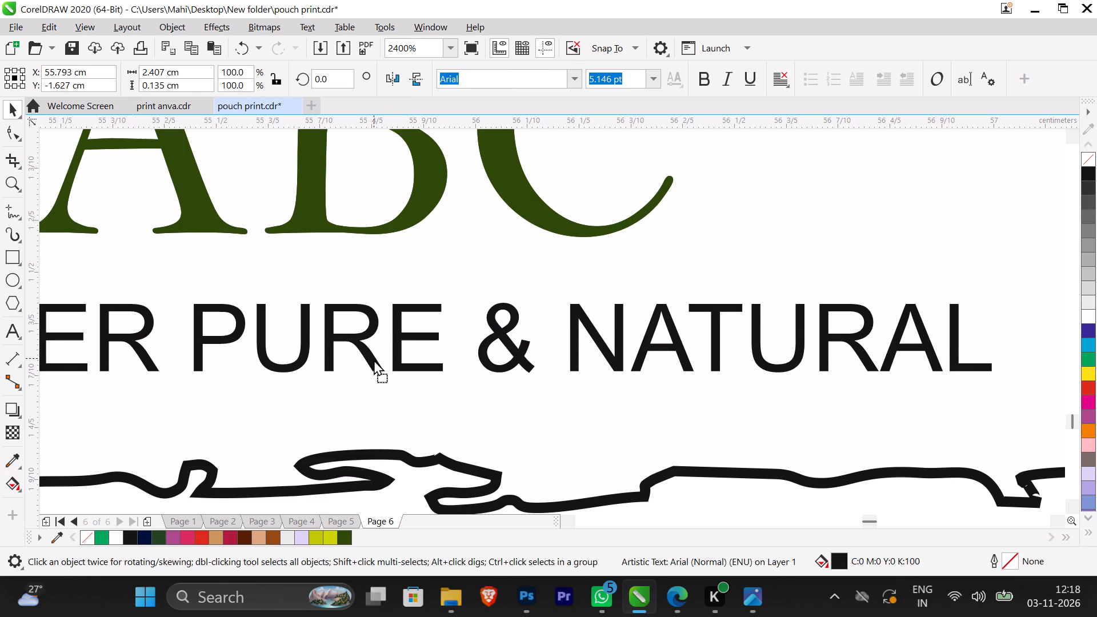
pyautogui.moveTo(374, 359); pyautogui.dragTo(374, 360)
pyautogui.scroll(-3, 374, 360)
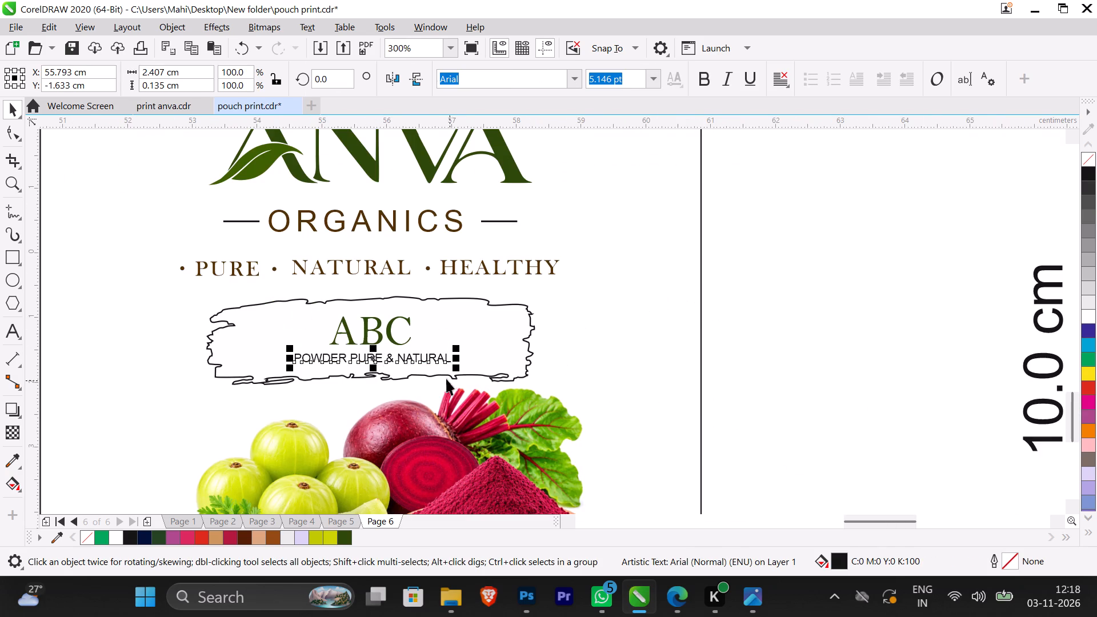
pyautogui.scroll(1, 373, 365)
pyautogui.moveTo(374, 355); pyautogui.dragTo(374, 357)
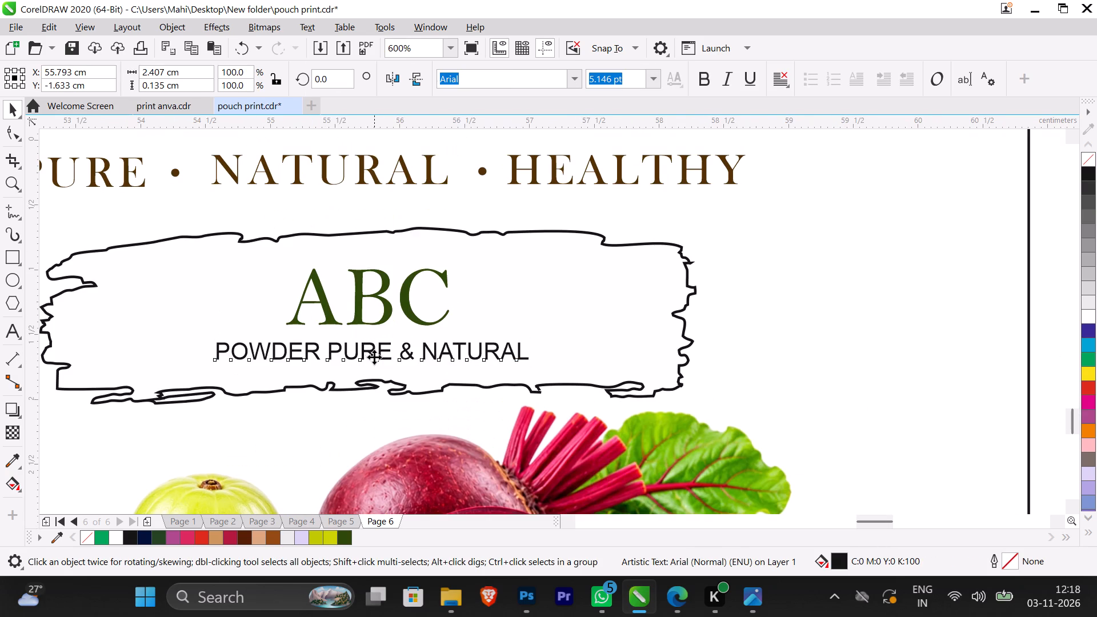
pyautogui.moveTo(374, 357); pyautogui.dragTo(374, 362)
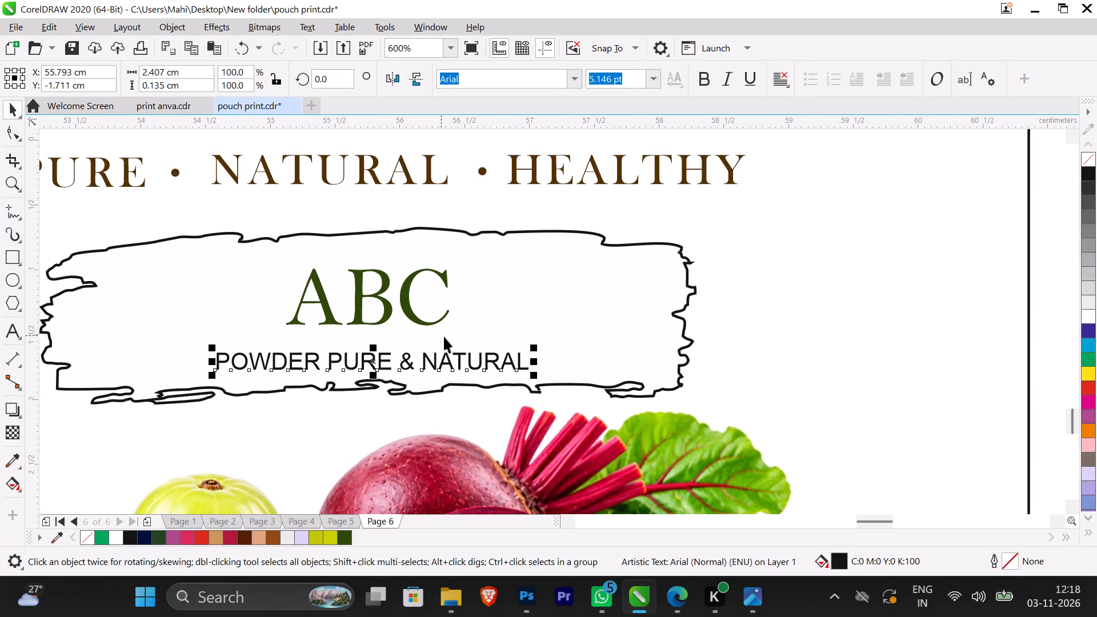
pyautogui.scroll(-2, 445, 337)
pyautogui.click(652, 290)
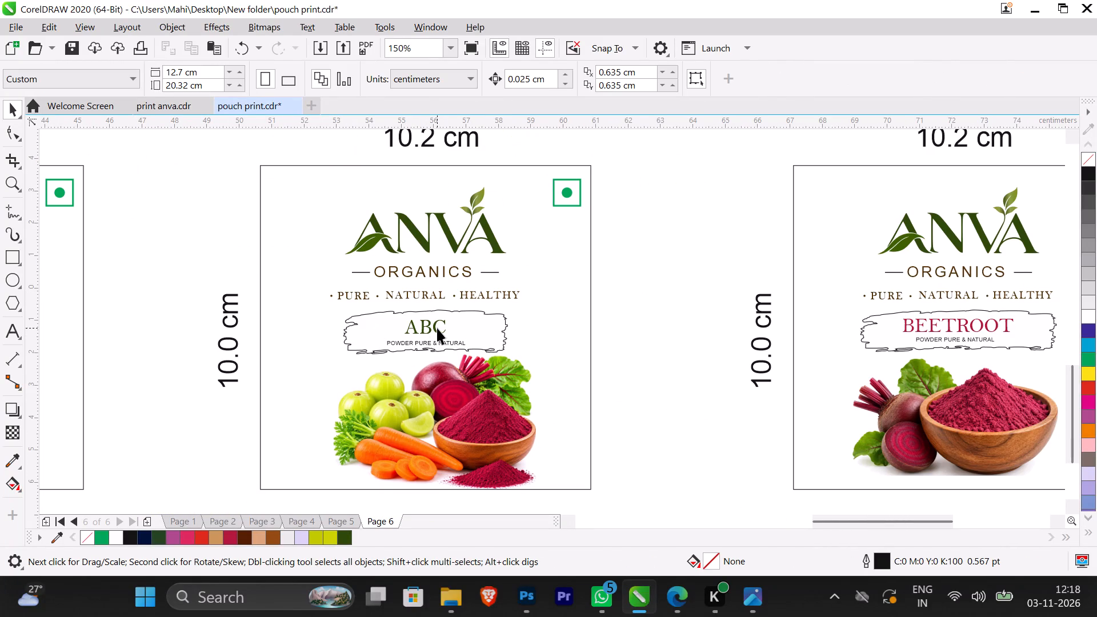
# Delete both stacked copies of the PURE & NATURAL tagline beneath MORINGA on the 10.2 cm MORINGA label.
pyautogui.scroll(-1, 445, 336)
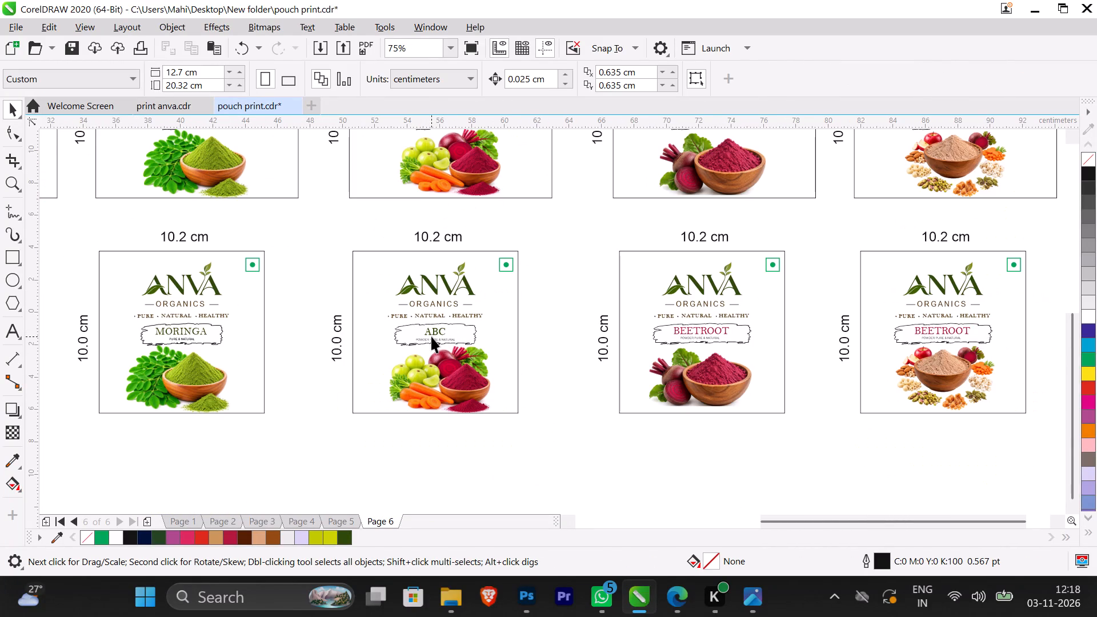
pyautogui.click(185, 339)
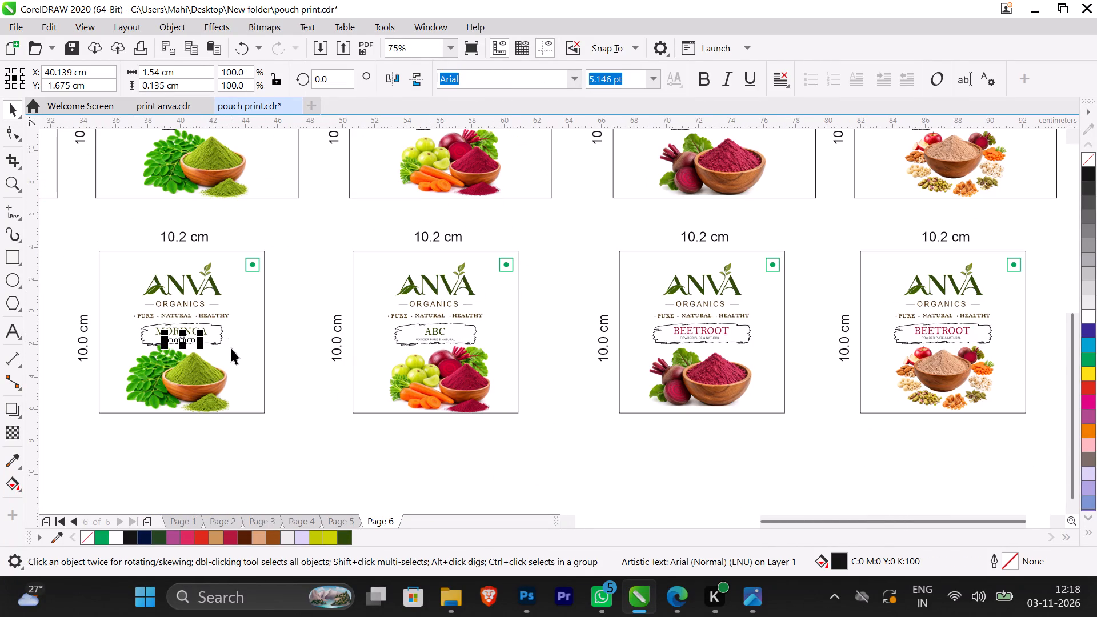
pyautogui.press('BackSpace')
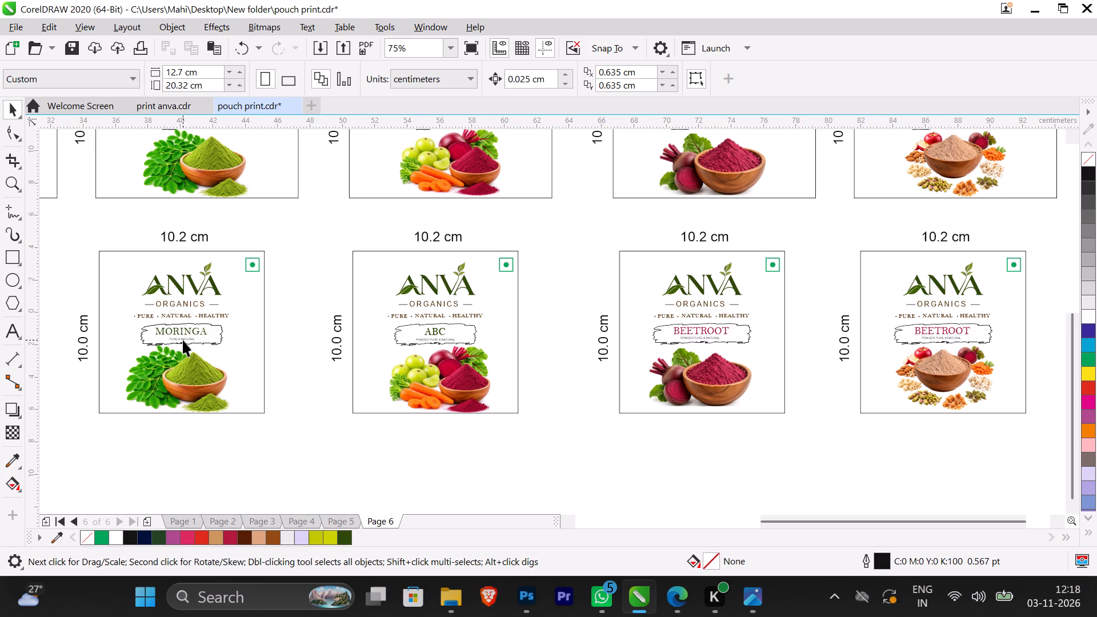
pyautogui.click(183, 340)
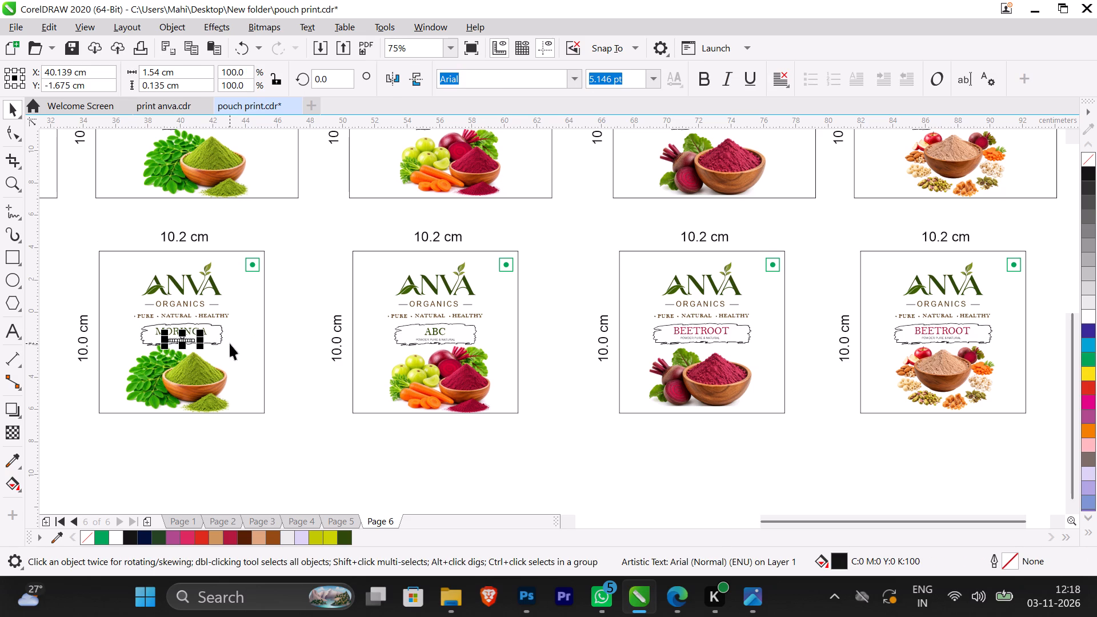
pyautogui.press('BackSpace')
# Duplicate the POWDER PURE & NATURAL tagline from the 10.2 cm ABC label and move the copy onto the 10.2 cm MORINGA label.
pyautogui.click(435, 338)
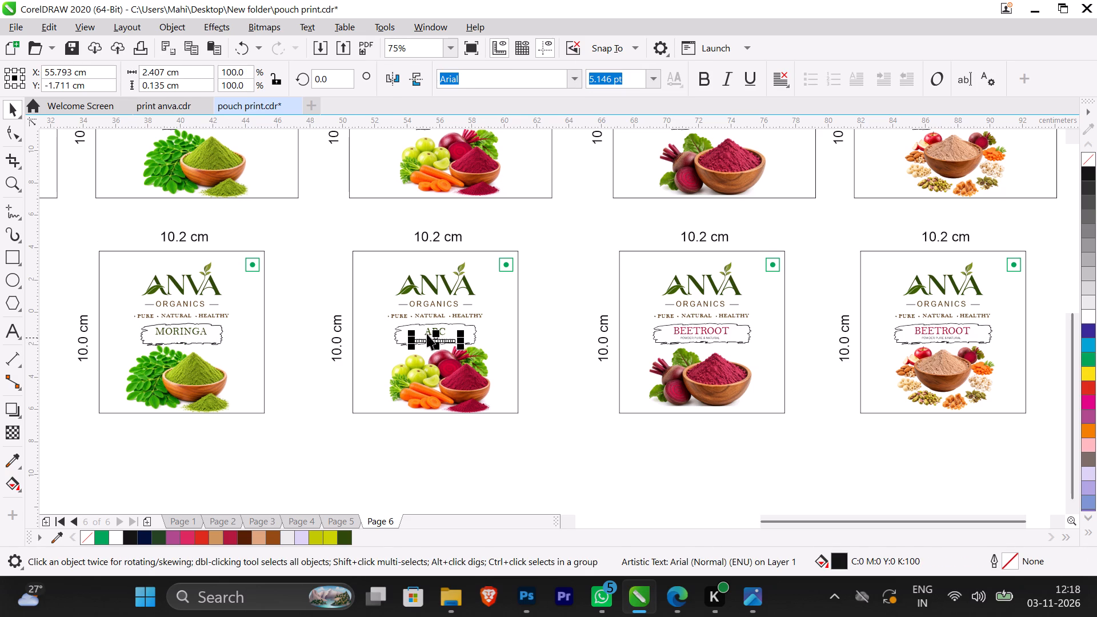
pyautogui.press('+')
pyautogui.scroll(3, 442, 343)
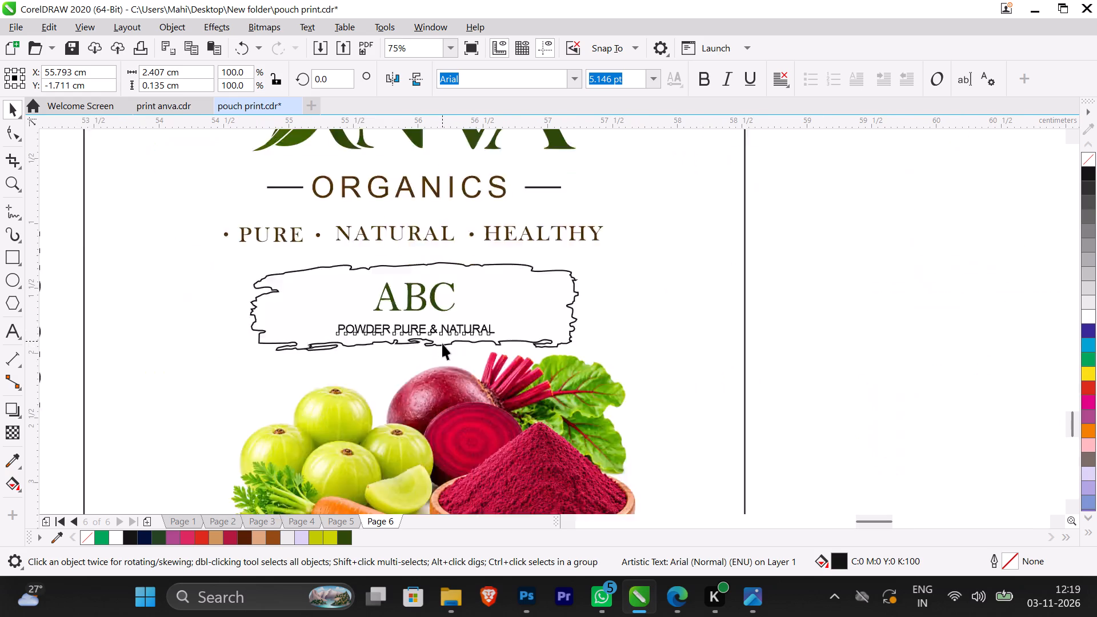
pyautogui.moveTo(399, 314); pyautogui.dragTo(372, 301)
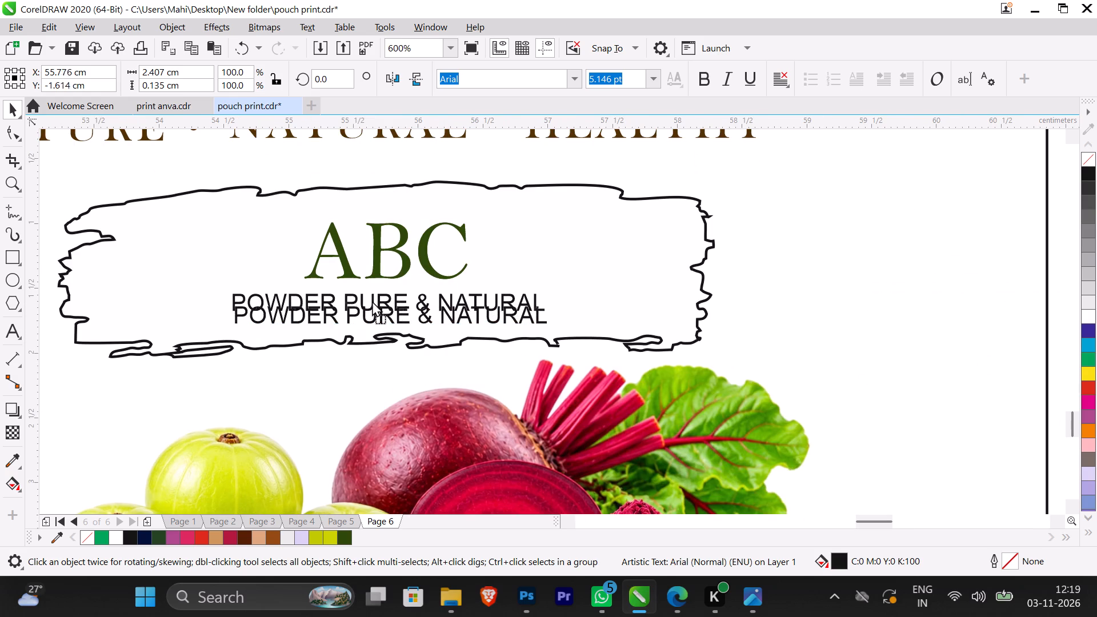
pyautogui.moveTo(372, 301); pyautogui.dragTo(70, 306)
pyautogui.scroll(-2, 79, 310)
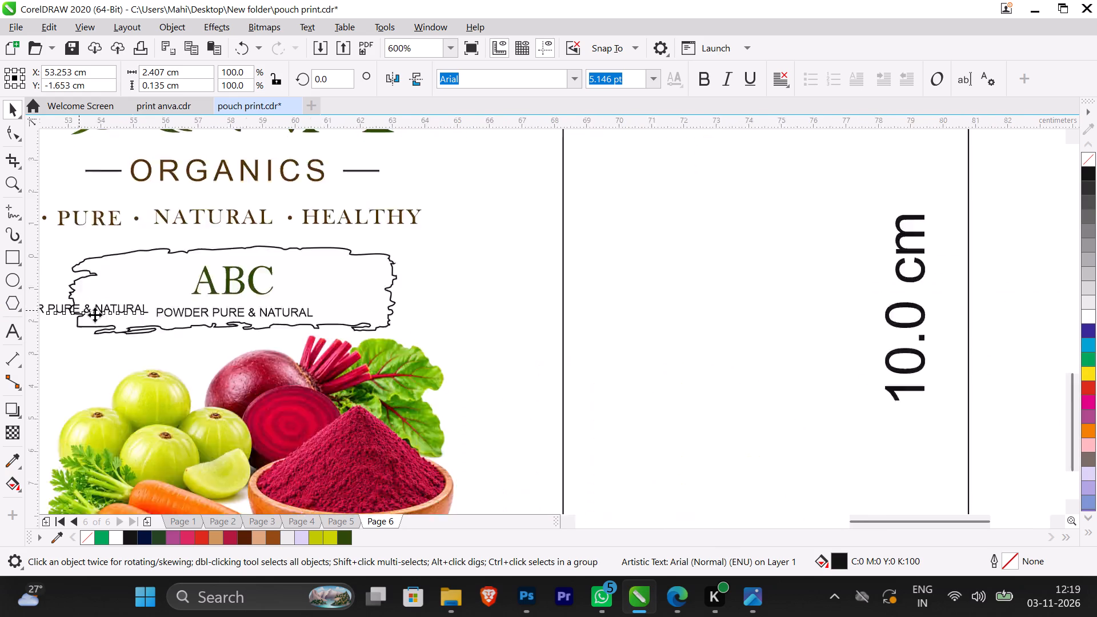
pyautogui.scroll(-2, 95, 315)
pyautogui.scroll(3, 64, 305)
pyautogui.scroll(-3, 243, 343)
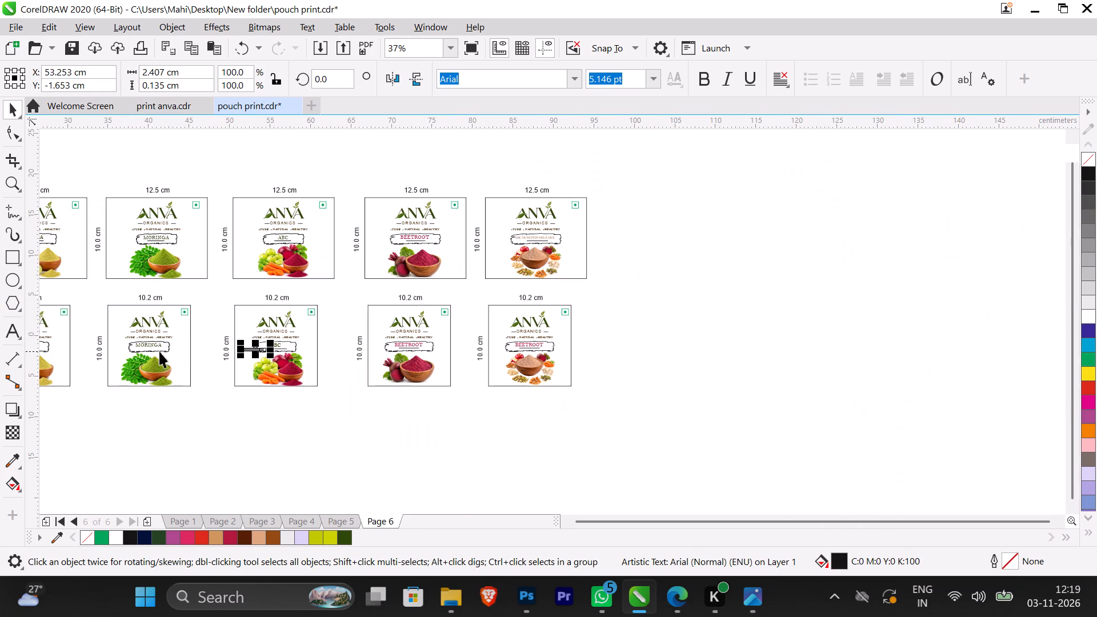
pyautogui.scroll(-3, 171, 326)
pyautogui.scroll(3, 170, 316)
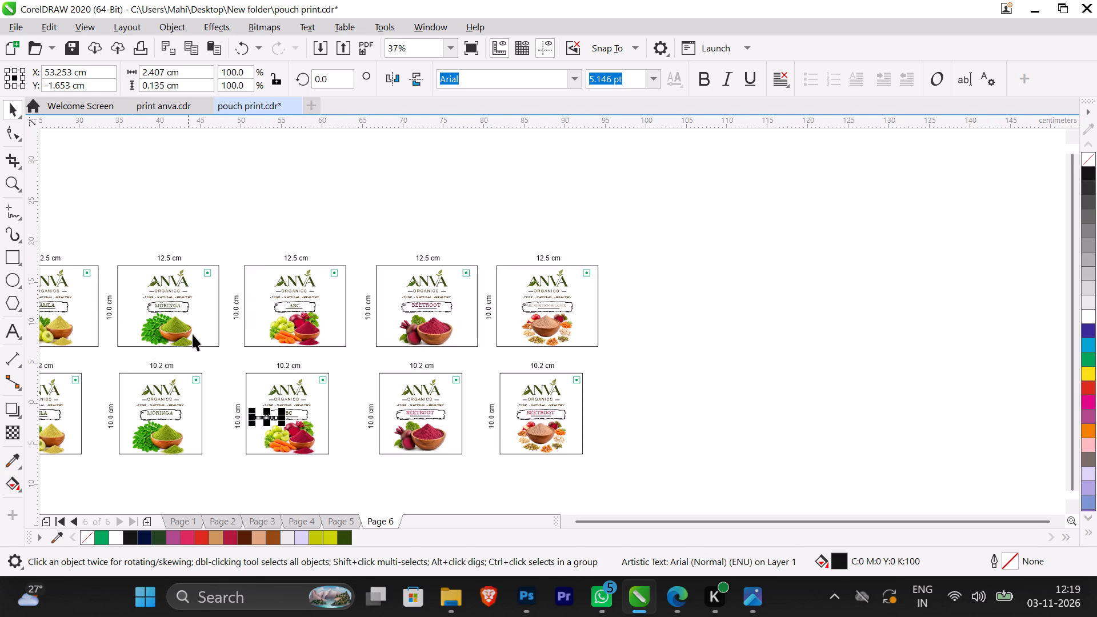
pyautogui.scroll(-2, 163, 360)
pyautogui.scroll(2, 125, 362)
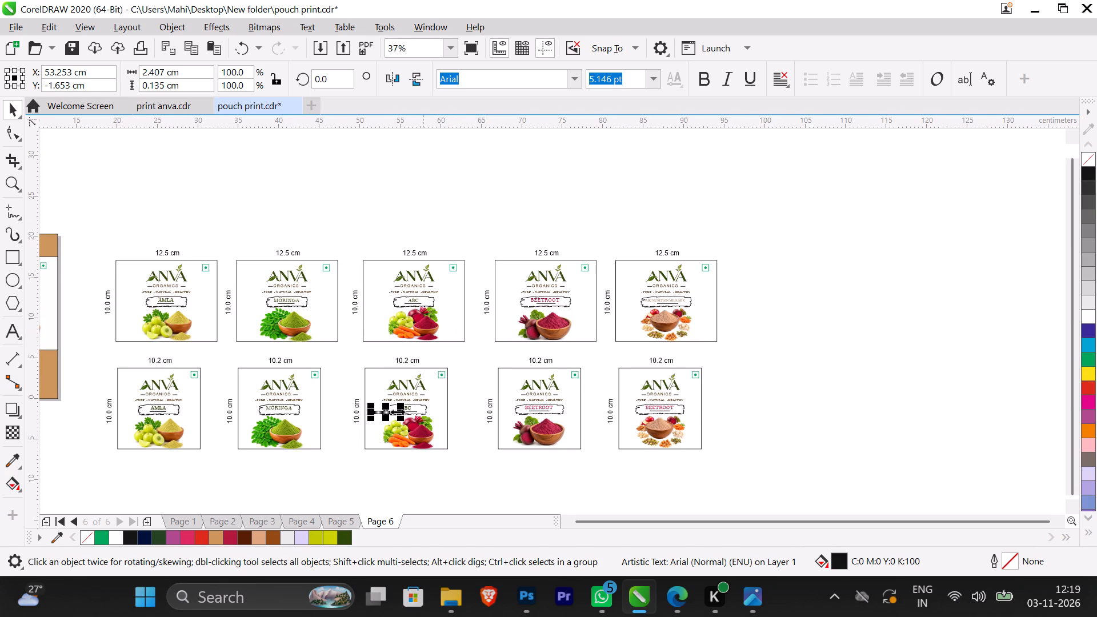
pyautogui.moveTo(384, 414); pyautogui.dragTo(277, 409)
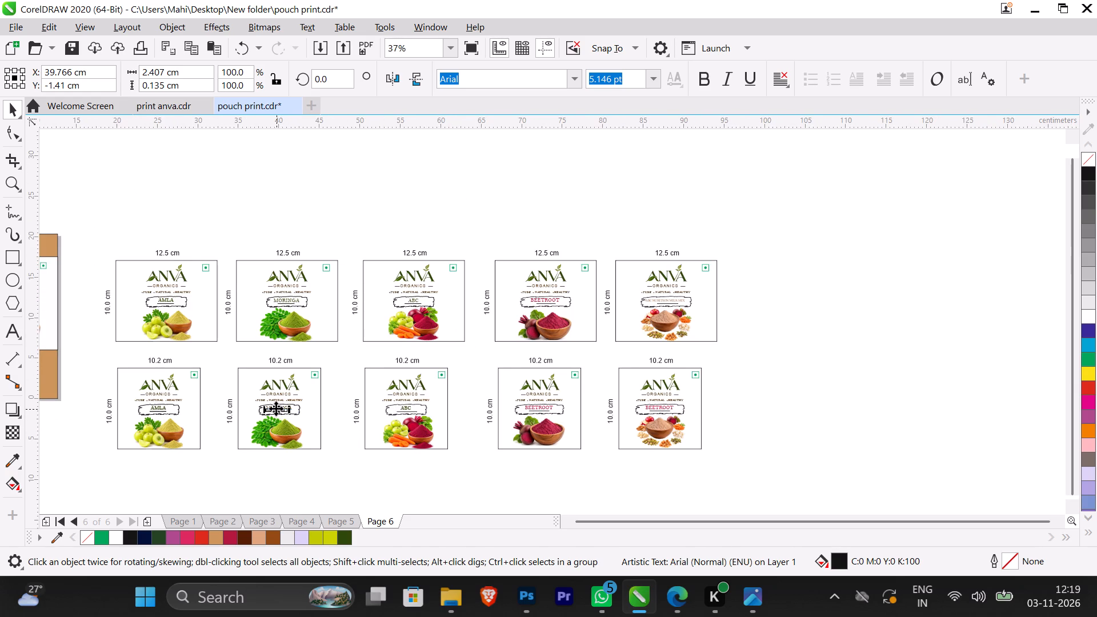
# Position the POWDER PURE & NATURAL tagline beneath MORINGA, clear of the lettering and inside the title frame of the 10.2 cm label.
pyautogui.scroll(4, 275, 410)
pyautogui.moveTo(285, 408); pyautogui.dragTo(289, 410)
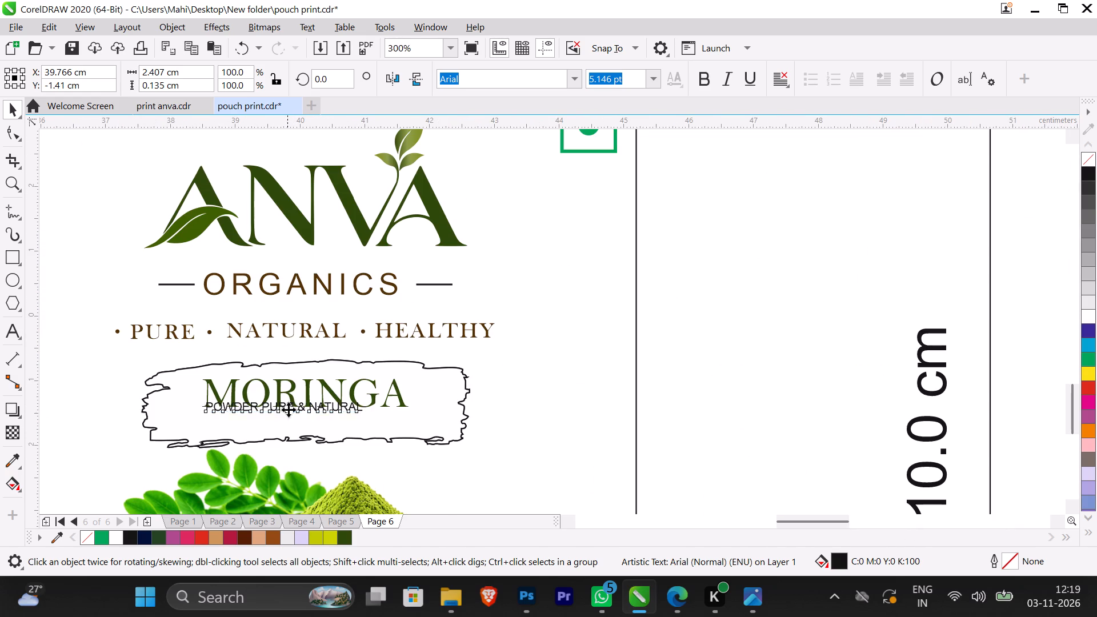
pyautogui.moveTo(289, 410); pyautogui.dragTo(303, 422)
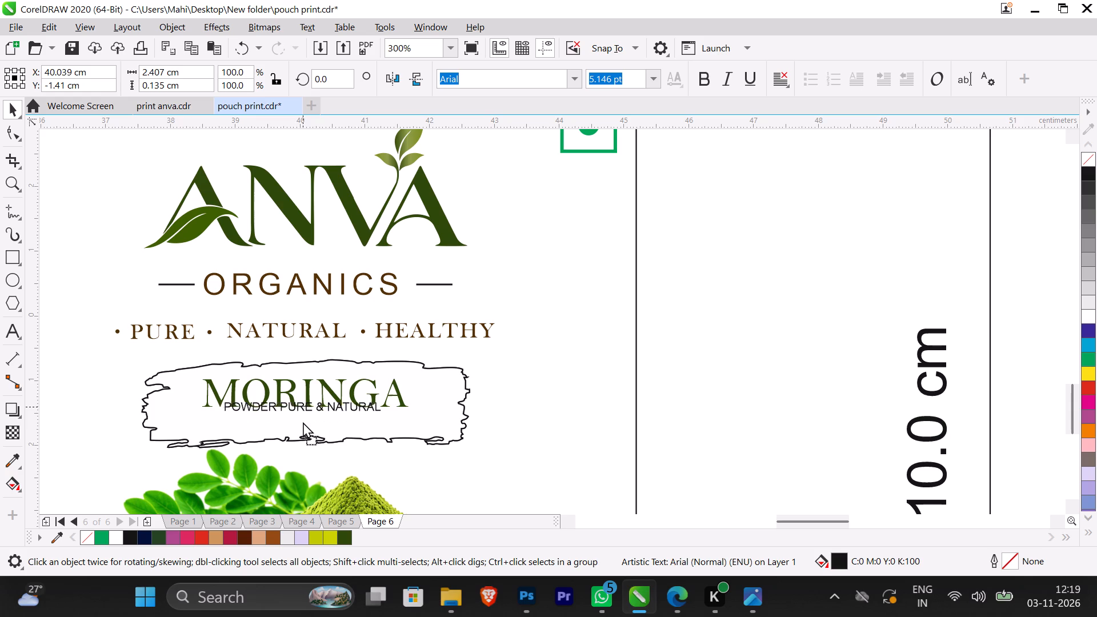
pyautogui.moveTo(303, 422); pyautogui.dragTo(305, 422)
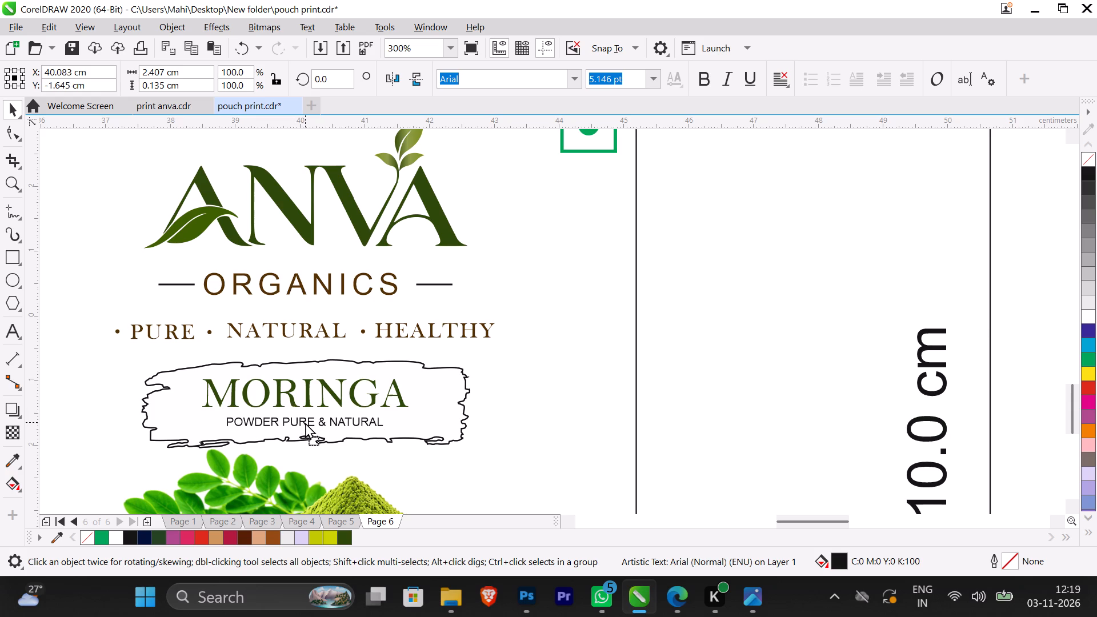
pyautogui.moveTo(305, 422); pyautogui.dragTo(307, 424)
pyautogui.click(761, 347)
# Ungroup all the artwork of the 10.2 cm AMLA label.
pyautogui.scroll(-3, 384, 350)
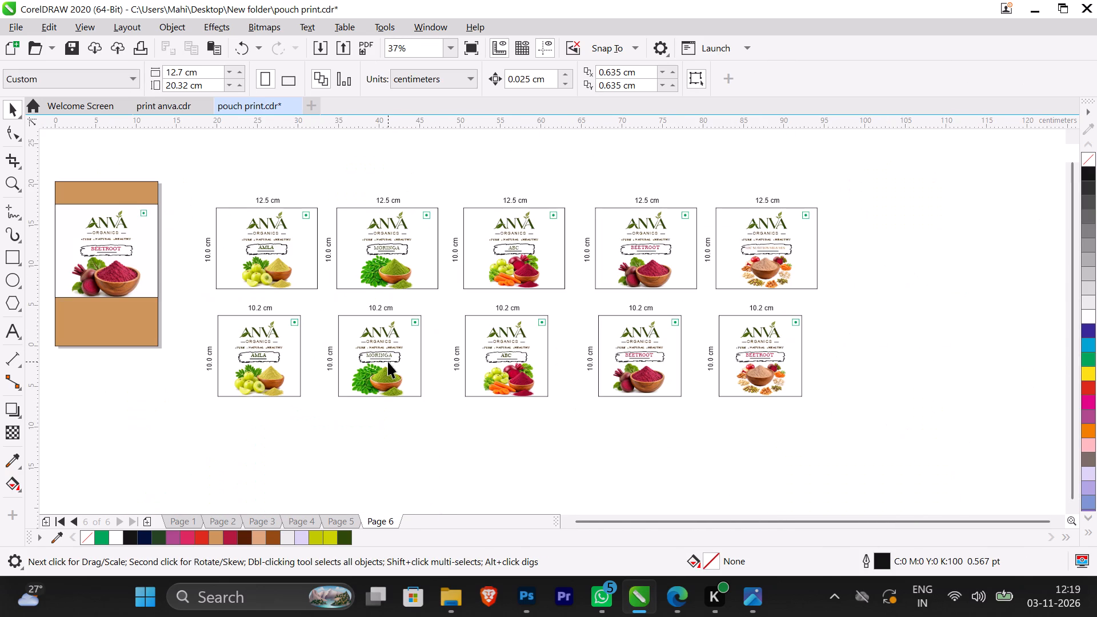
pyautogui.scroll(1, 365, 364)
pyautogui.scroll(1, 142, 358)
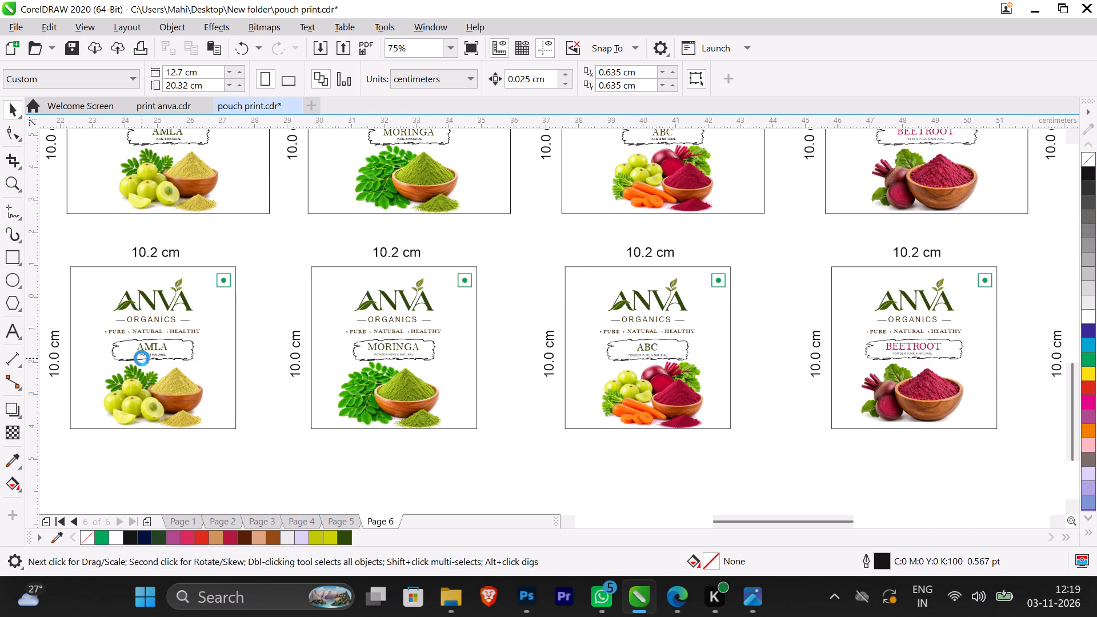
pyautogui.scroll(2, 144, 355)
pyautogui.click(157, 342)
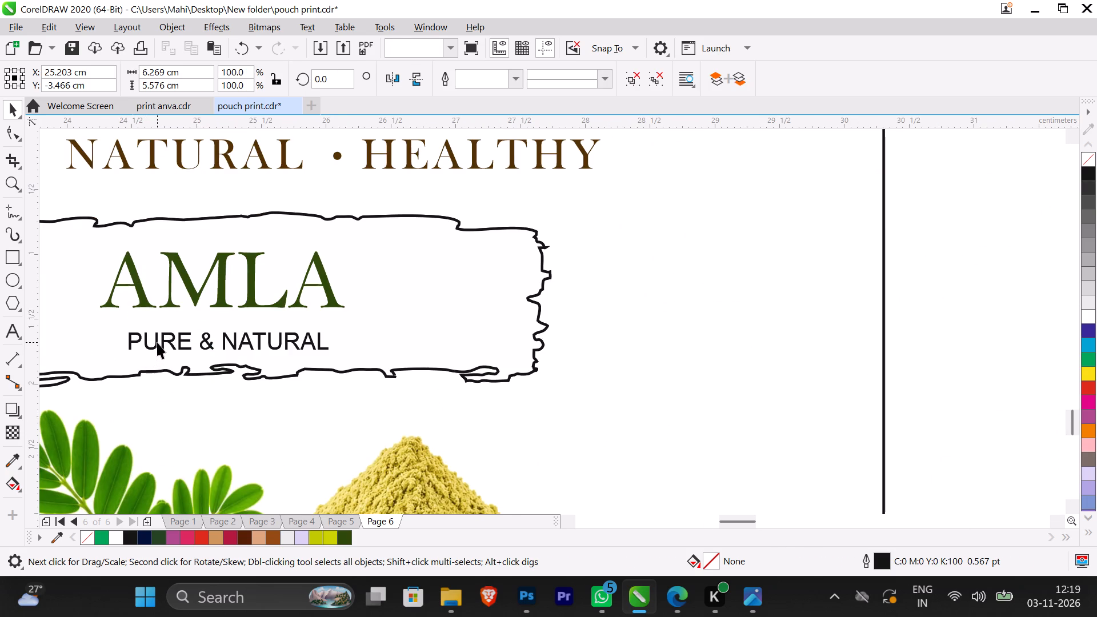
pyautogui.click(654, 75)
pyautogui.click(925, 226)
# Delete both stacked copies of the PURE & NATURAL tagline beneath AMLA on the 10.2 cm AMLA label.
pyautogui.click(317, 343)
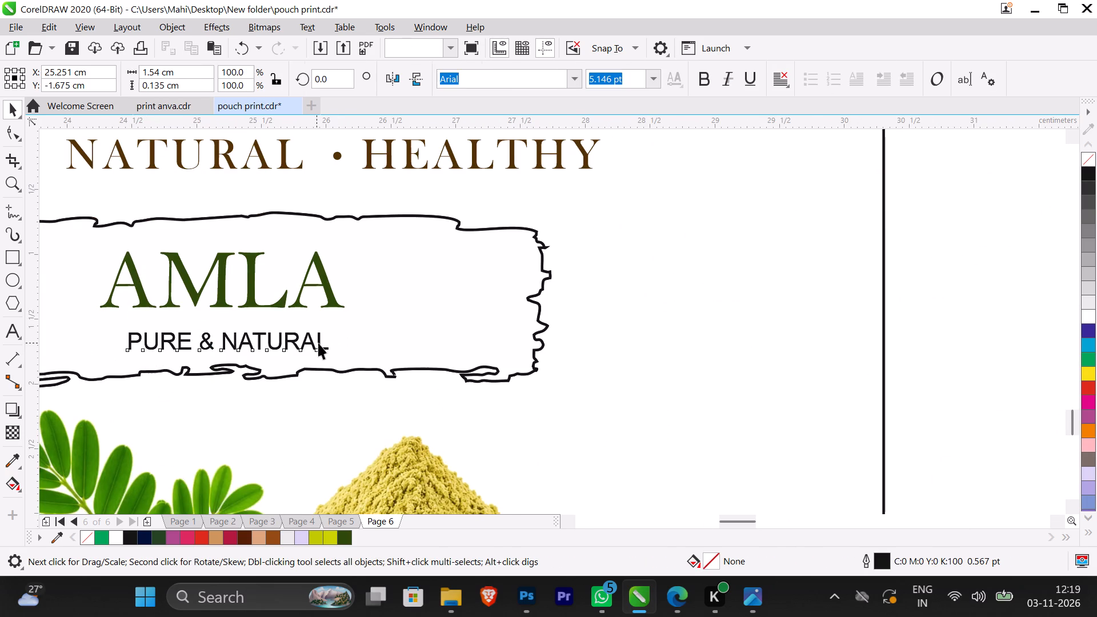
pyautogui.press('BackSpace')
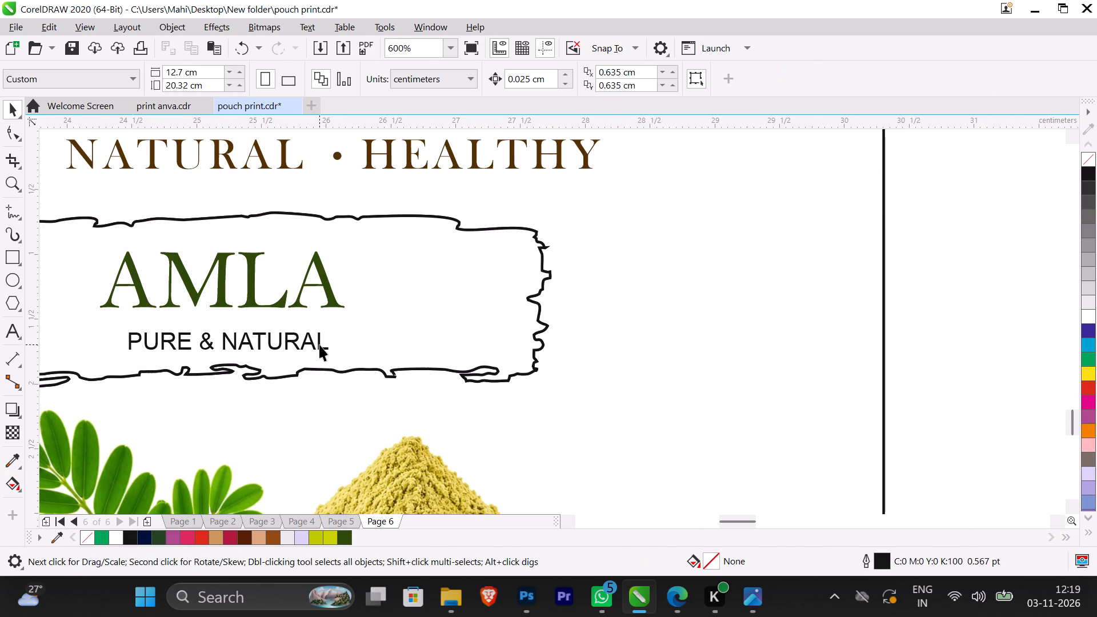
pyautogui.click(319, 344)
pyautogui.press('BackSpace')
# Duplicate the POWDER PURE & NATURAL tagline from the 10.2 cm MORINGA label and place the copy beneath AMLA on the 10.2 cm AMLA label.
pyautogui.scroll(-3, 320, 344)
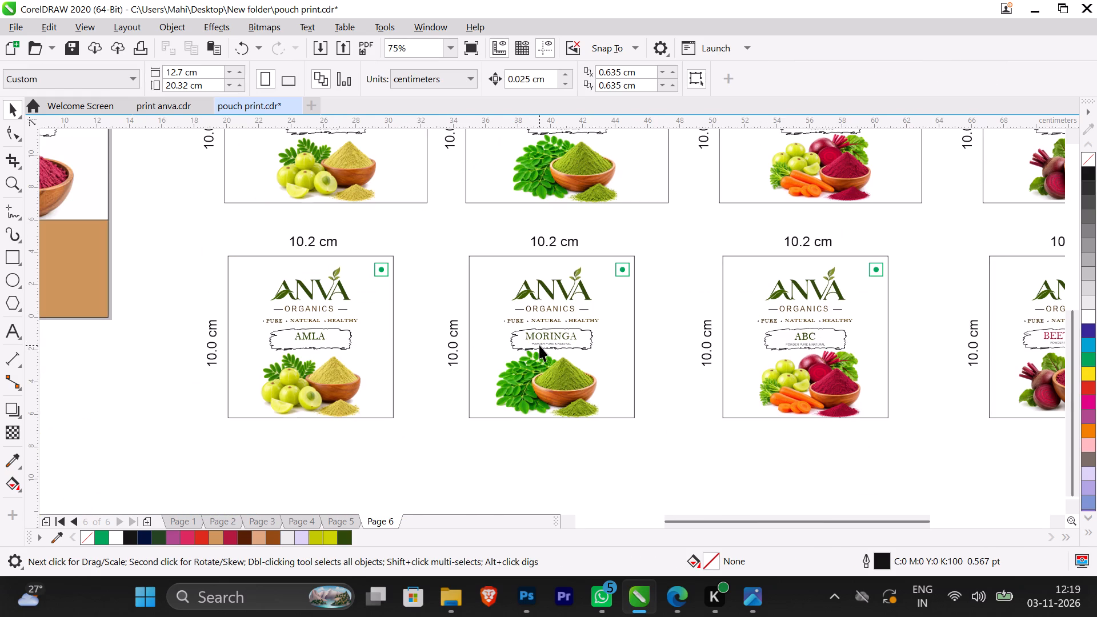
pyautogui.click(540, 343)
pyautogui.press('+')
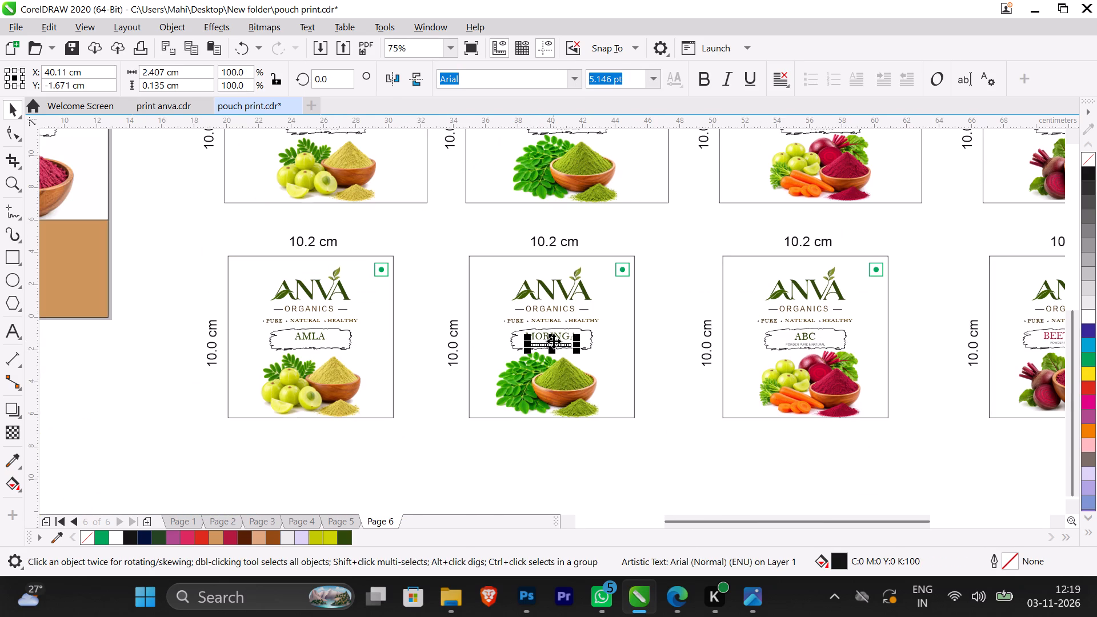
pyautogui.moveTo(554, 341); pyautogui.dragTo(302, 342)
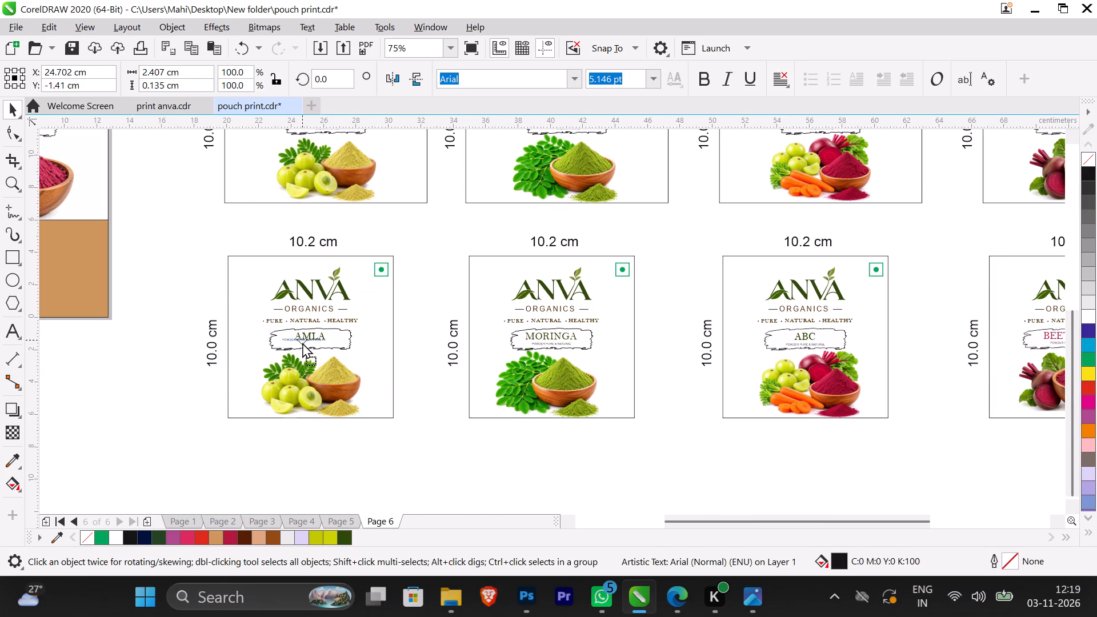
pyautogui.moveTo(302, 342); pyautogui.dragTo(311, 344)
pyautogui.scroll(4, 311, 346)
pyautogui.moveTo(306, 362); pyautogui.dragTo(313, 324)
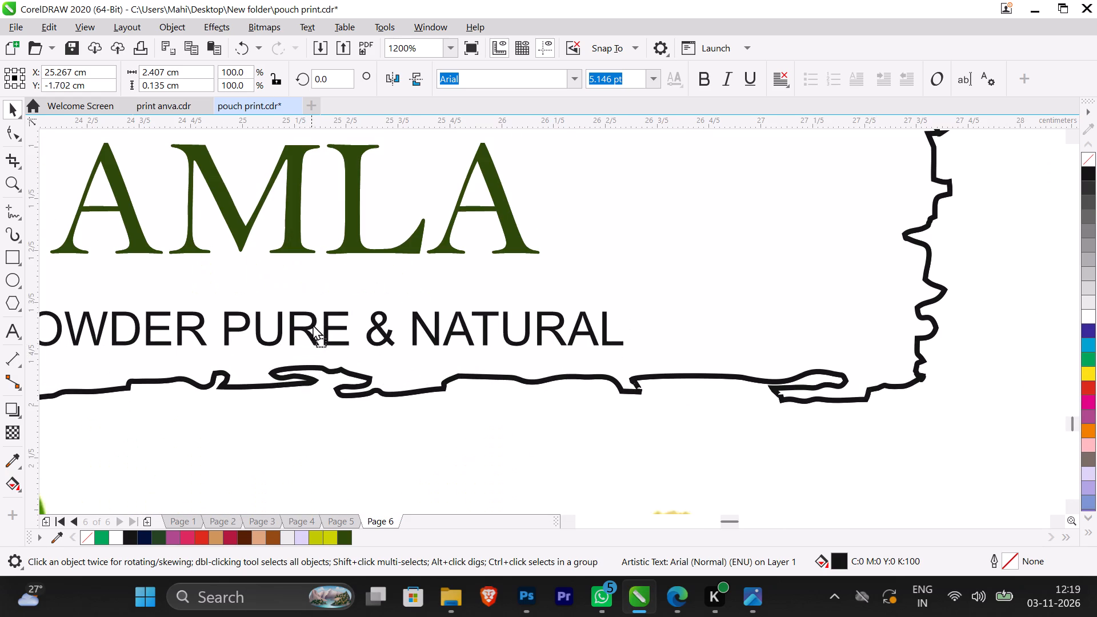
pyautogui.moveTo(313, 324); pyautogui.dragTo(320, 318)
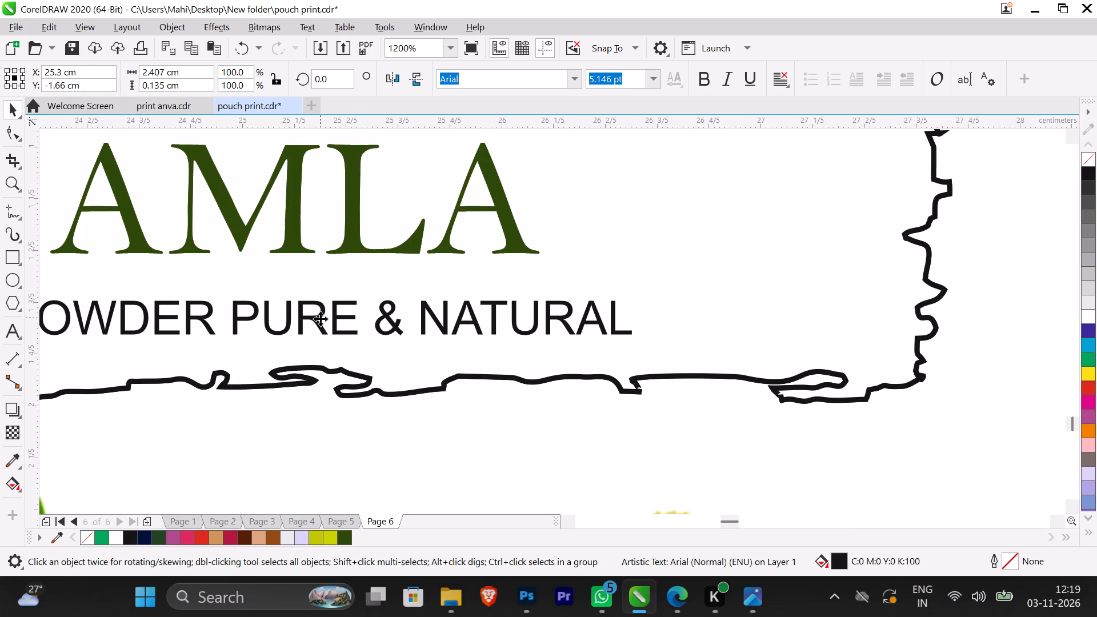
pyautogui.scroll(-4, 322, 319)
pyautogui.scroll(1, 309, 327)
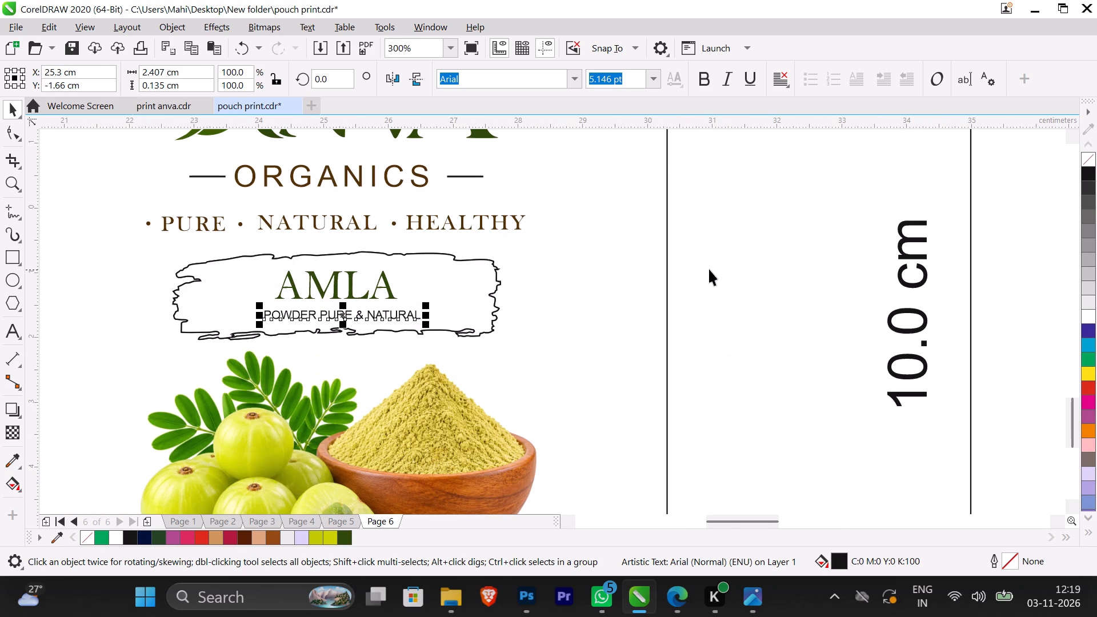
# Centre the POWDER PURE & NATURAL tagline horizontally on the title frame of the 10.2 cm AMLA label.
pyautogui.click(711, 269)
pyautogui.click(344, 313)
pyautogui.keyDown('shift'); pyautogui.click(495, 301); pyautogui.keyUp('shift')
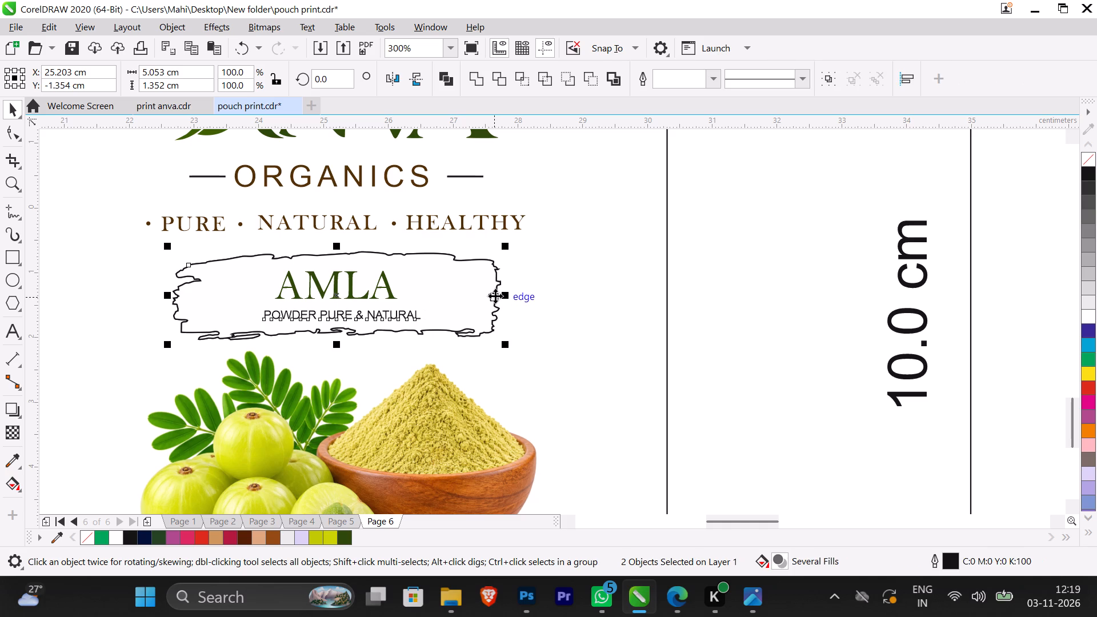
pyautogui.press('c')
pyautogui.click(751, 272)
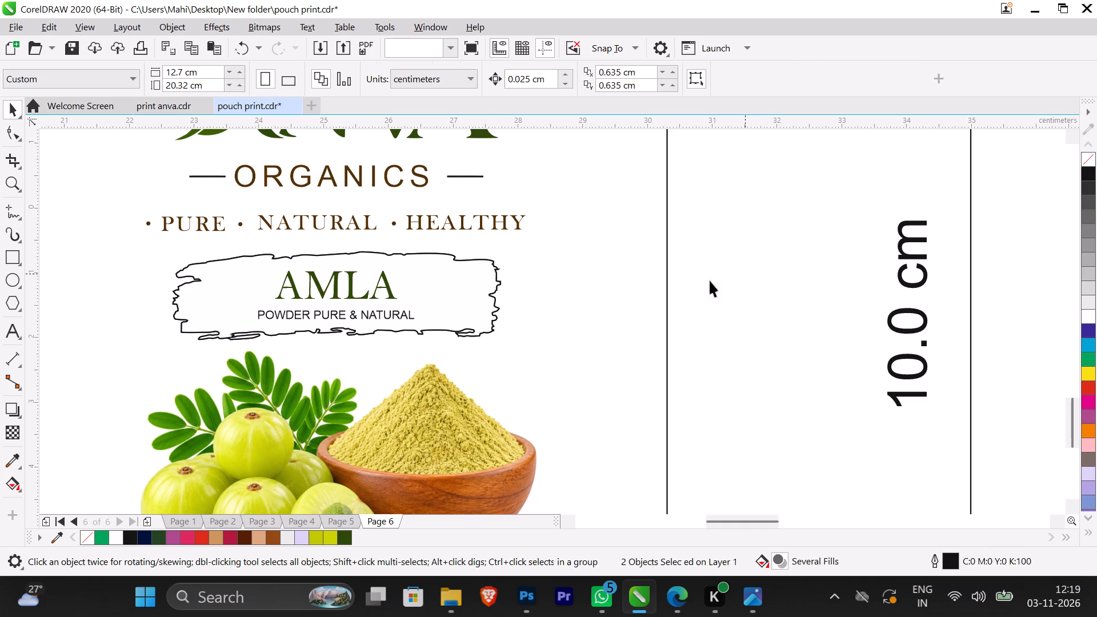
# Centre the AMLA title horizontally on its title frame on the 10.2 cm label.
pyautogui.click(386, 287)
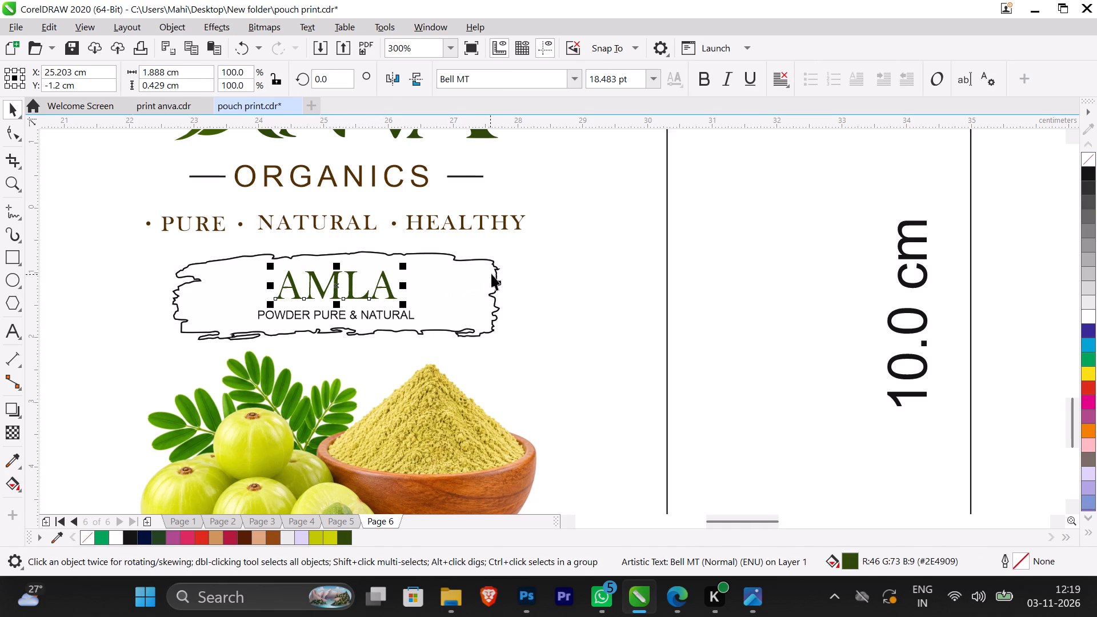
pyautogui.keyDown('shift'); pyautogui.click(497, 269); pyautogui.keyUp('shift')
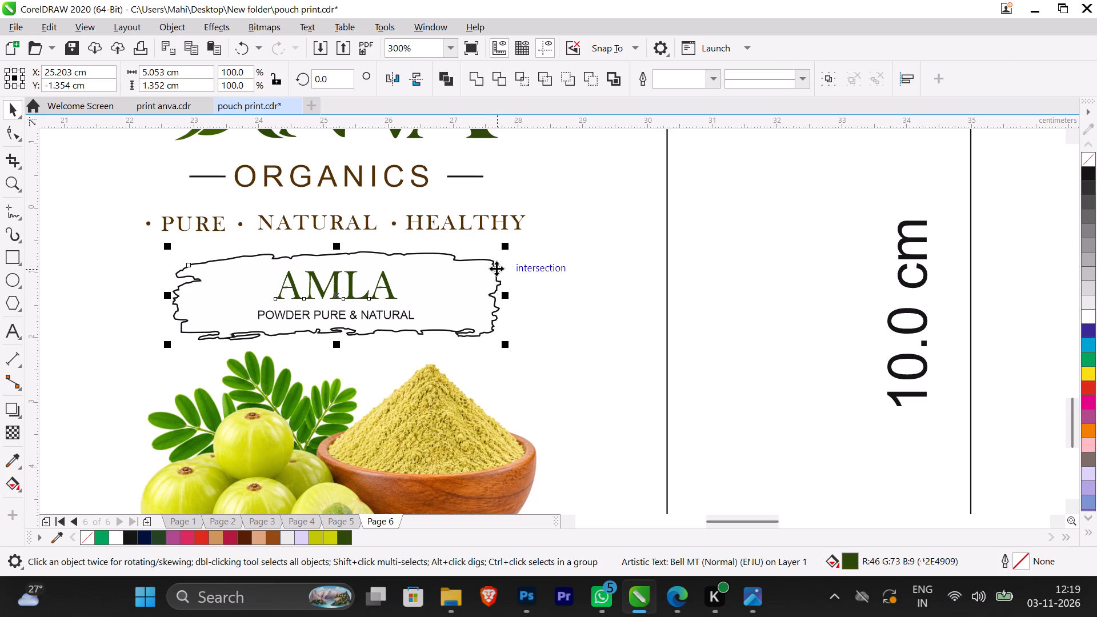
pyautogui.press('c')
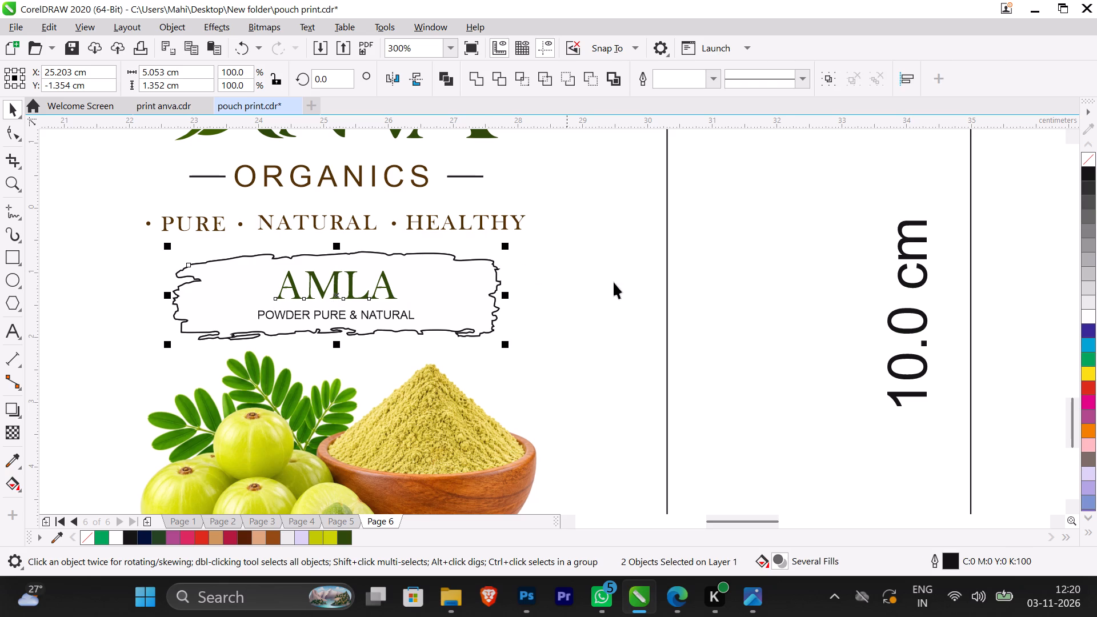
pyautogui.click(795, 275)
# Check the tagline wording and placement on the 10.2 cm MORINGA, ABC and BEETROOT labels.
pyautogui.scroll(-2, 479, 271)
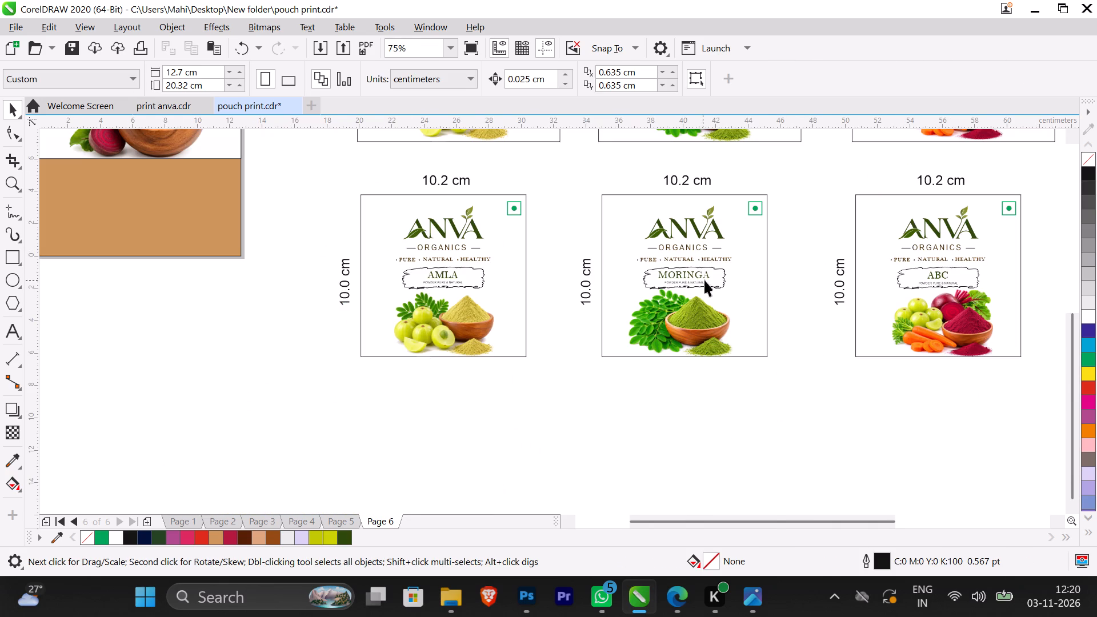
pyautogui.scroll(3, 704, 279)
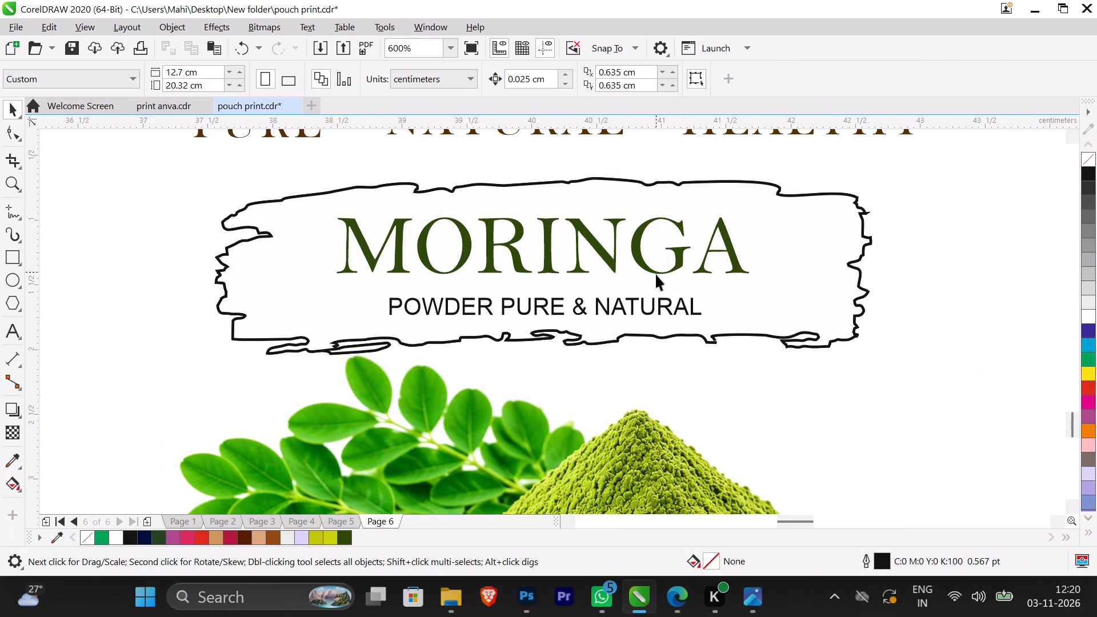
pyautogui.scroll(-5, 656, 275)
pyautogui.scroll(2, 803, 243)
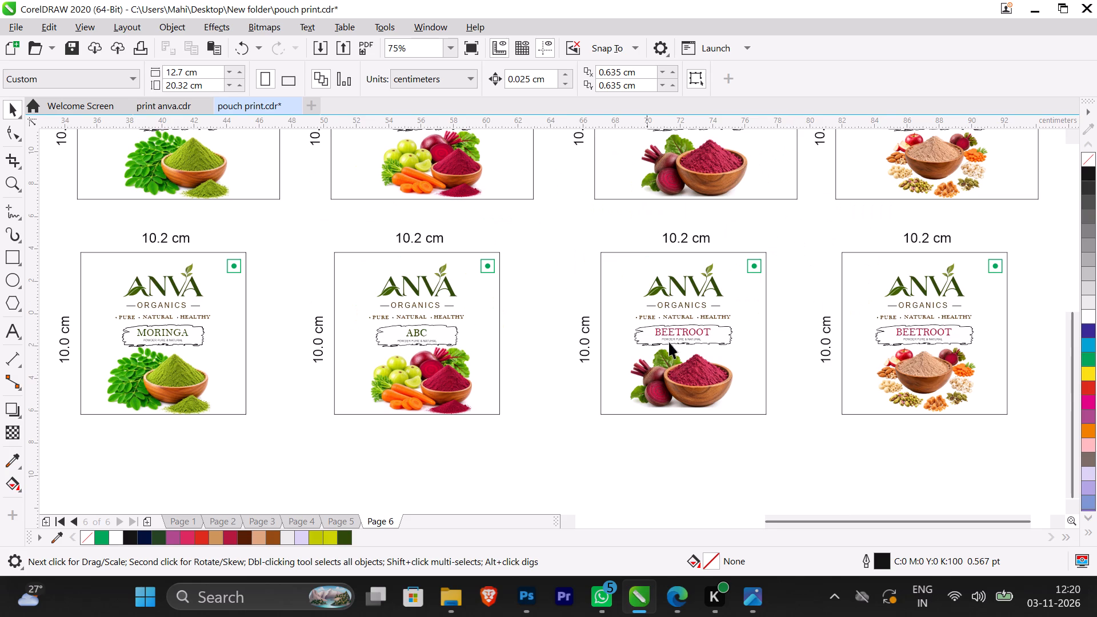
pyautogui.scroll(3, 671, 338)
pyautogui.scroll(-5, 674, 347)
pyautogui.scroll(-2, 958, 358)
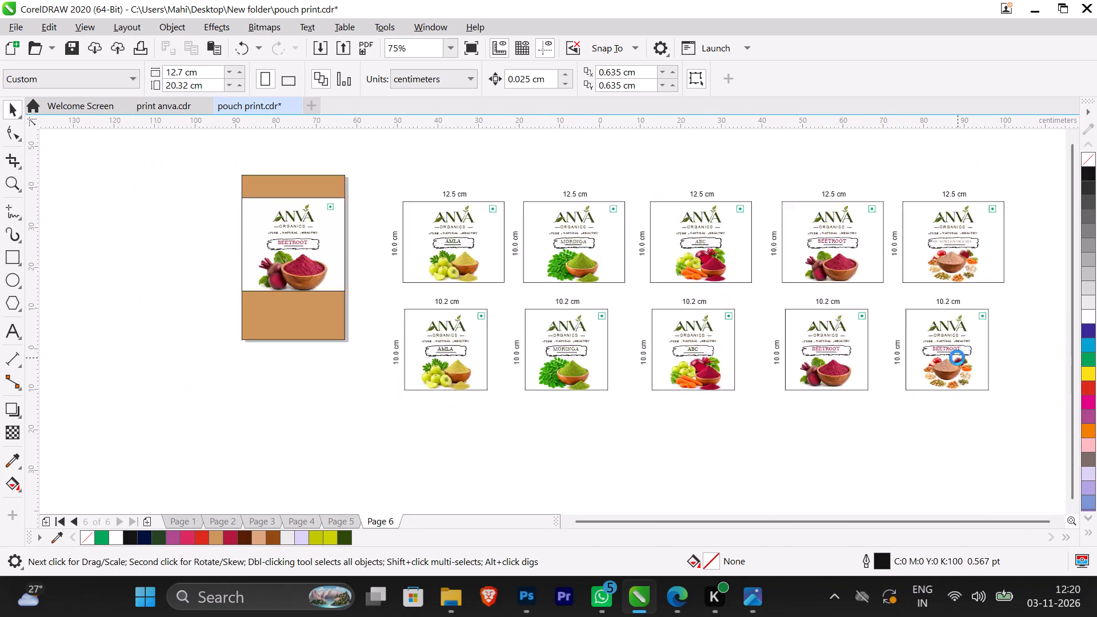
# Ungroup the 12.5 cm BEETROOT label and delete the 99.99 % PURE & NATURAL tagline beneath its title.
pyautogui.scroll(2, 1003, 353)
pyautogui.scroll(-2, 778, 171)
pyautogui.scroll(3, 800, 146)
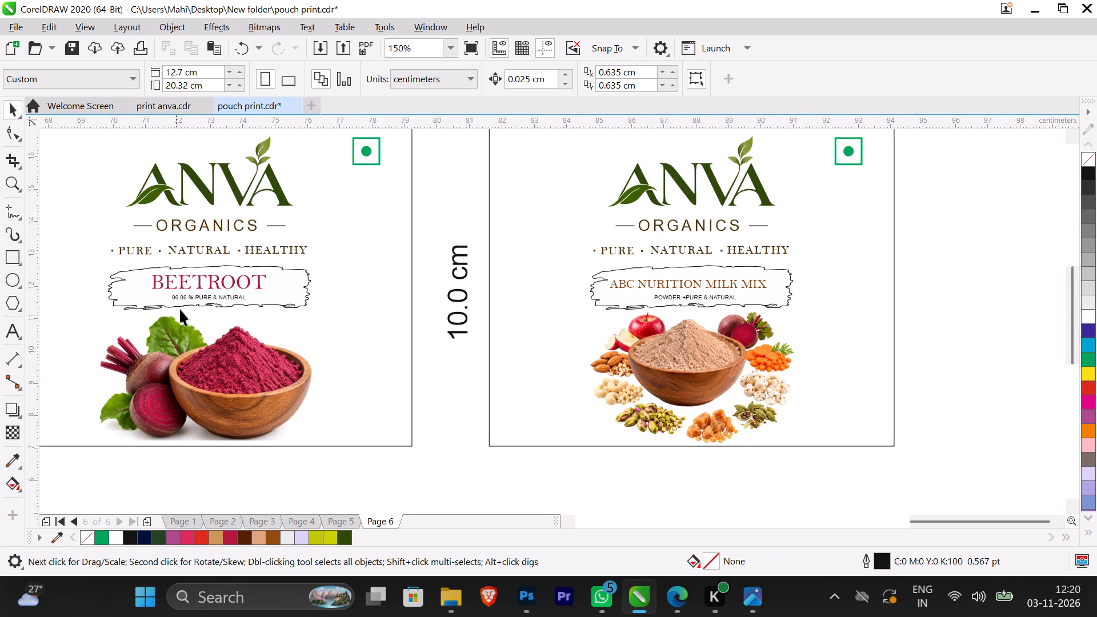
pyautogui.click(202, 298)
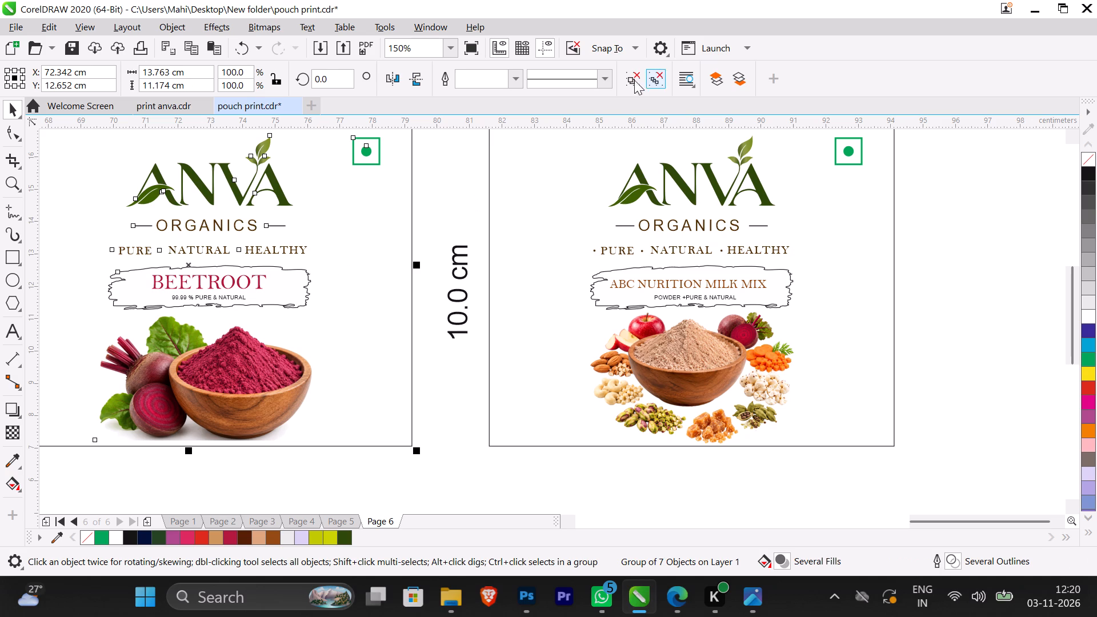
pyautogui.click(652, 76)
pyautogui.click(958, 193)
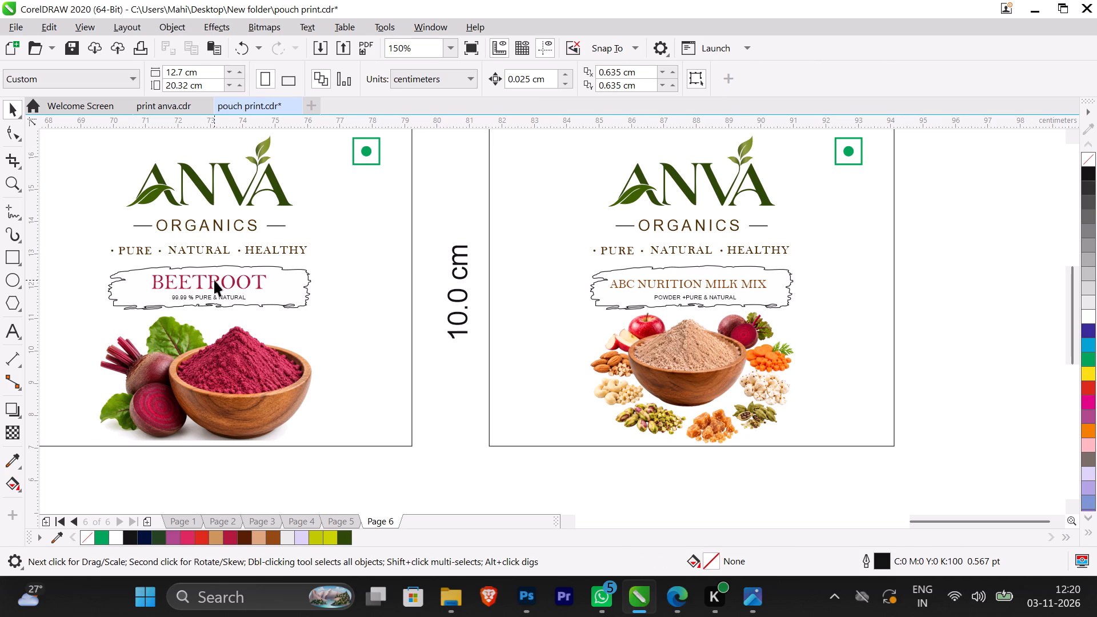
pyautogui.click(222, 299)
pyautogui.press('BackSpace')
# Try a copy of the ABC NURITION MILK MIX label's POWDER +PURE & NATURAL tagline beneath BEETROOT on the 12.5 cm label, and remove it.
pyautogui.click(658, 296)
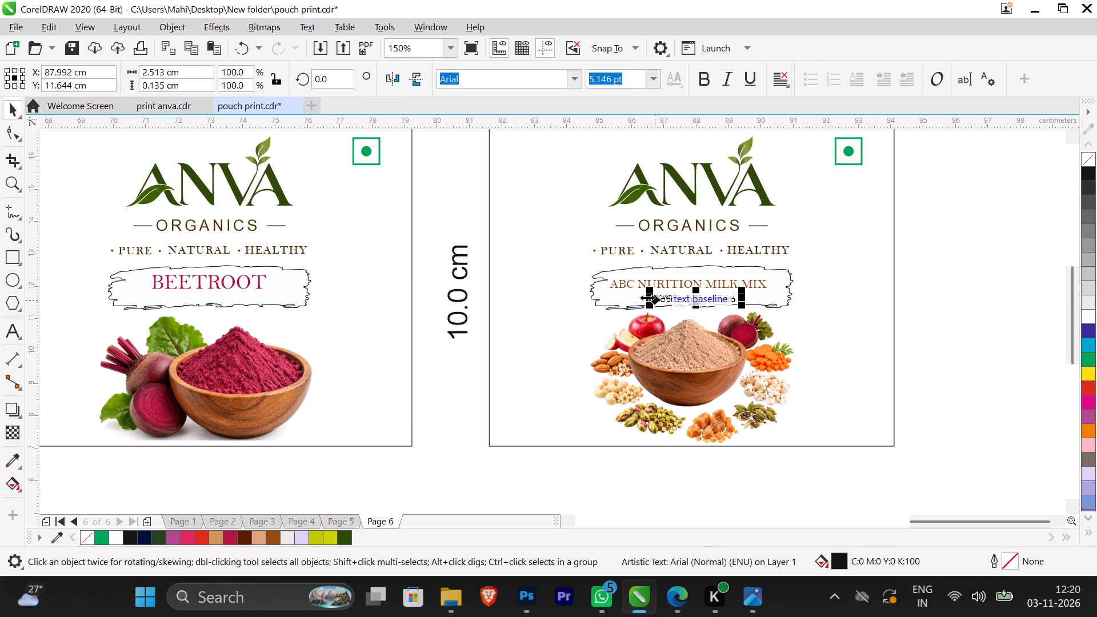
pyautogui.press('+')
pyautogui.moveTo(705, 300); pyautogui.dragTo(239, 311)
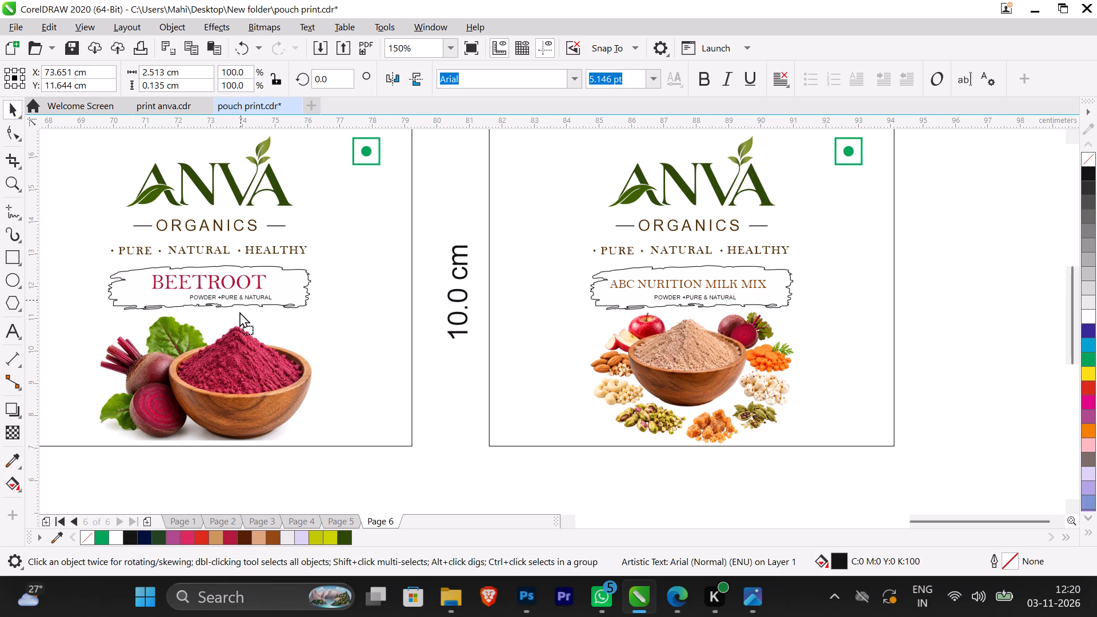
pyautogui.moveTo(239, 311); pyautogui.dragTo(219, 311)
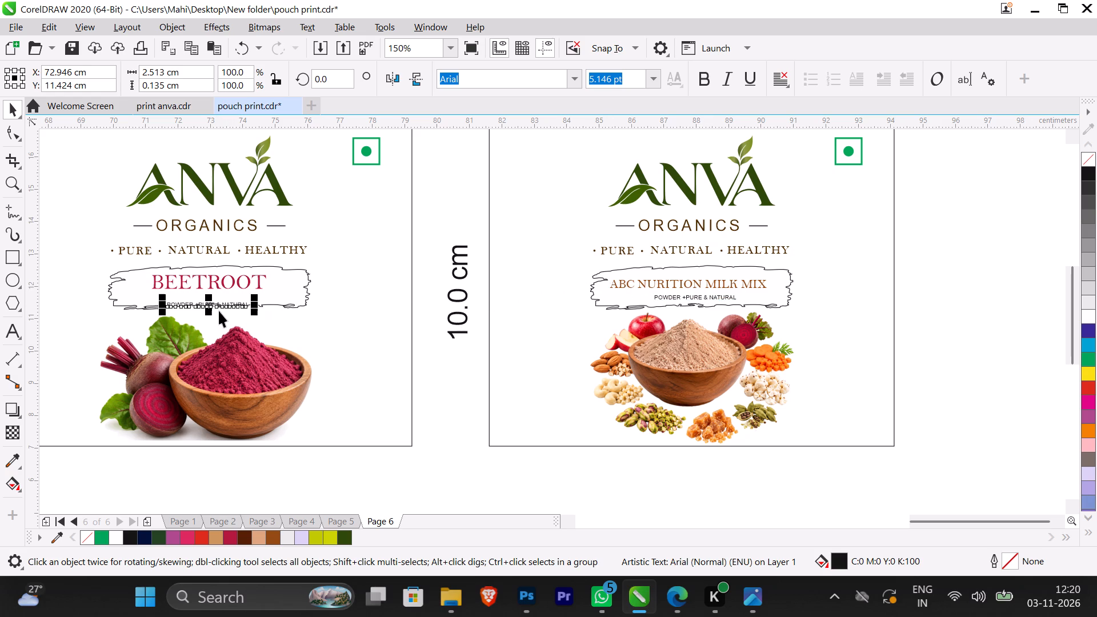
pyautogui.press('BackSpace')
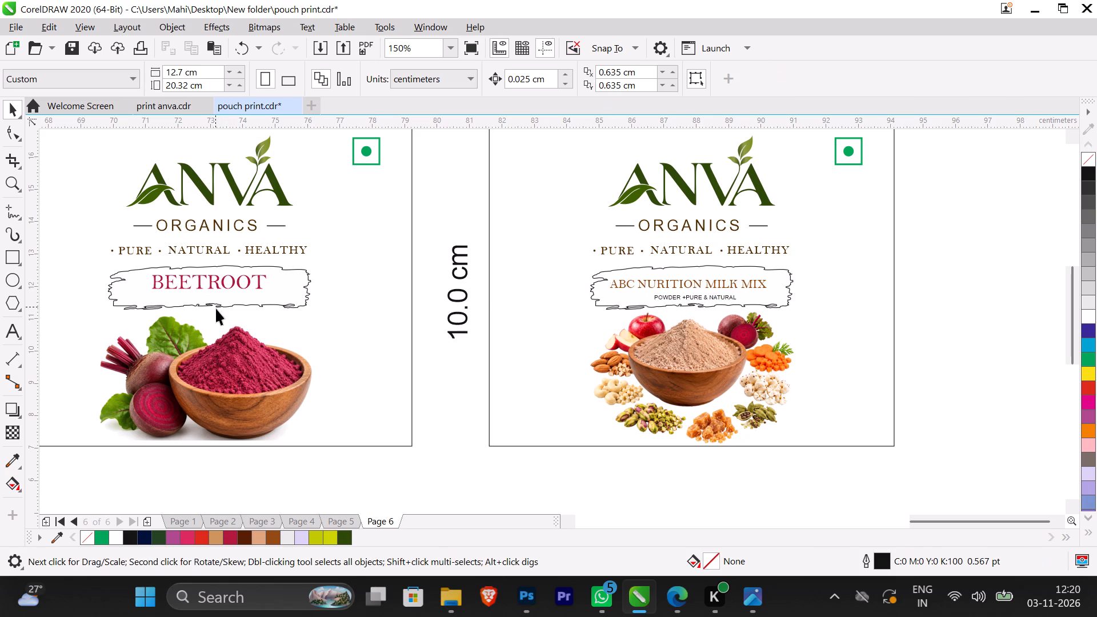
# Duplicate the POWDER PURE & NATURAL tagline from the 10.2 cm BEETROOT label and place the copy beneath BEETROOT on the 12.5 cm label.
pyautogui.scroll(-3, 278, 347)
pyautogui.scroll(3, 274, 398)
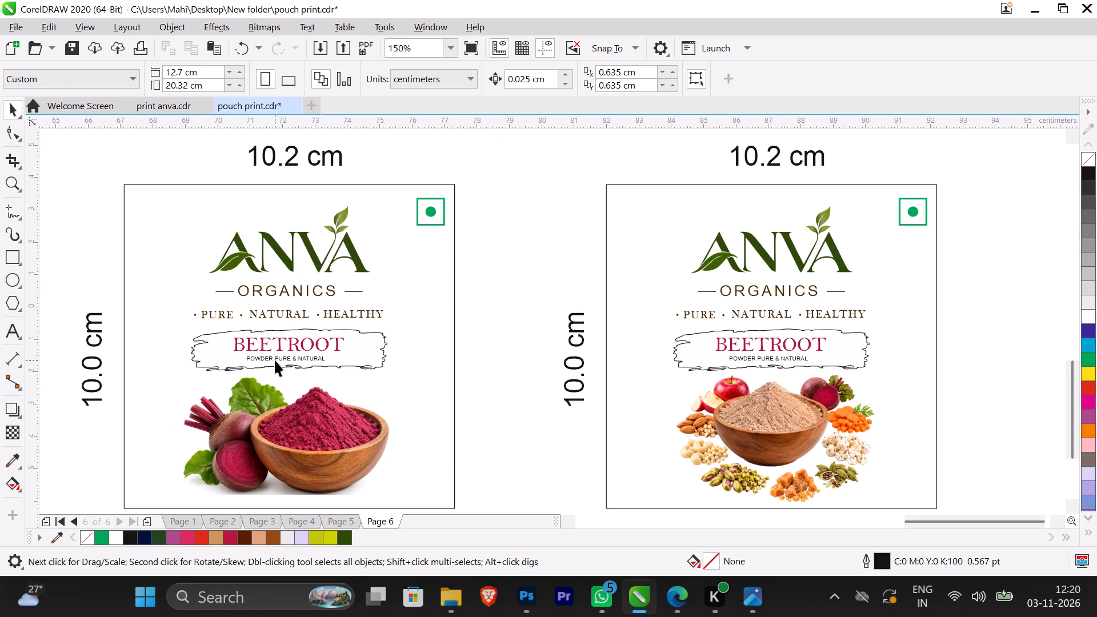
pyautogui.click(278, 359)
pyautogui.press('+')
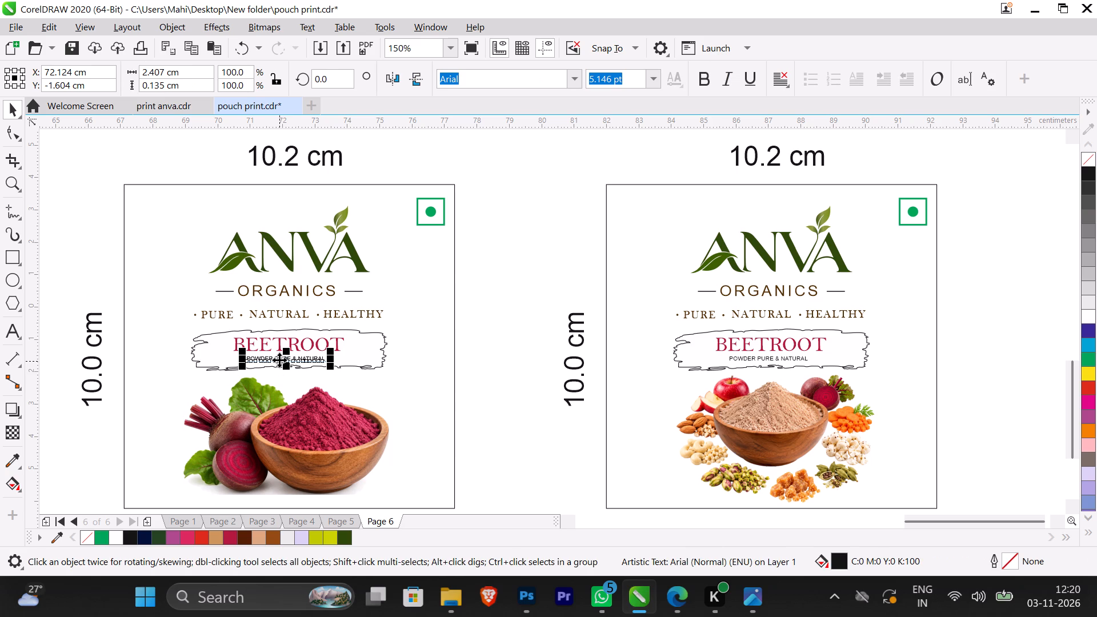
pyautogui.moveTo(279, 360); pyautogui.dragTo(269, 125)
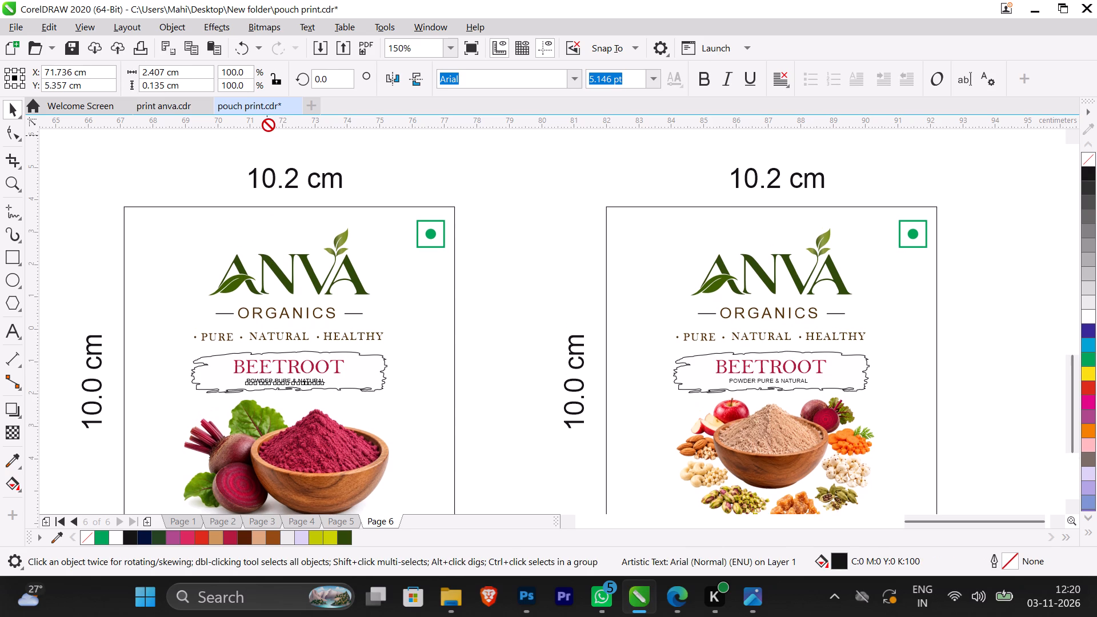
pyautogui.moveTo(269, 125); pyautogui.dragTo(278, 126)
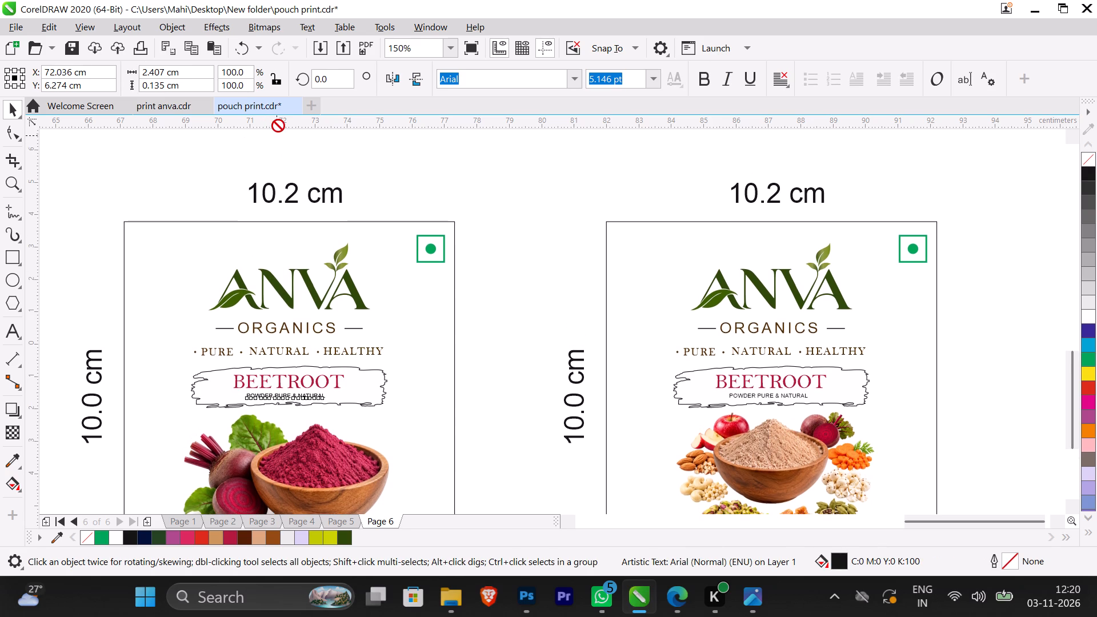
pyautogui.moveTo(278, 126); pyautogui.dragTo(284, 132)
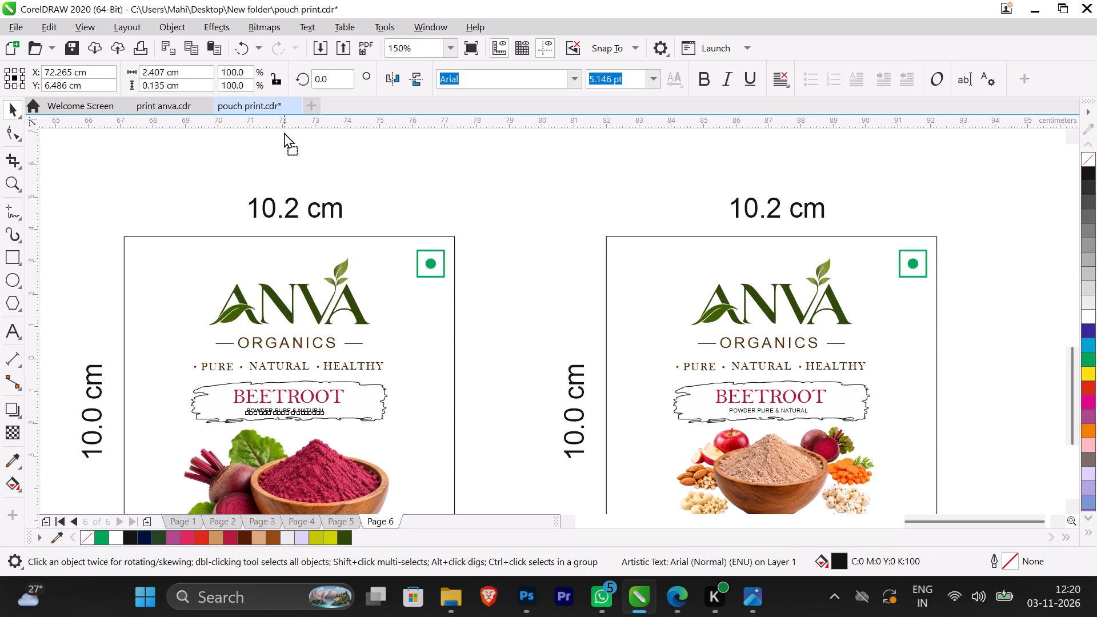
pyautogui.moveTo(284, 132); pyautogui.dragTo(284, 130)
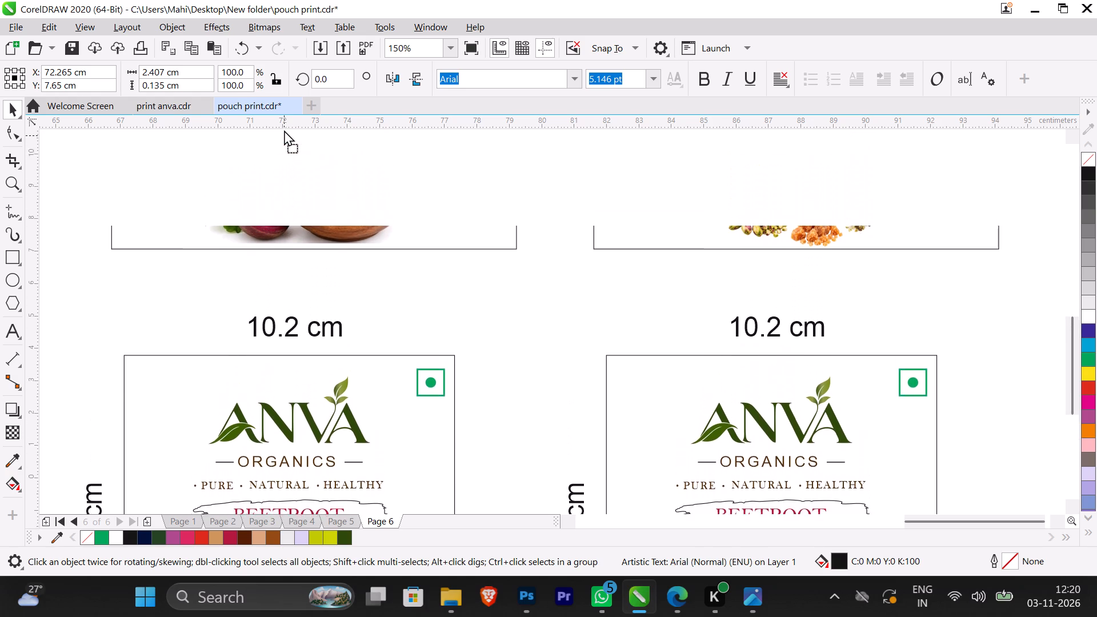
pyautogui.moveTo(284, 130); pyautogui.dragTo(299, 239)
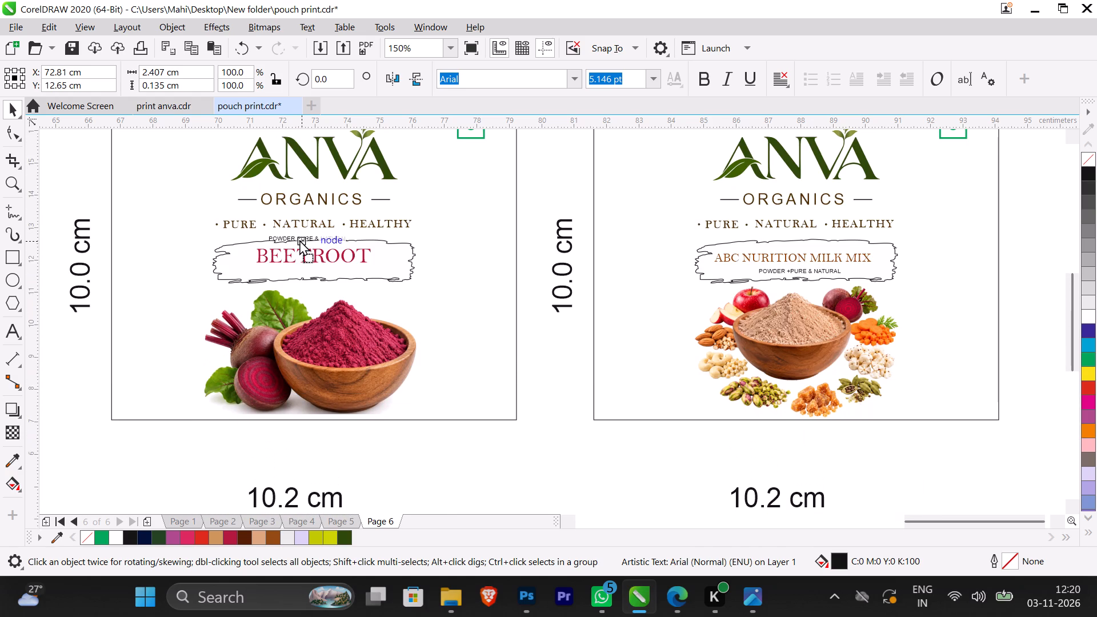
pyautogui.moveTo(299, 239); pyautogui.dragTo(302, 271)
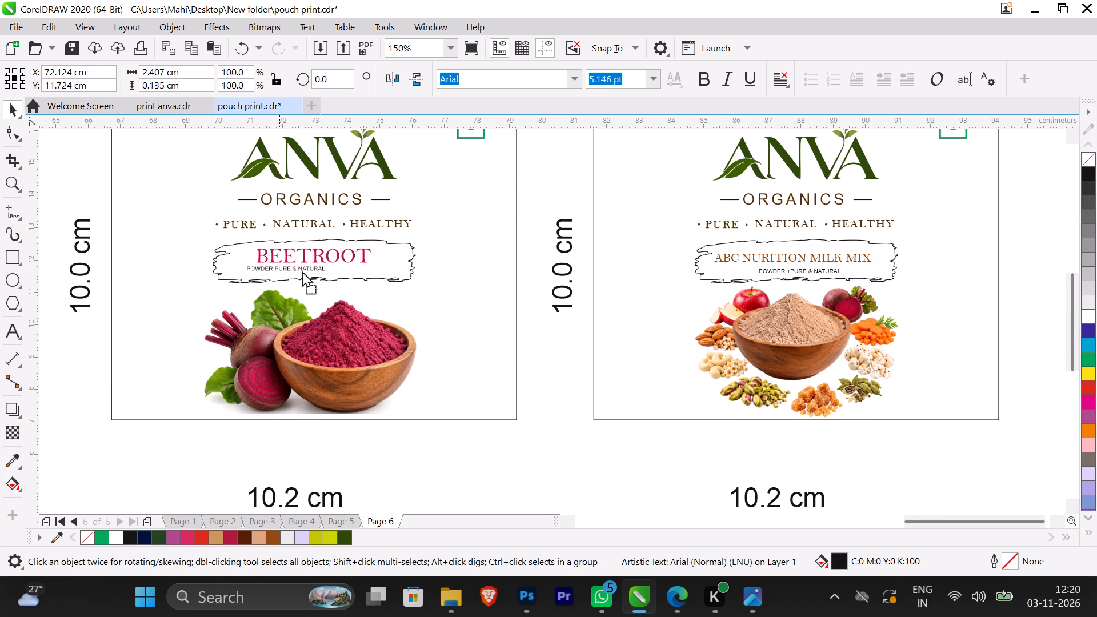
pyautogui.moveTo(302, 271); pyautogui.dragTo(308, 267)
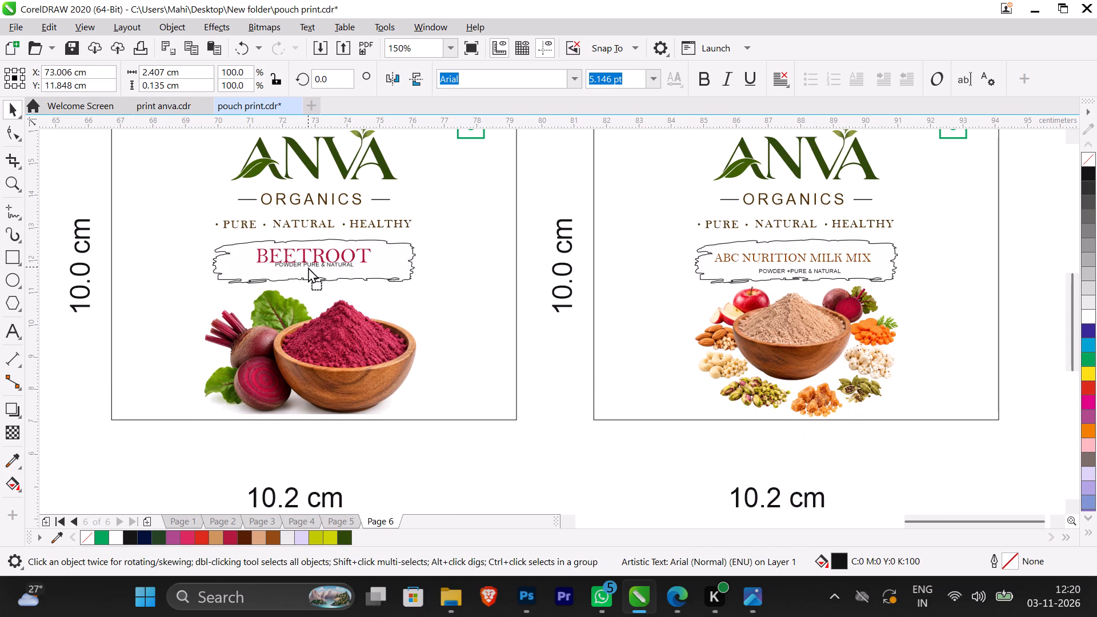
pyautogui.moveTo(308, 267); pyautogui.dragTo(308, 270)
# Shift the POWDER PURE & NATURAL tagline slightly lower beneath the BEETROOT title on the 12.5 cm label.
pyautogui.scroll(3, 291, 259)
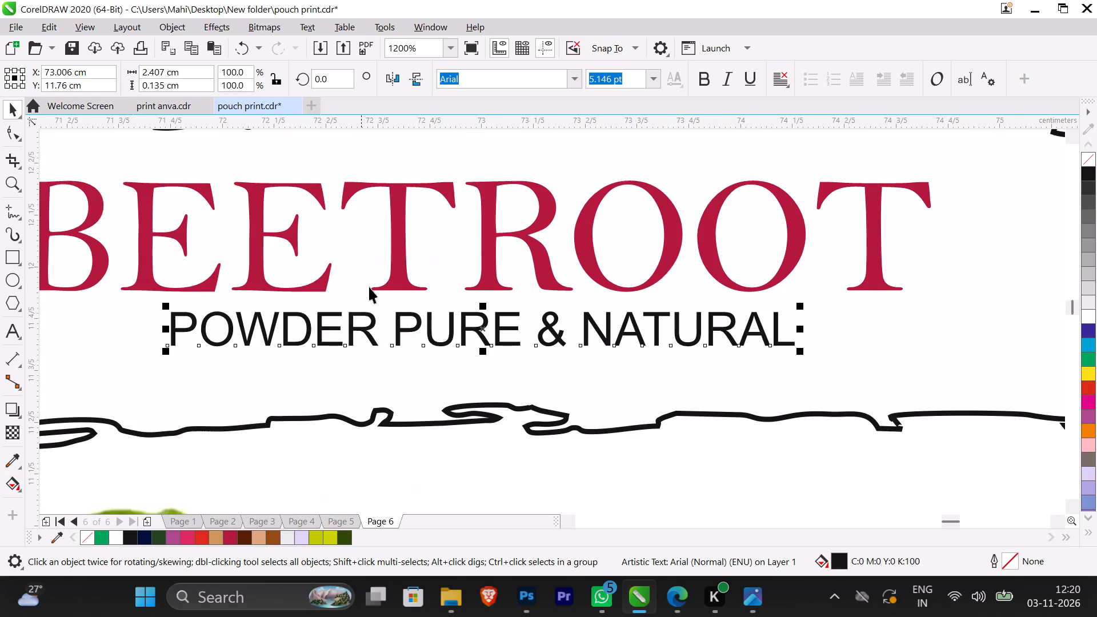
pyautogui.moveTo(484, 331); pyautogui.dragTo(484, 340)
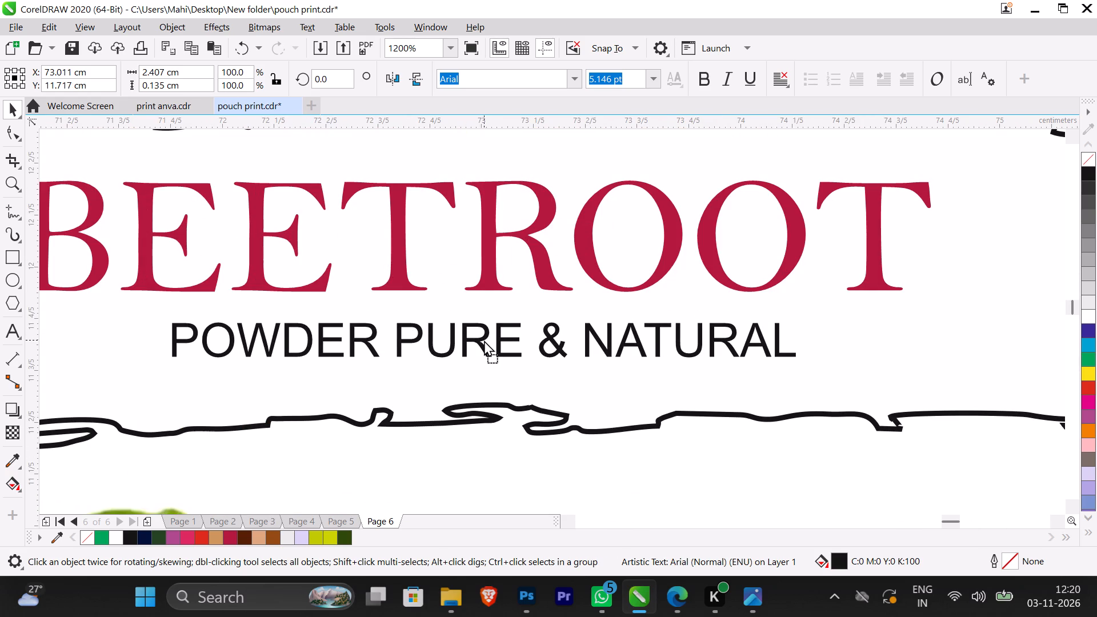
pyautogui.moveTo(484, 340); pyautogui.dragTo(478, 348)
# Delete the PURE & NATURAL tagline and its stacked copies beneath ABC on the 12.5 cm label.
pyautogui.scroll(-3, 465, 347)
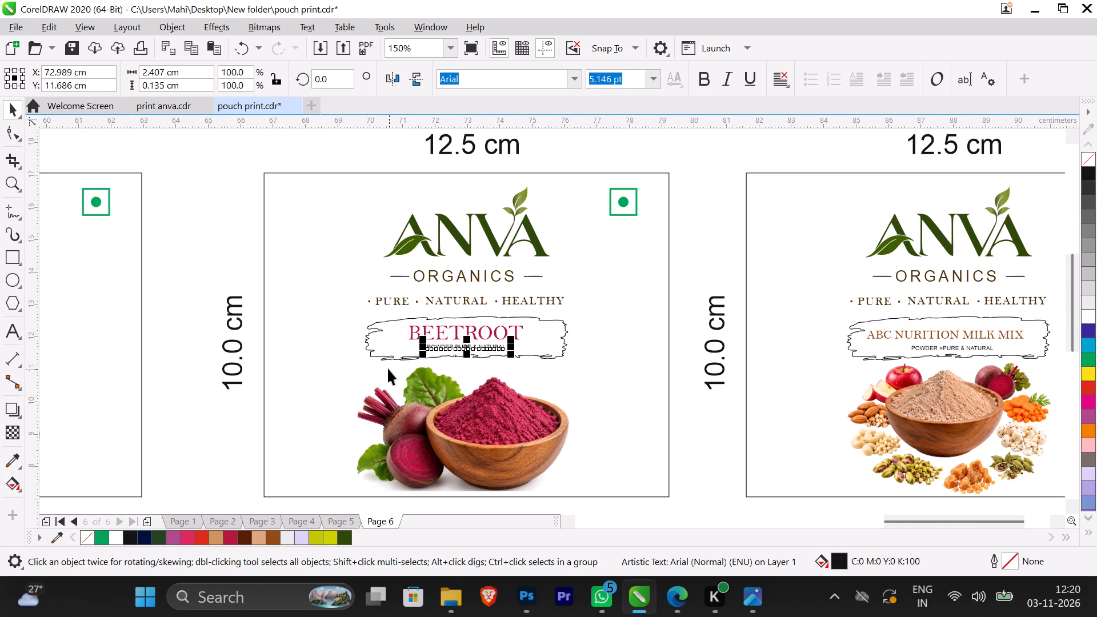
pyautogui.scroll(-1, 385, 353)
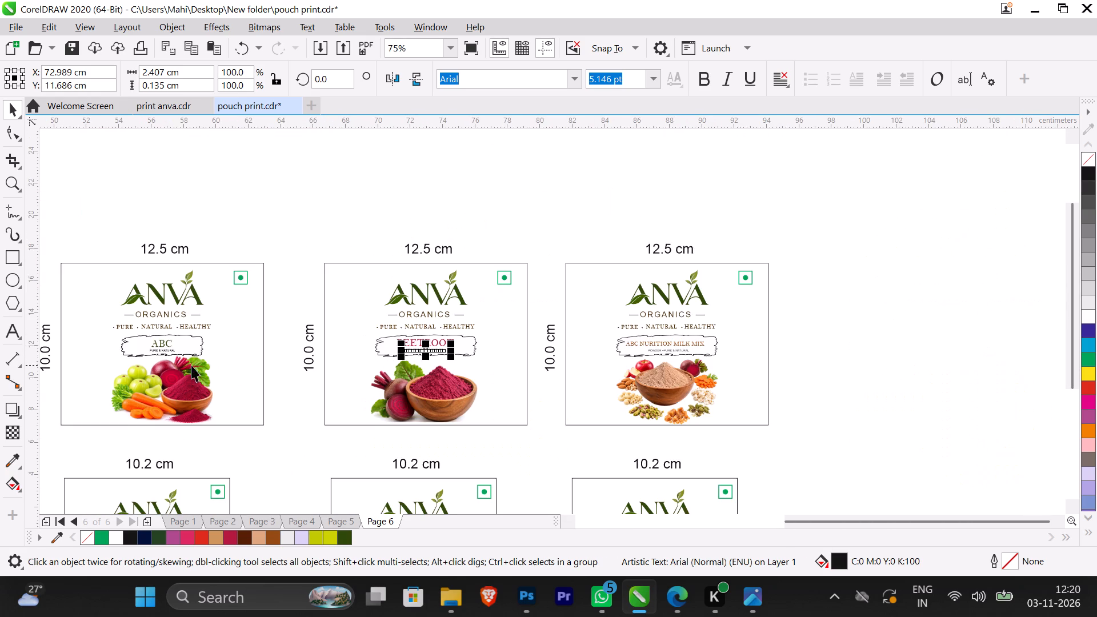
pyautogui.click(154, 352)
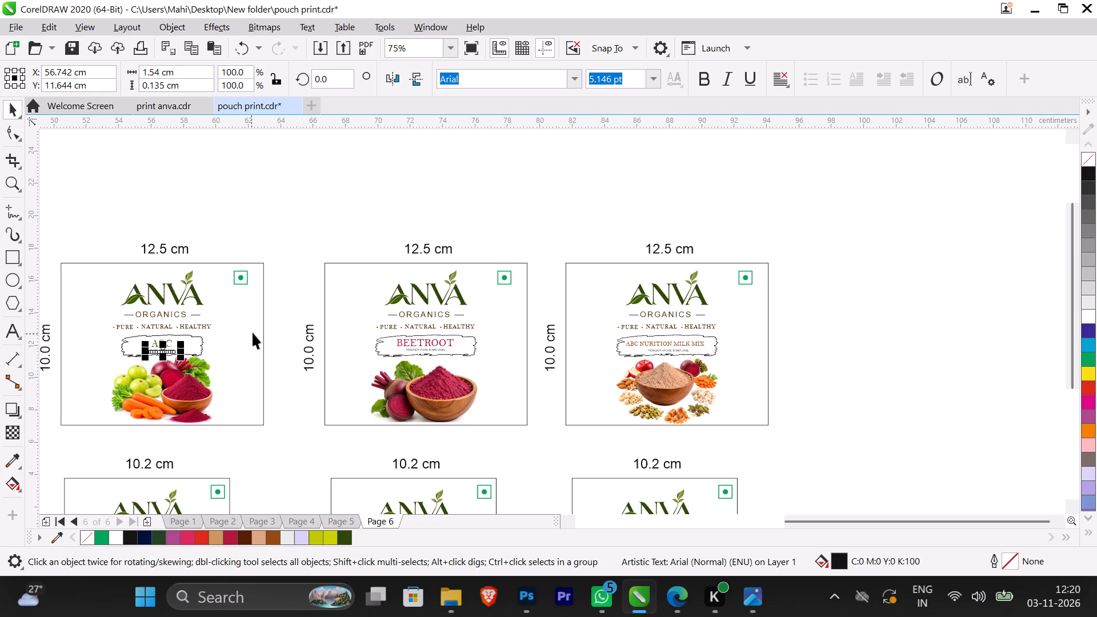
pyautogui.press('+')
pyautogui.press('BackSpace')
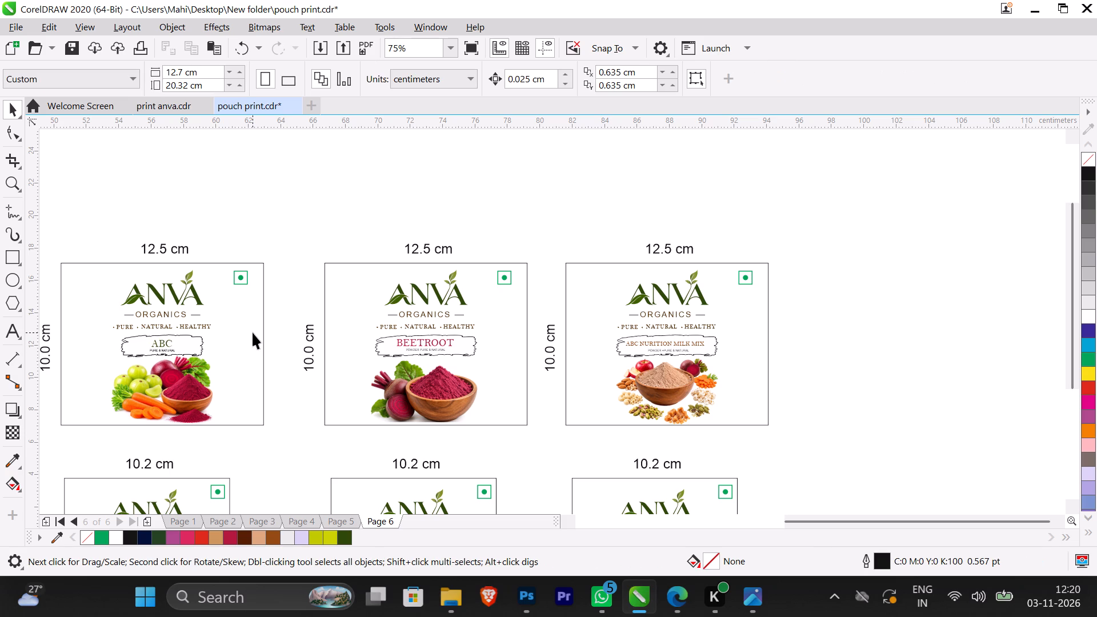
pyautogui.click(168, 350)
pyautogui.press('BackSpace')
pyautogui.click(167, 351)
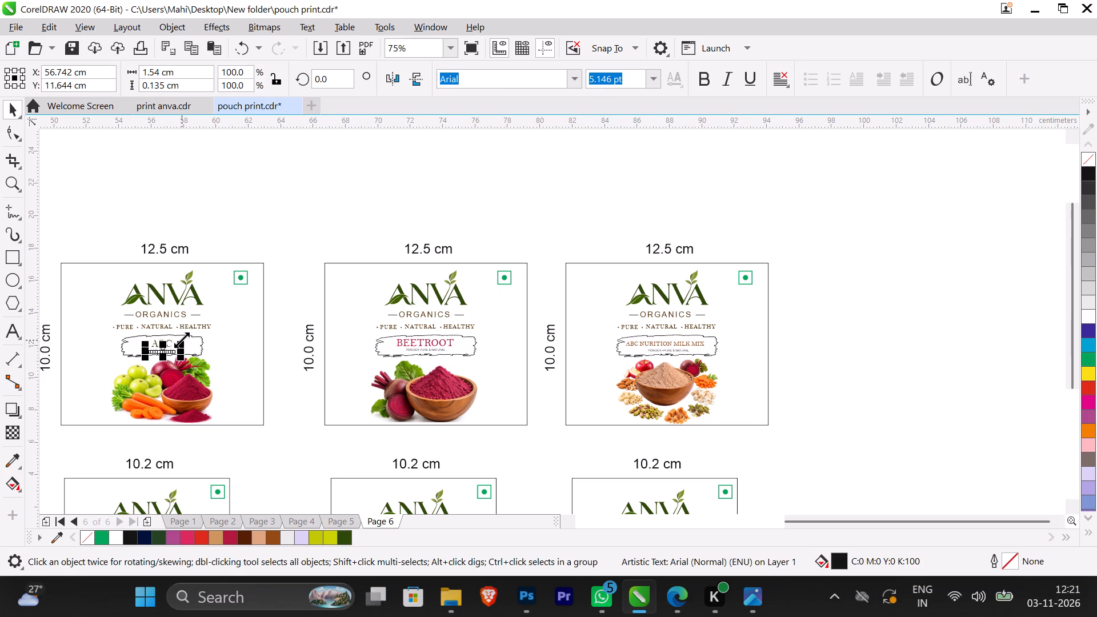
pyautogui.press('BackSpace')
# Duplicate the POWDER PURE & NATURAL tagline from the 12.5 cm BEETROOT label and place the copy beneath ABC on the 12.5 cm label.
pyautogui.click(419, 348)
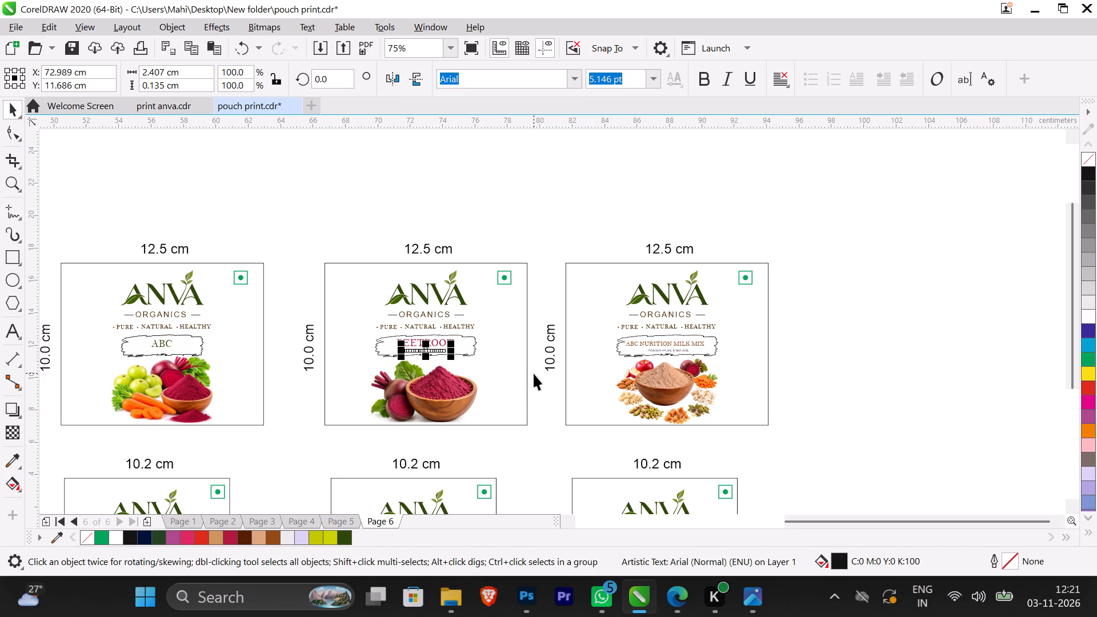
pyautogui.press('+')
pyautogui.moveTo(422, 350); pyautogui.dragTo(154, 346)
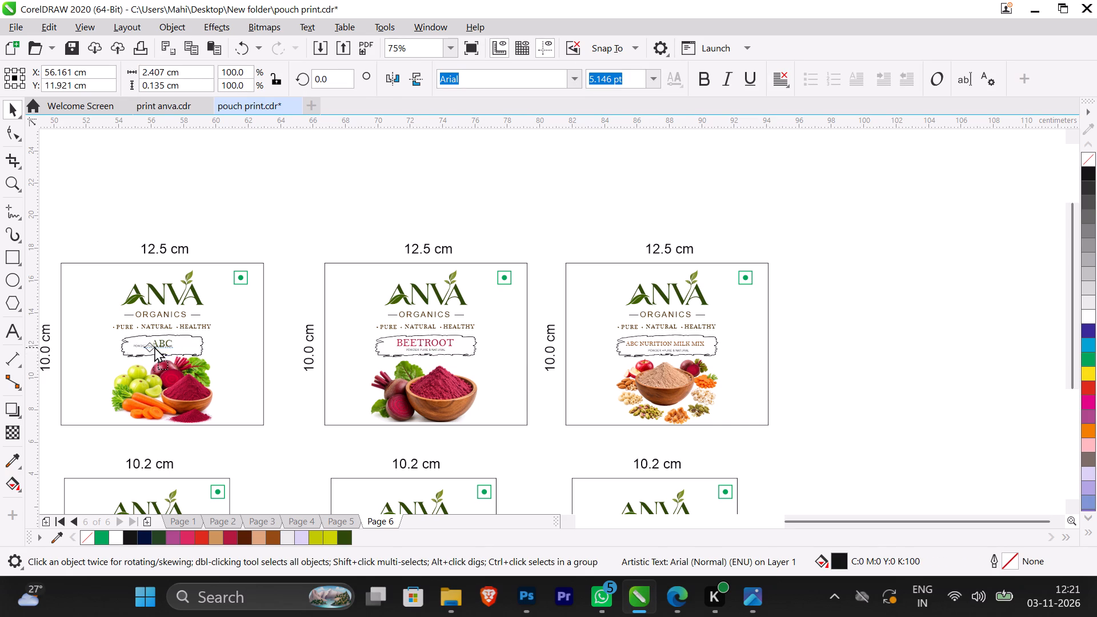
pyautogui.moveTo(154, 346); pyautogui.dragTo(161, 350)
# Fine-tune the POWDER PURE & NATURAL tagline's position so it sits centred just beneath the ABC title on the 12.5 cm label.
pyautogui.scroll(4, 161, 350)
pyautogui.moveTo(194, 373); pyautogui.dragTo(199, 349)
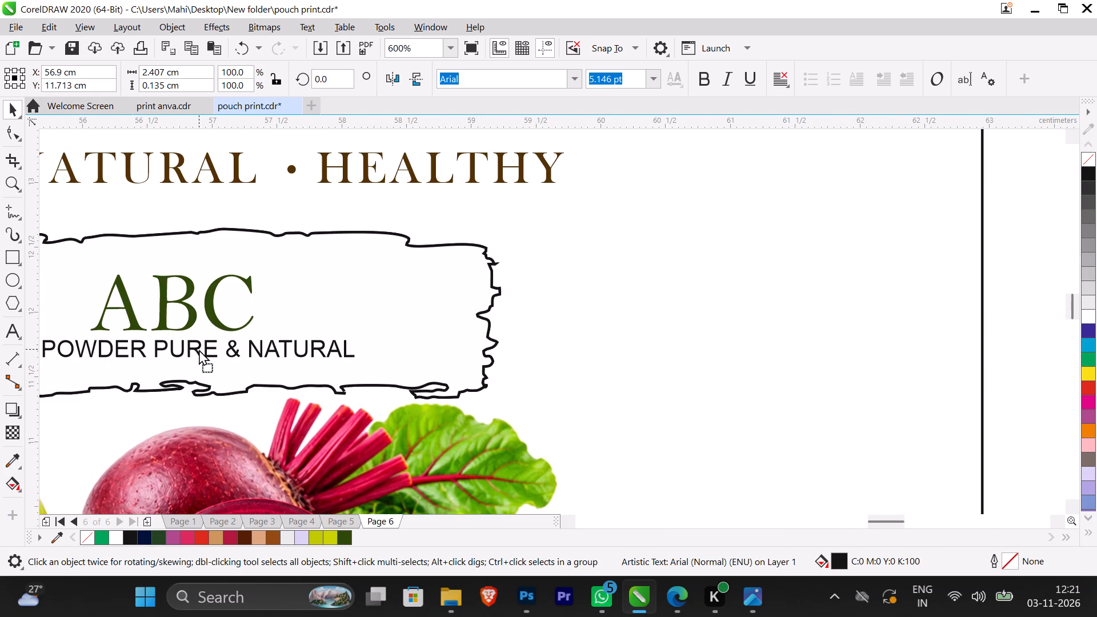
pyautogui.moveTo(199, 349); pyautogui.dragTo(205, 354)
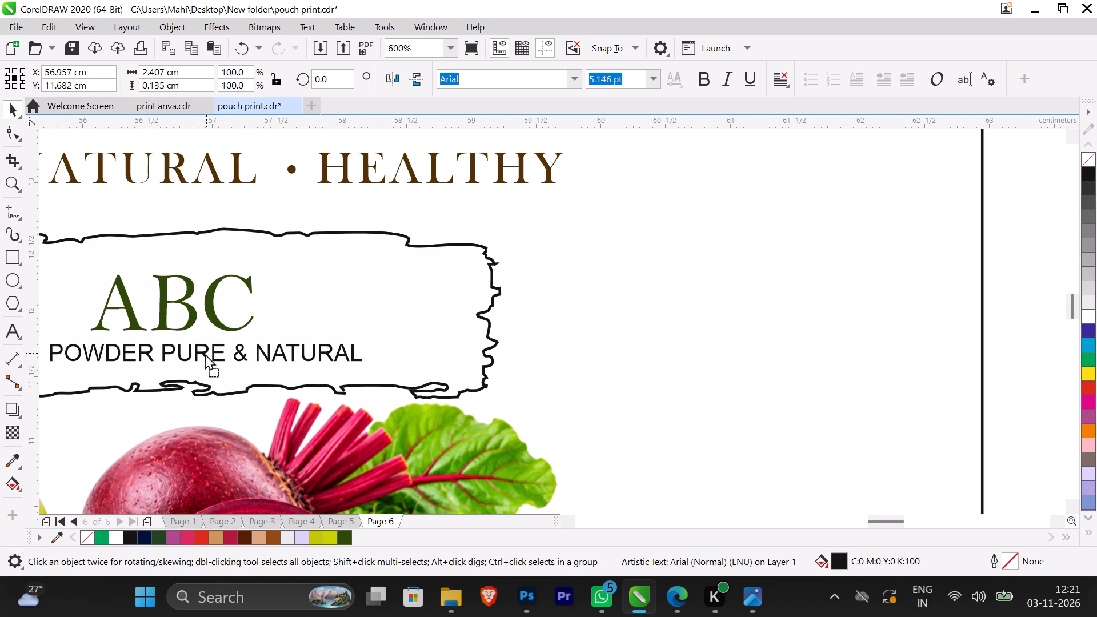
pyautogui.moveTo(205, 354); pyautogui.dragTo(192, 359)
pyautogui.scroll(-2, 206, 359)
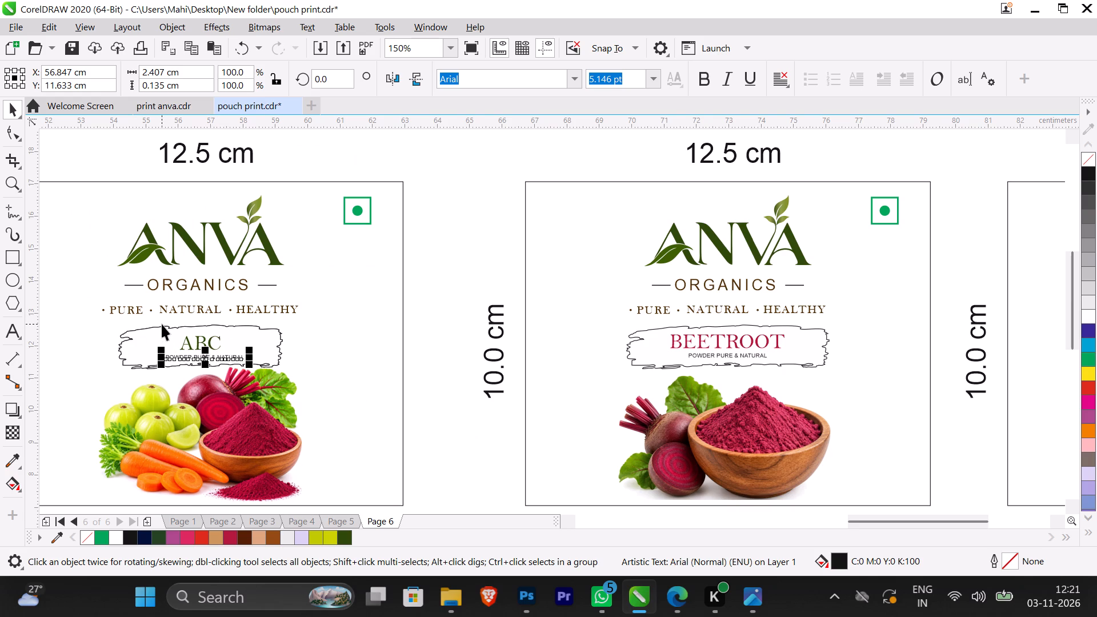
pyautogui.scroll(-1, 170, 322)
pyautogui.scroll(2, 151, 314)
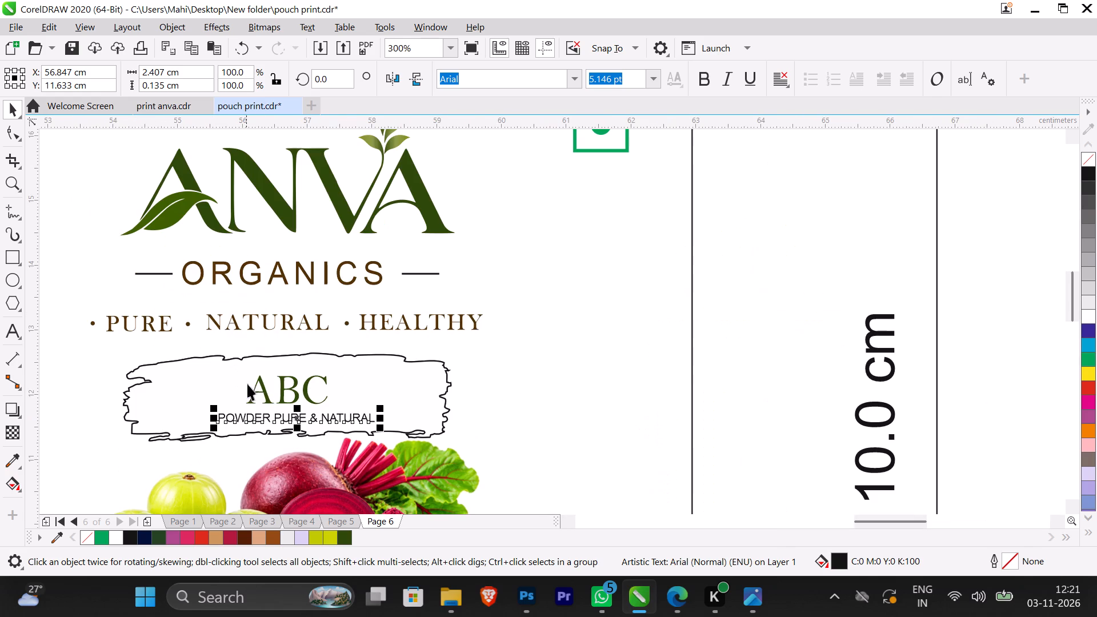
pyautogui.moveTo(301, 417); pyautogui.dragTo(287, 415)
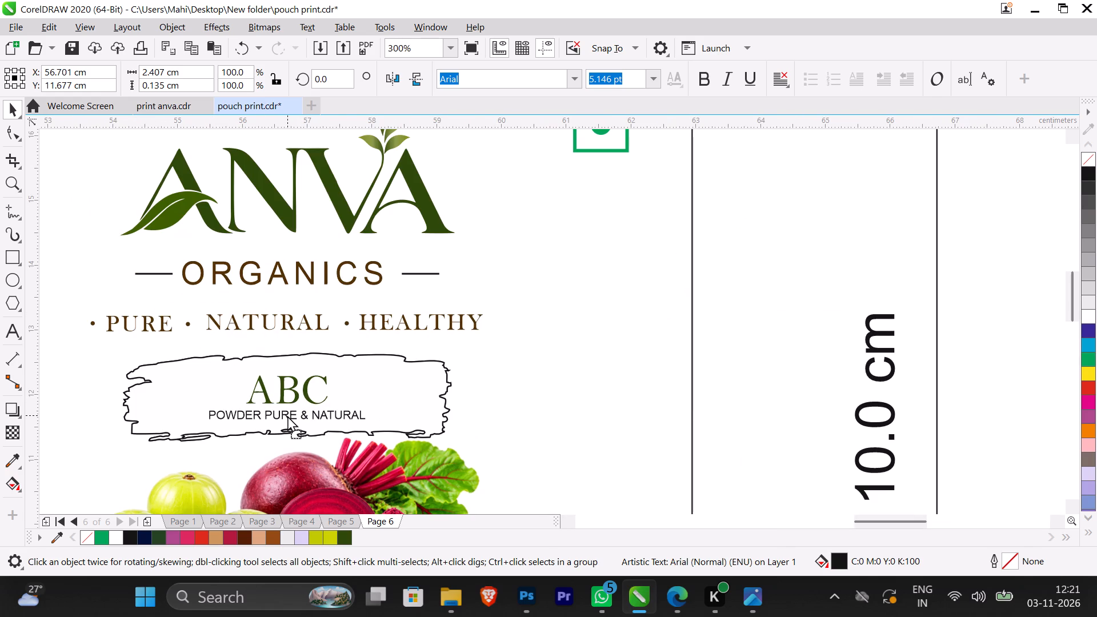
pyautogui.moveTo(287, 415); pyautogui.dragTo(286, 417)
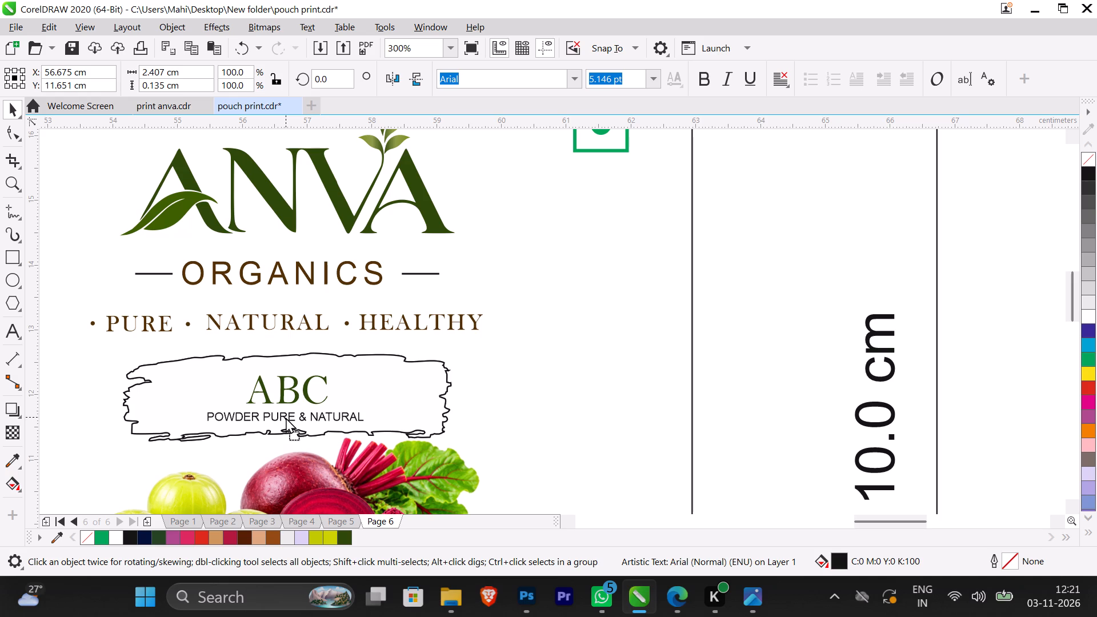
pyautogui.moveTo(286, 417); pyautogui.dragTo(286, 418)
# Delete the top stacked copy of the PURE & NATURAL tagline beneath MORINGA on the 12.5 cm label.
pyautogui.scroll(-3, 287, 418)
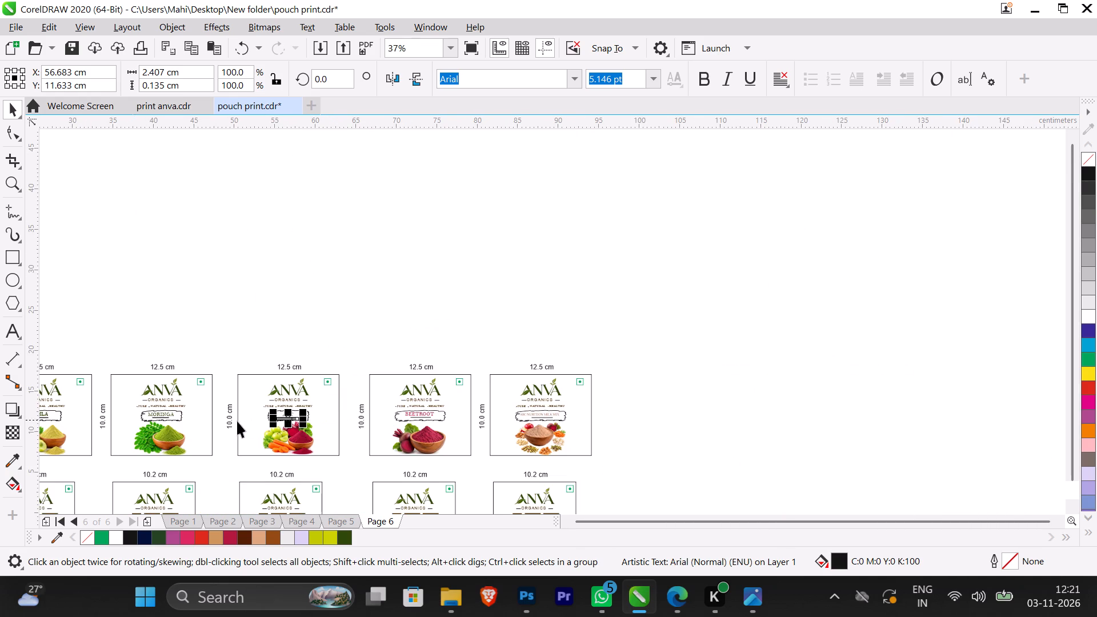
pyautogui.scroll(1, 117, 418)
pyautogui.keyDown('ctrl'); pyautogui.scroll(2, 117, 418); pyautogui.keyUp('ctrl')
pyautogui.keyDown('ctrl'); pyautogui.scroll(3, 177, 407); pyautogui.keyUp('ctrl')
pyautogui.keyDown('ctrl'); pyautogui.scroll(5, 270, 433); pyautogui.keyUp('ctrl')
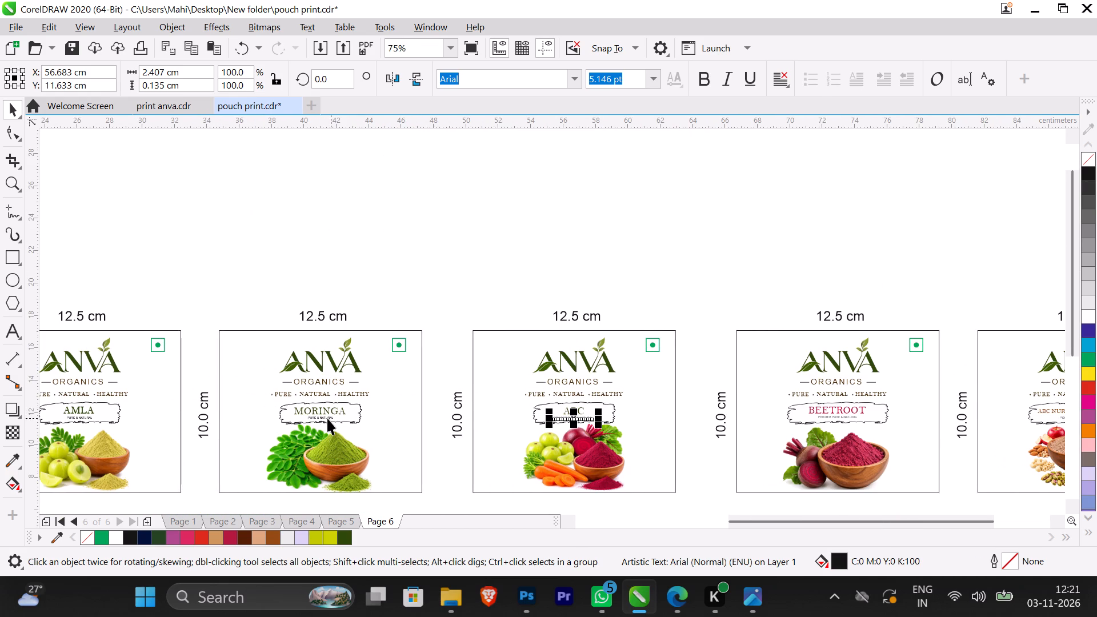
pyautogui.scroll(4, 318, 415)
pyautogui.click(340, 432)
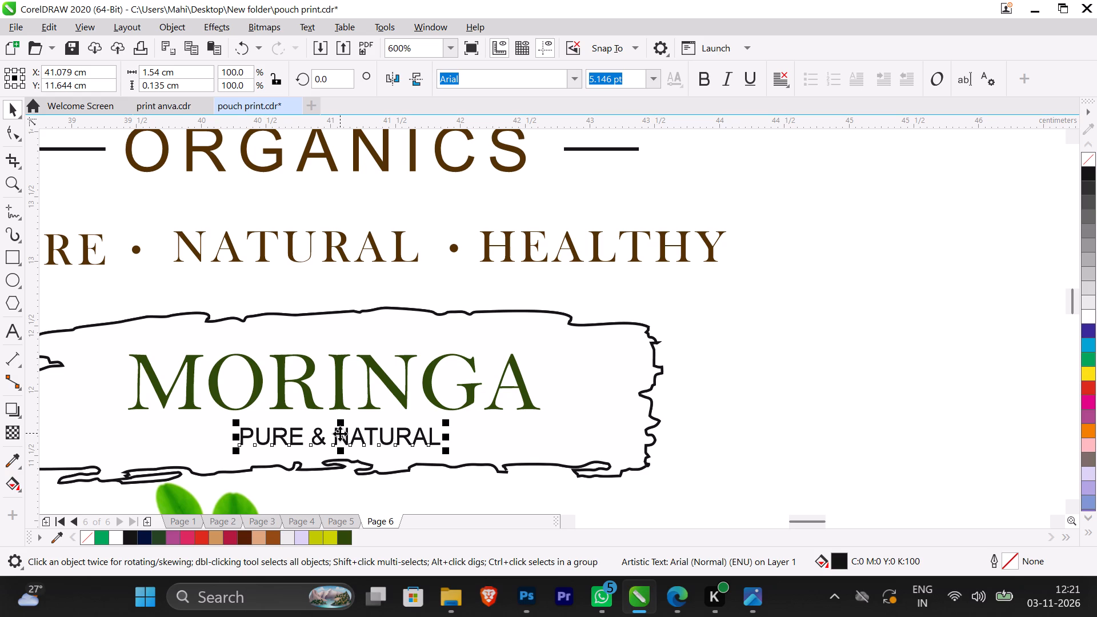
pyautogui.press('BackSpace')
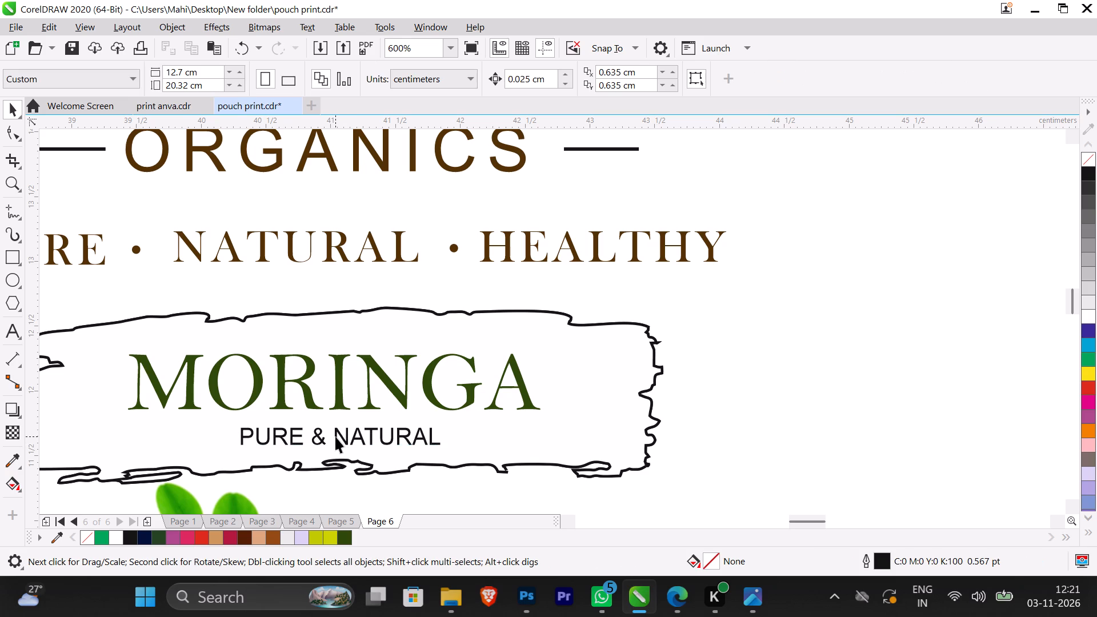
# Change the tagline beneath MORINGA on the 12.5 cm label to POWDER PURE & NATURAL and recentre it under the title.
pyautogui.click(240, 436)
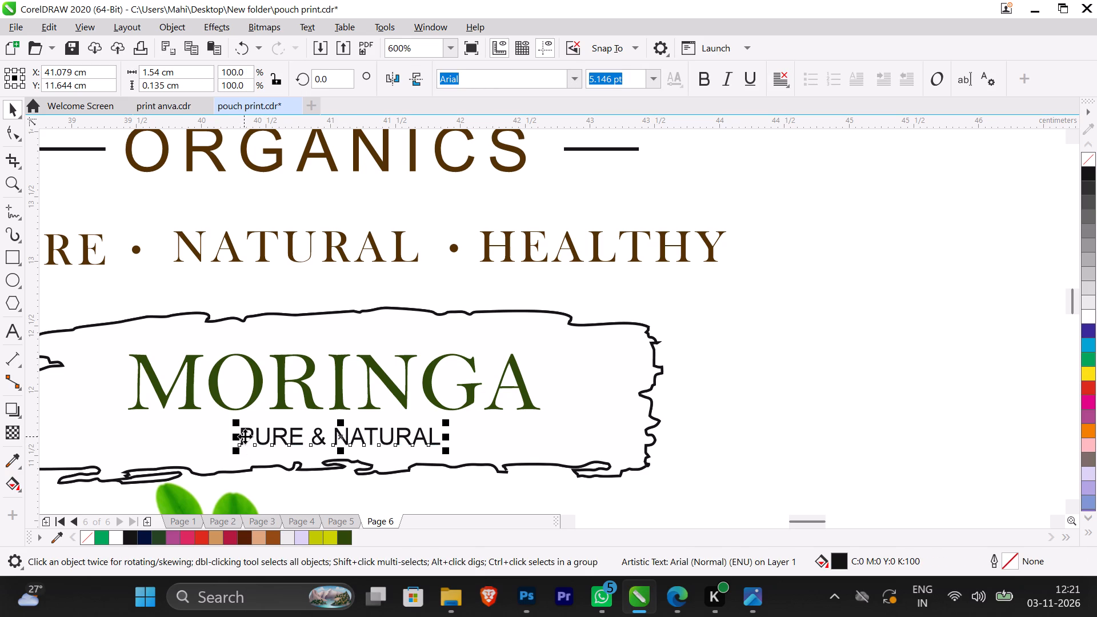
pyautogui.doubleClick(245, 436)
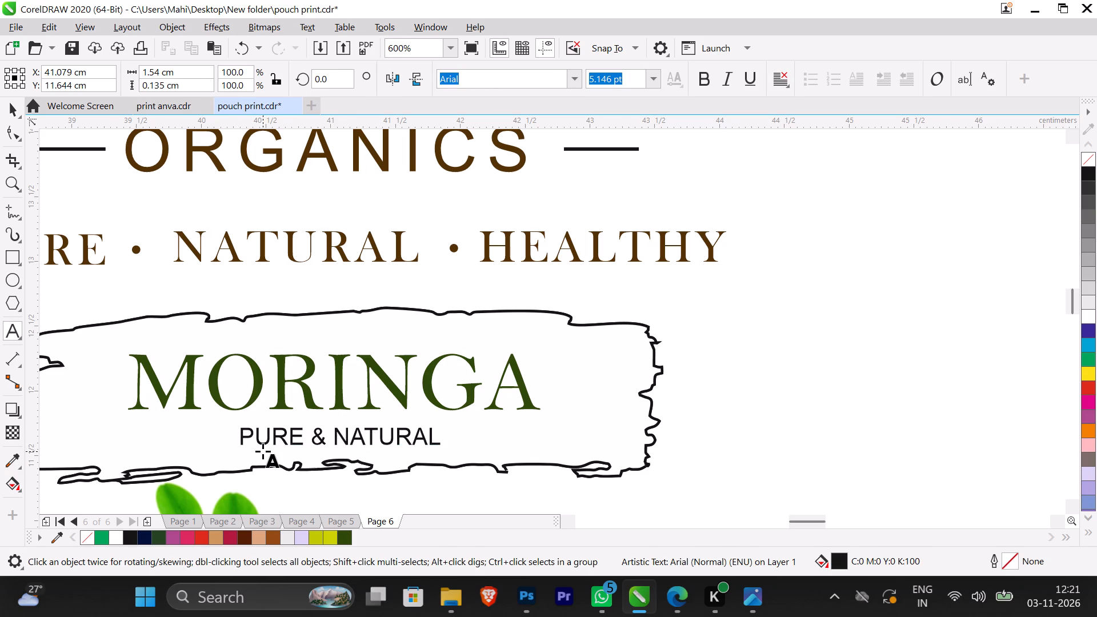
pyautogui.write('PO')
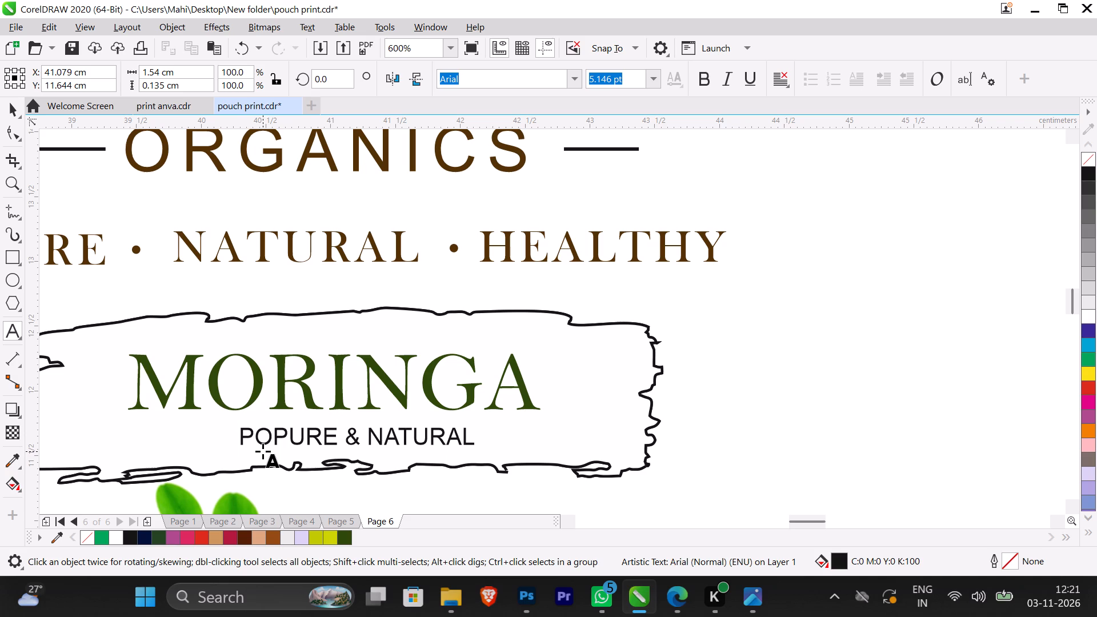
pyautogui.write('WDER')
pyautogui.press('space')
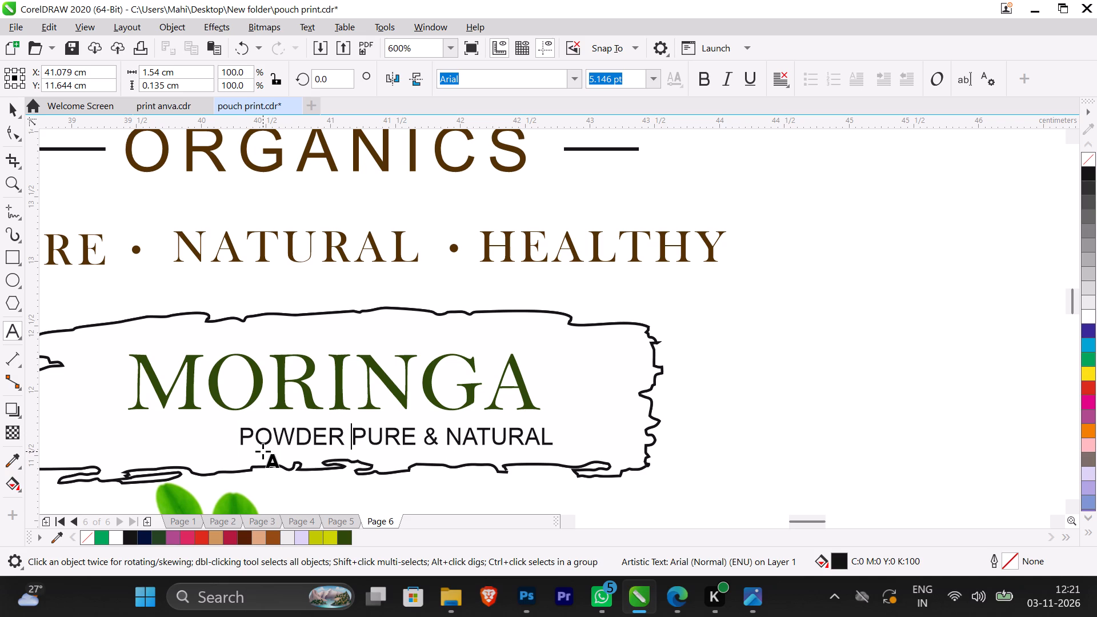
pyautogui.click(9, 106)
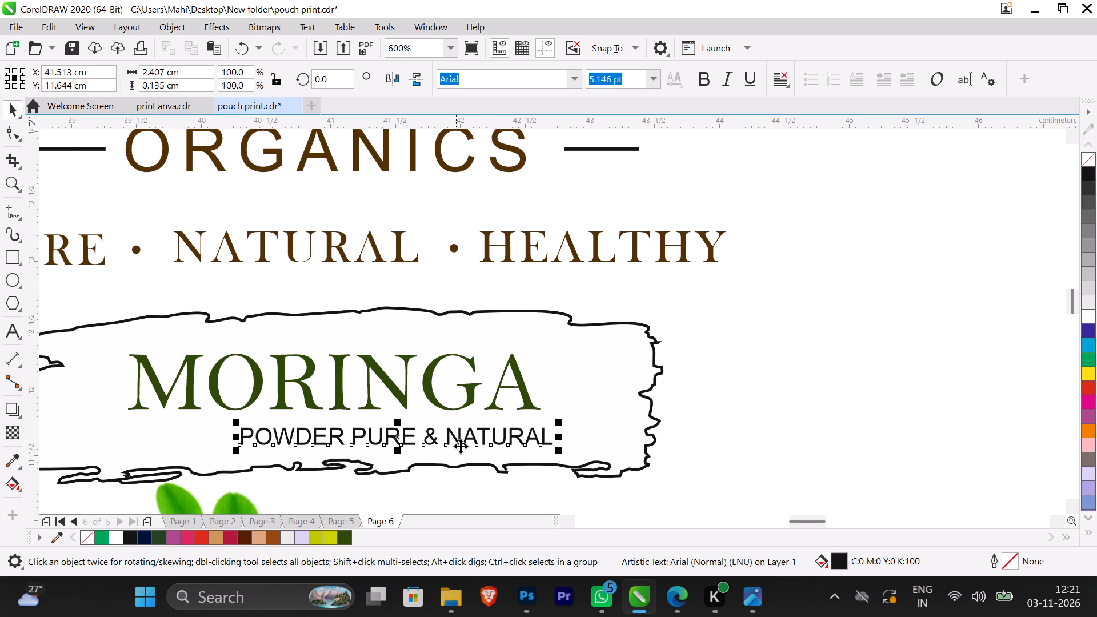
pyautogui.moveTo(398, 438); pyautogui.dragTo(362, 438)
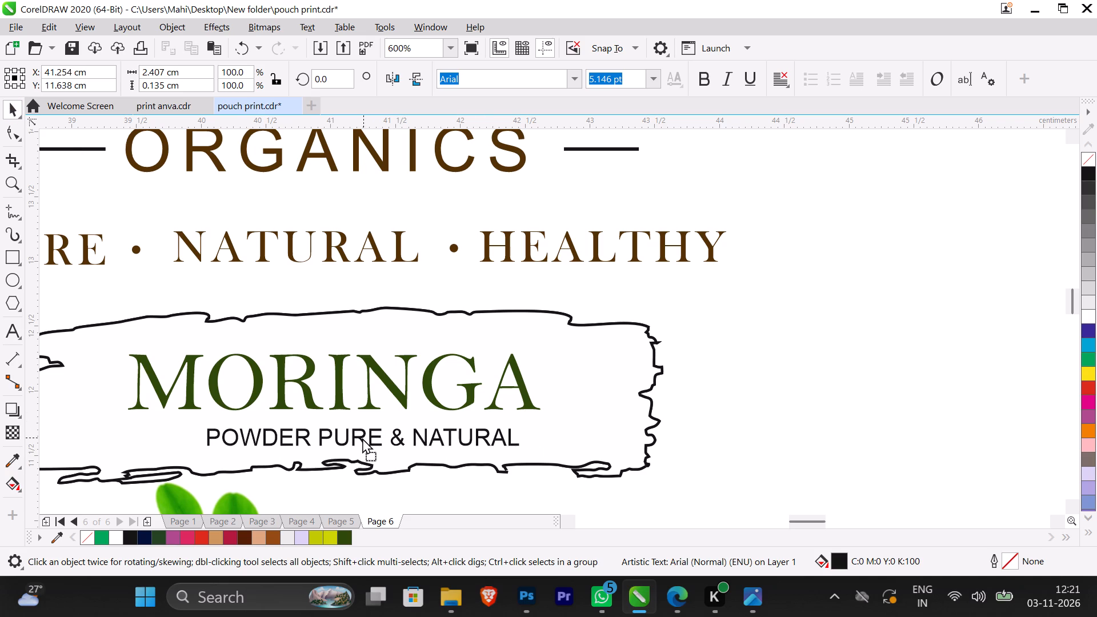
pyautogui.moveTo(362, 438); pyautogui.dragTo(340, 439)
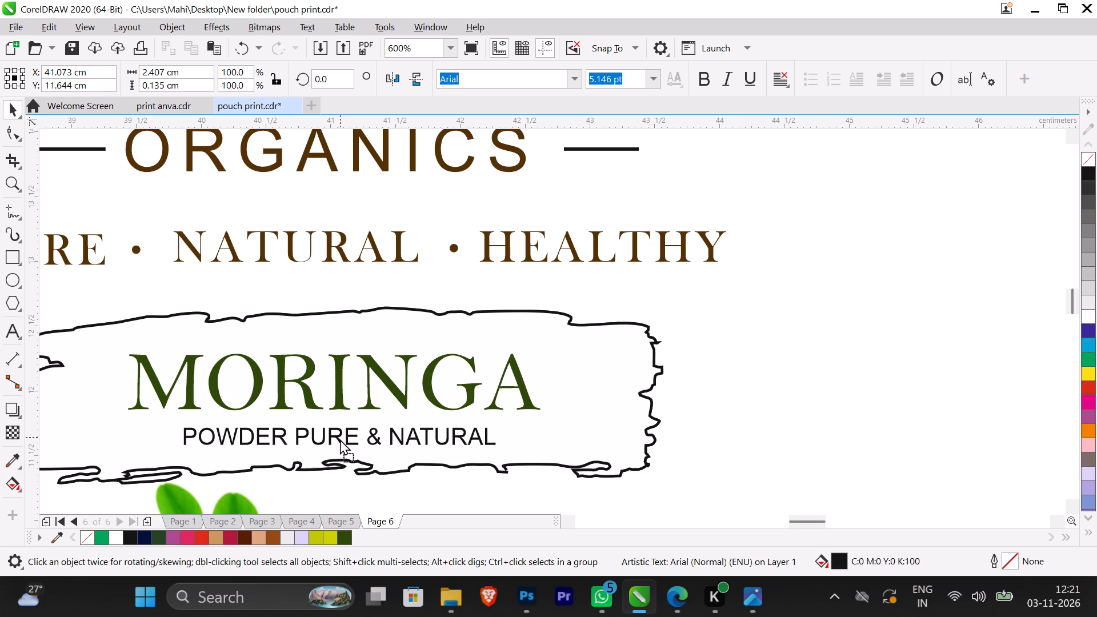
pyautogui.moveTo(340, 439); pyautogui.dragTo(338, 443)
pyautogui.scroll(-3, 338, 443)
pyautogui.click(453, 307)
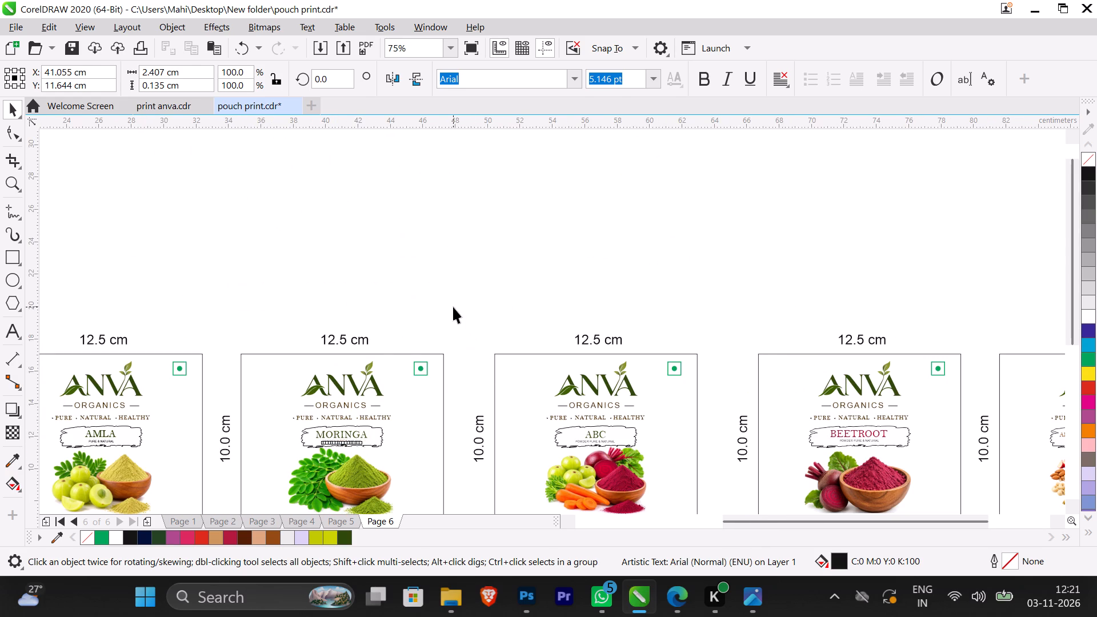
# Ungroup all objects in the AMLA title, tagline and product artwork group on the 12.5 cm label.
pyautogui.click(100, 440)
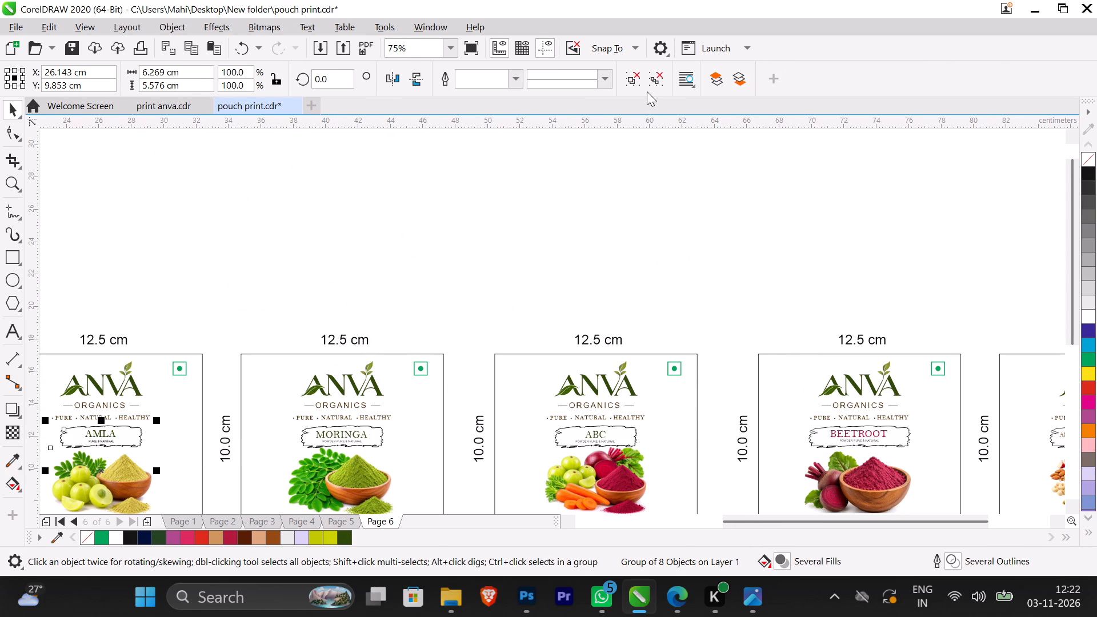
pyautogui.click(651, 82)
pyautogui.click(584, 201)
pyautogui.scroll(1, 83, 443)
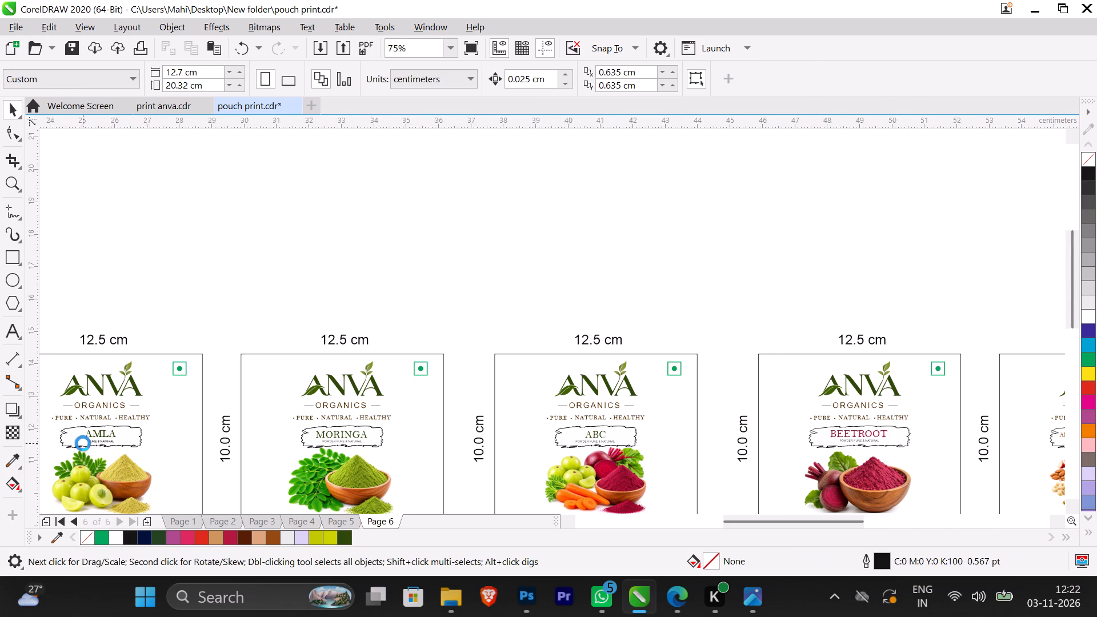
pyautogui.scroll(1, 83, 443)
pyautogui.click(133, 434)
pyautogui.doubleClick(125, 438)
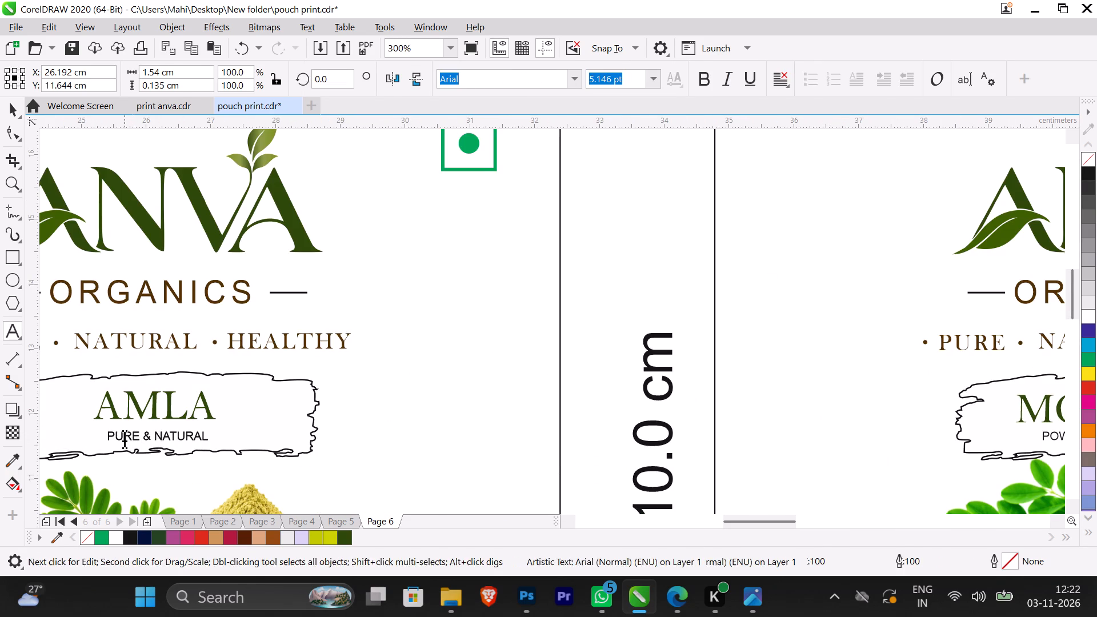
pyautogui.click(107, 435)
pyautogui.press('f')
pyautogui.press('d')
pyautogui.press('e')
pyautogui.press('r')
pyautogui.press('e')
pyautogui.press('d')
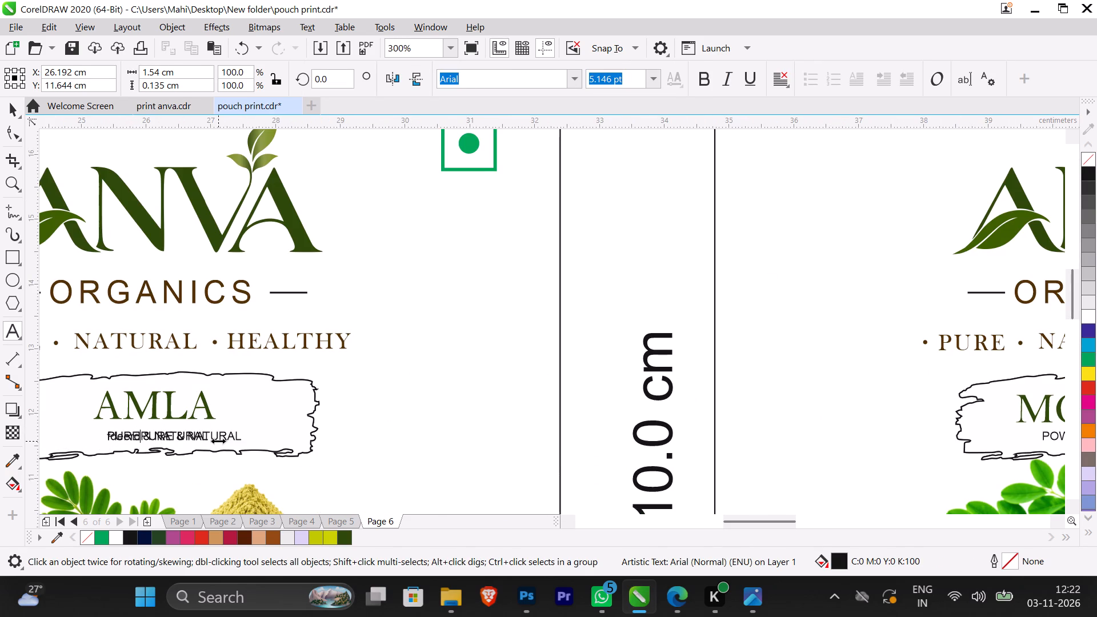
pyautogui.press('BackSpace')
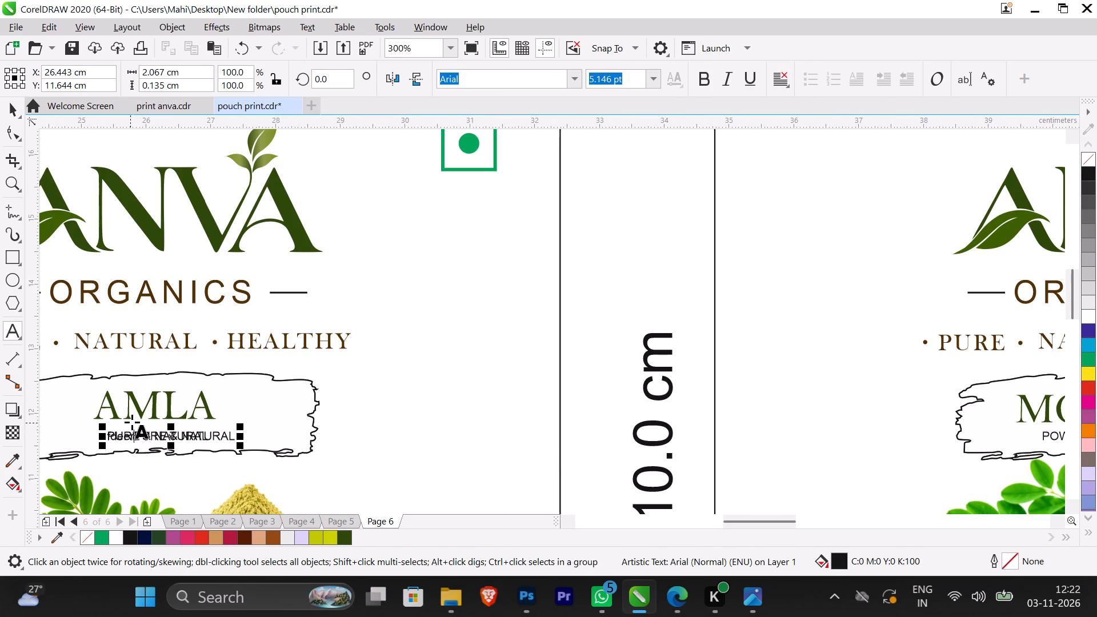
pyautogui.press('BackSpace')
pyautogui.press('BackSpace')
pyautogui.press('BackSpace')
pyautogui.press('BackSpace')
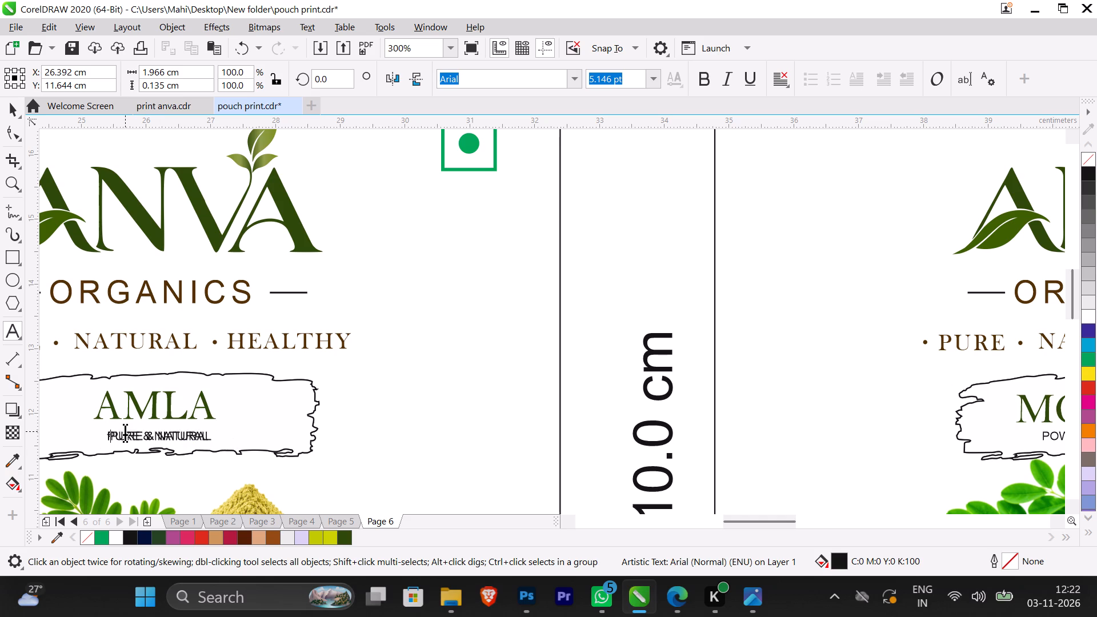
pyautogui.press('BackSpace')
# Erase all text of the stacked duplicate PURE & NATURAL tagline beneath AMLA, leaving a single tagline on the 12.5 cm label.
pyautogui.click(206, 435)
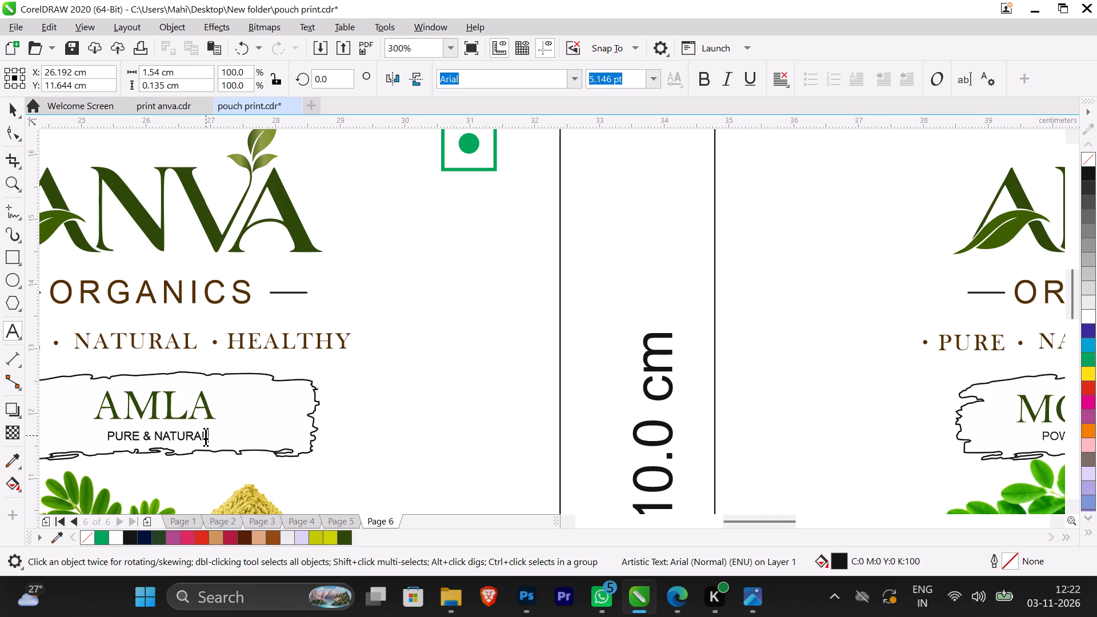
pyautogui.press('BackSpace')
pyautogui.press('BackSpace')
pyautogui.press('BackSpace')
pyautogui.press('BackSpace')
pyautogui.press('BackSpace')
pyautogui.press('BackSpace')
pyautogui.press('BackSpace')
pyautogui.press('BackSpace')
pyautogui.press('BackSpace')
pyautogui.press('BackSpace')
pyautogui.press('BackSpace')
pyautogui.press('BackSpace')
pyautogui.press('BackSpace')
pyautogui.press('BackSpace')
pyautogui.press('BackSpace')
pyautogui.press('BackSpace')
pyautogui.press('BackSpace')
pyautogui.press('BackSpace')
pyautogui.press('BackSpace')
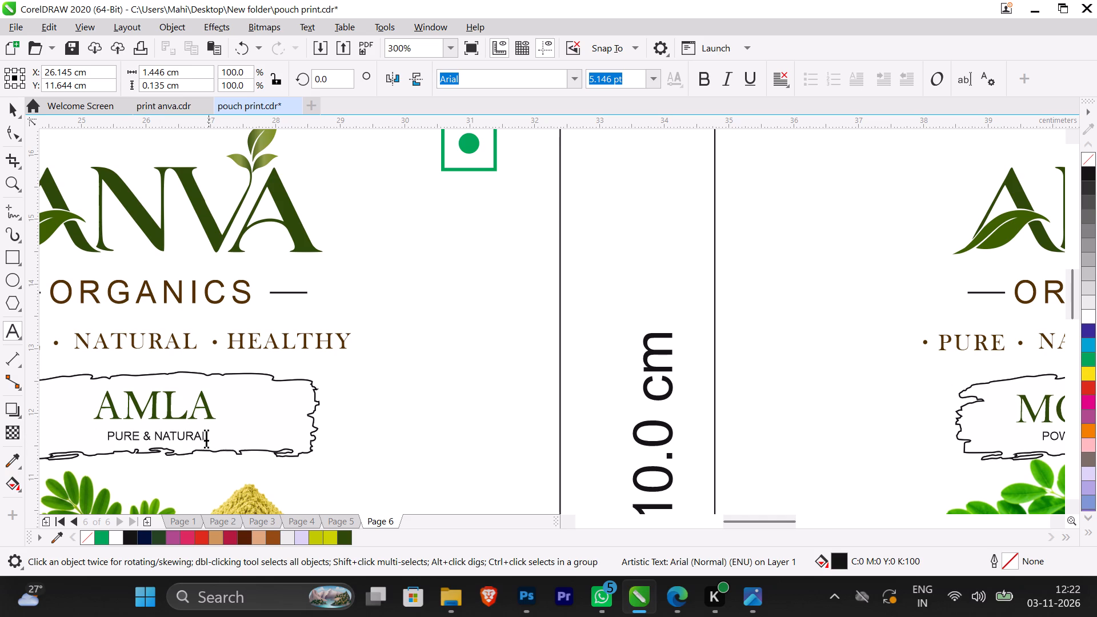
pyautogui.press('BackSpace')
pyautogui.press('BackSpace')
pyautogui.press('BackSpace')
pyautogui.press('BackSpace')
pyautogui.press('BackSpace')
pyautogui.press('BackSpace')
pyautogui.press('BackSpace')
pyautogui.press('BackSpace')
pyautogui.press('BackSpace')
pyautogui.press('BackSpace')
pyautogui.press('BackSpace')
pyautogui.press('BackSpace')
pyautogui.press('BackSpace')
pyautogui.press('BackSpace')
pyautogui.press('BackSpace')
pyautogui.press('BackSpace')
pyautogui.press('BackSpace')
pyautogui.press('BackSpace')
pyautogui.press('BackSpace')
pyautogui.press('BackSpace')
pyautogui.press('BackSpace')
pyautogui.press('BackSpace')
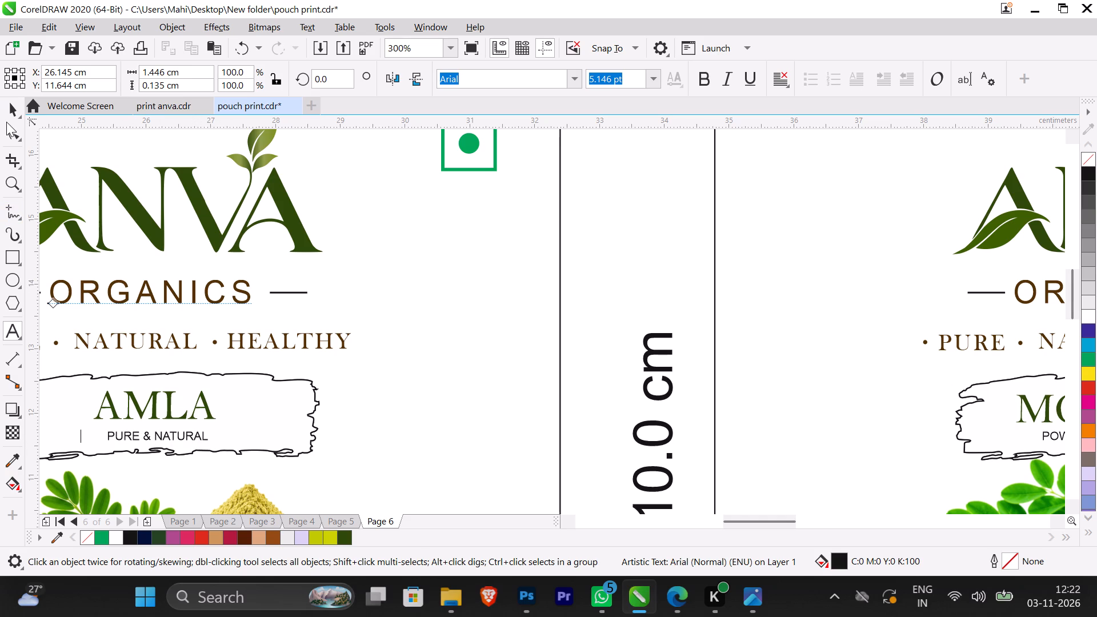
pyautogui.click(13, 114)
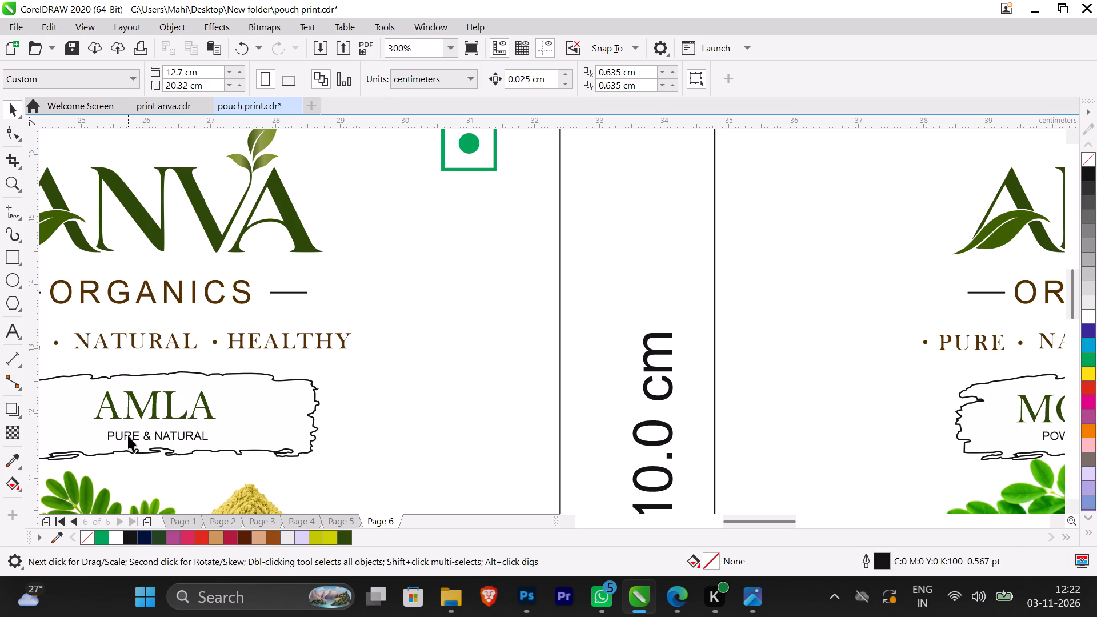
# Change the tagline beneath AMLA on the 12.5 cm label to POWDER PURE & NATURAL and recentre it under the title.
pyautogui.doubleClick(128, 435)
pyautogui.click(109, 435)
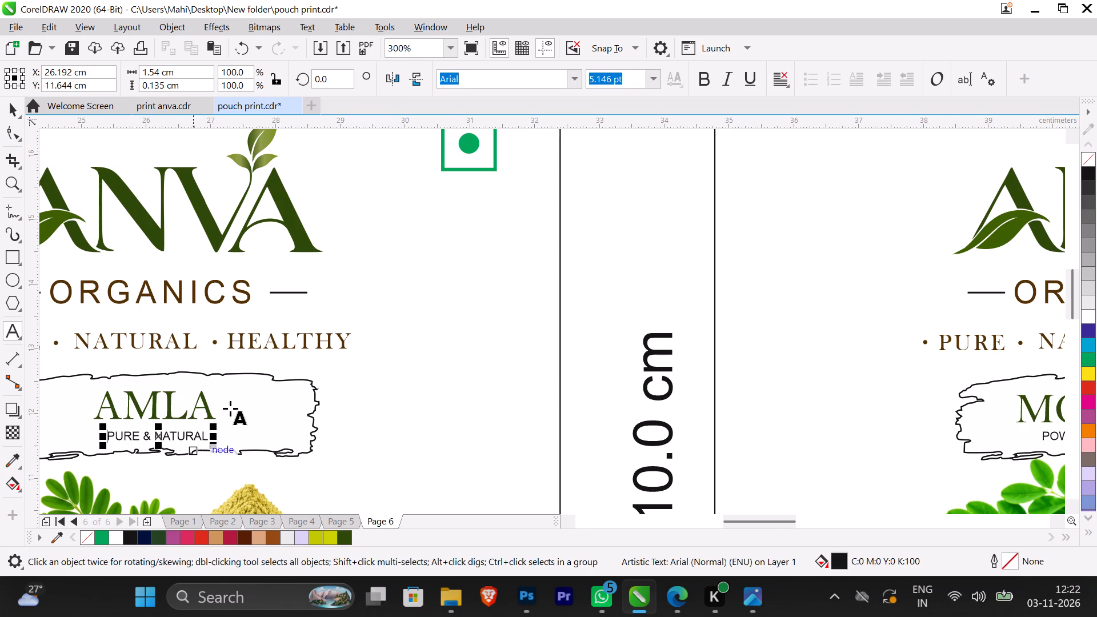
pyautogui.write('POWDER')
pyautogui.press('space')
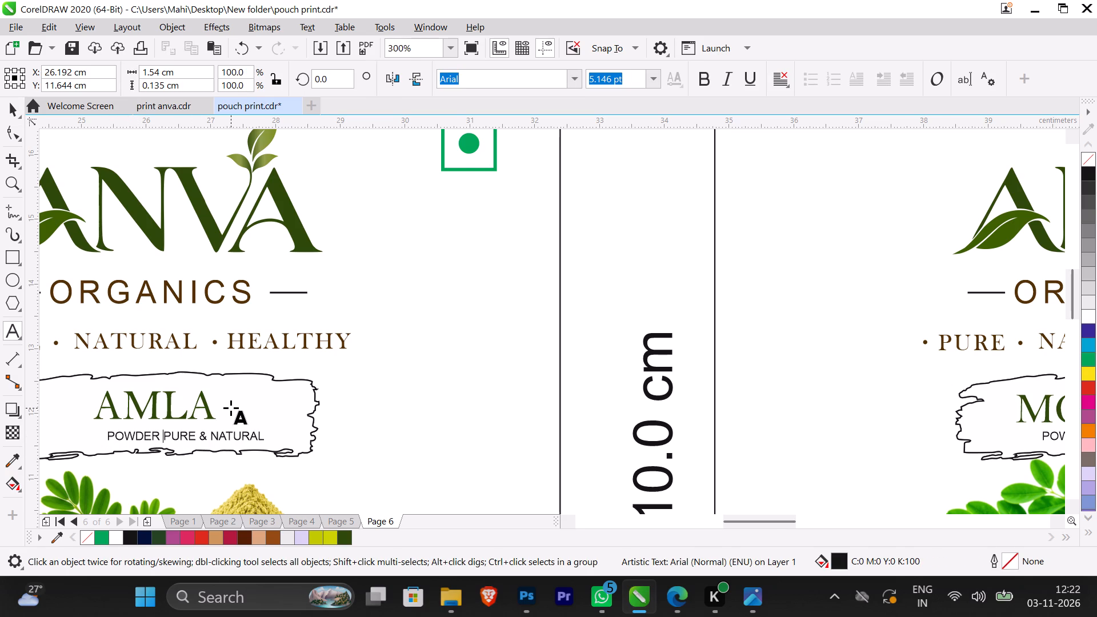
pyautogui.click(0, 102)
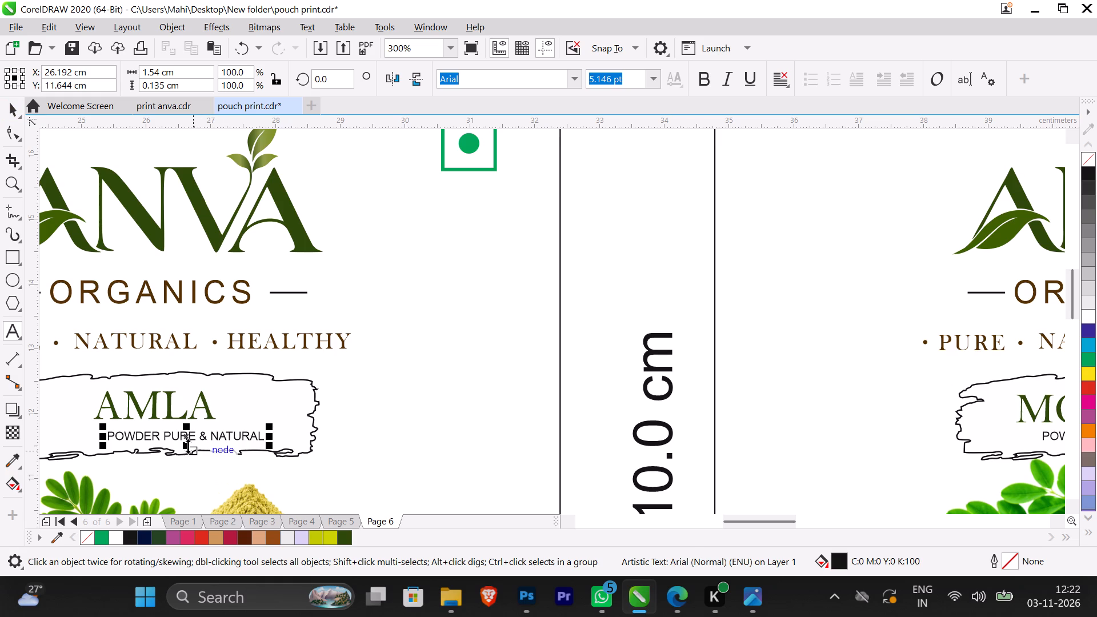
pyautogui.moveTo(185, 440); pyautogui.dragTo(154, 441)
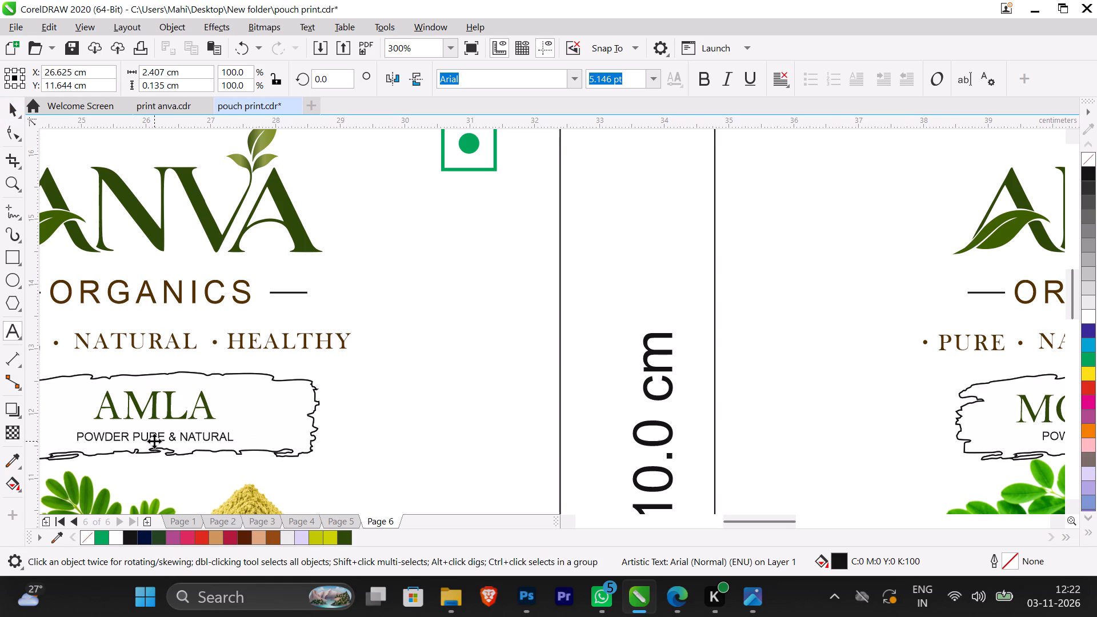
# Nudge the POWDER PURE & NATURAL tagline slightly left to centre it beneath AMLA on the 12.5 cm label.
pyautogui.moveTo(154, 441); pyautogui.dragTo(150, 441)
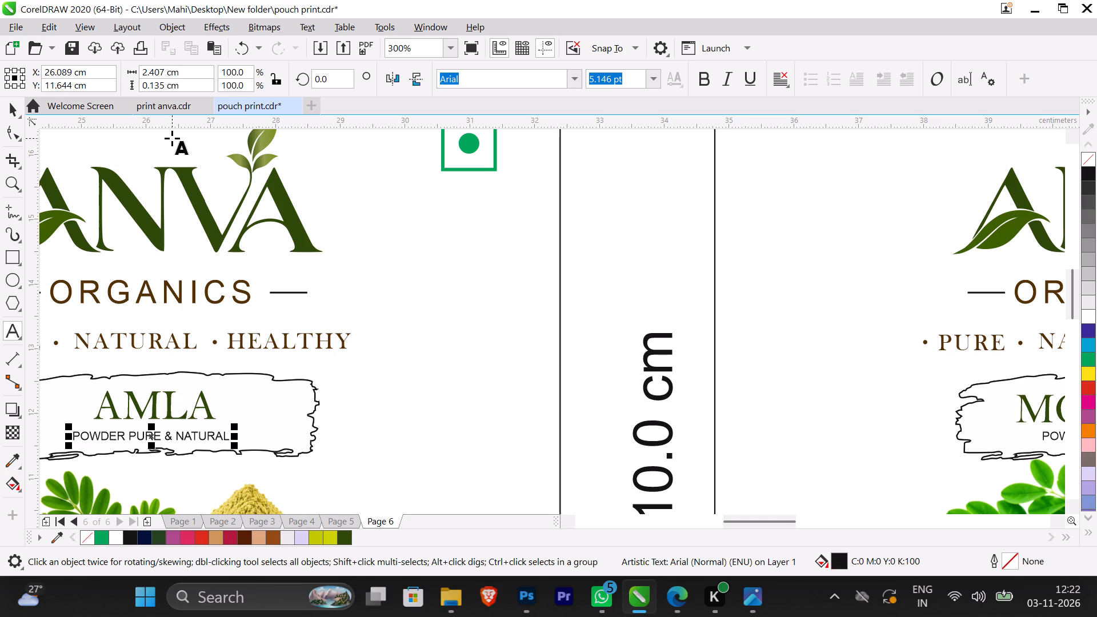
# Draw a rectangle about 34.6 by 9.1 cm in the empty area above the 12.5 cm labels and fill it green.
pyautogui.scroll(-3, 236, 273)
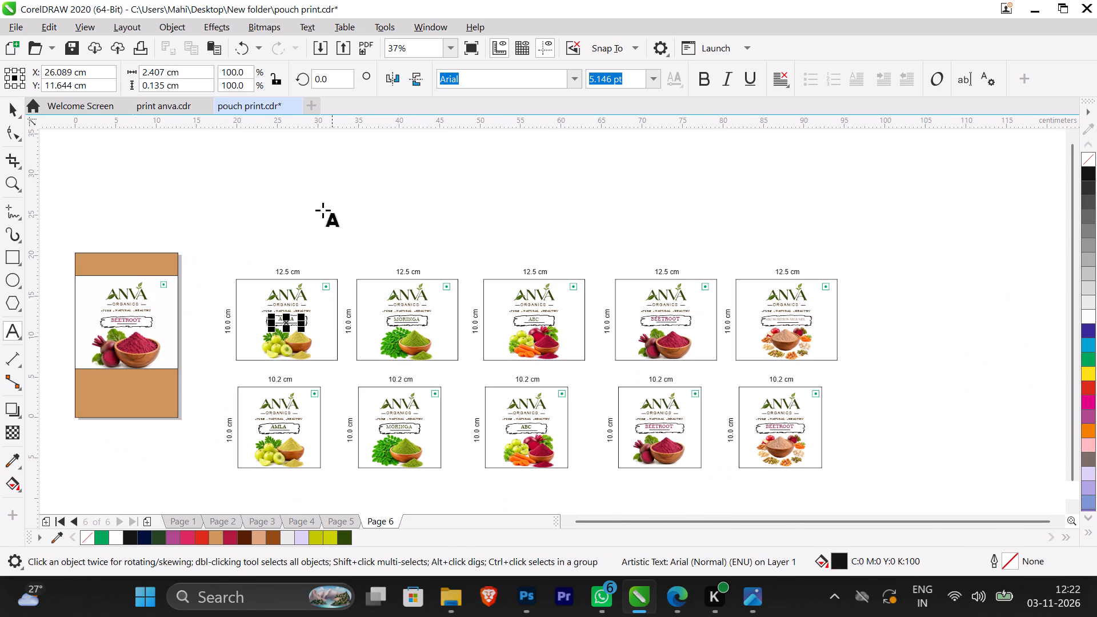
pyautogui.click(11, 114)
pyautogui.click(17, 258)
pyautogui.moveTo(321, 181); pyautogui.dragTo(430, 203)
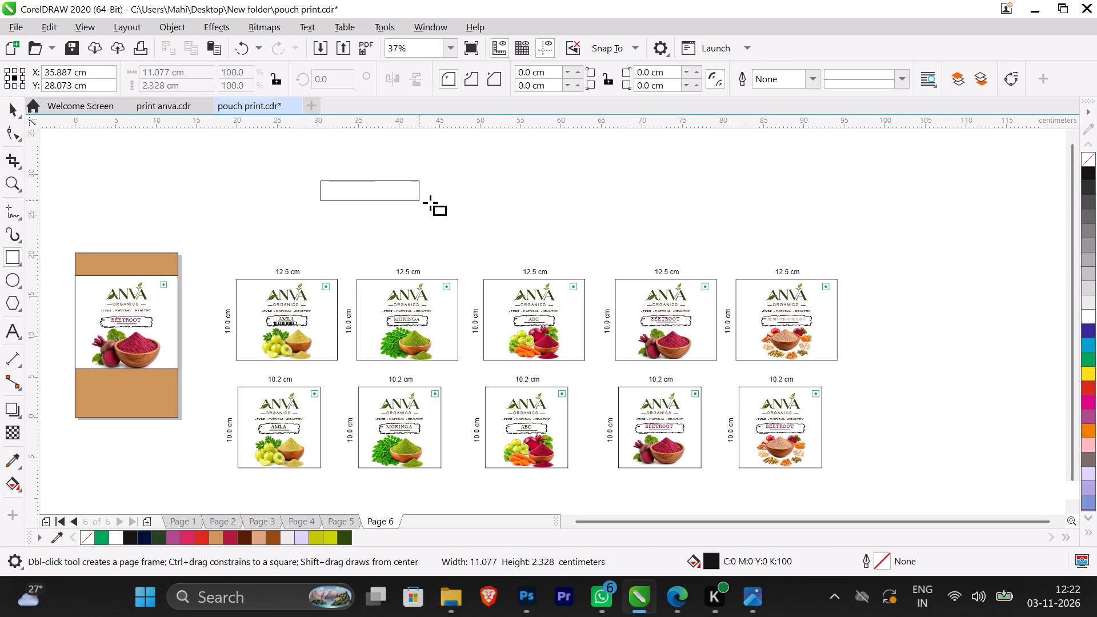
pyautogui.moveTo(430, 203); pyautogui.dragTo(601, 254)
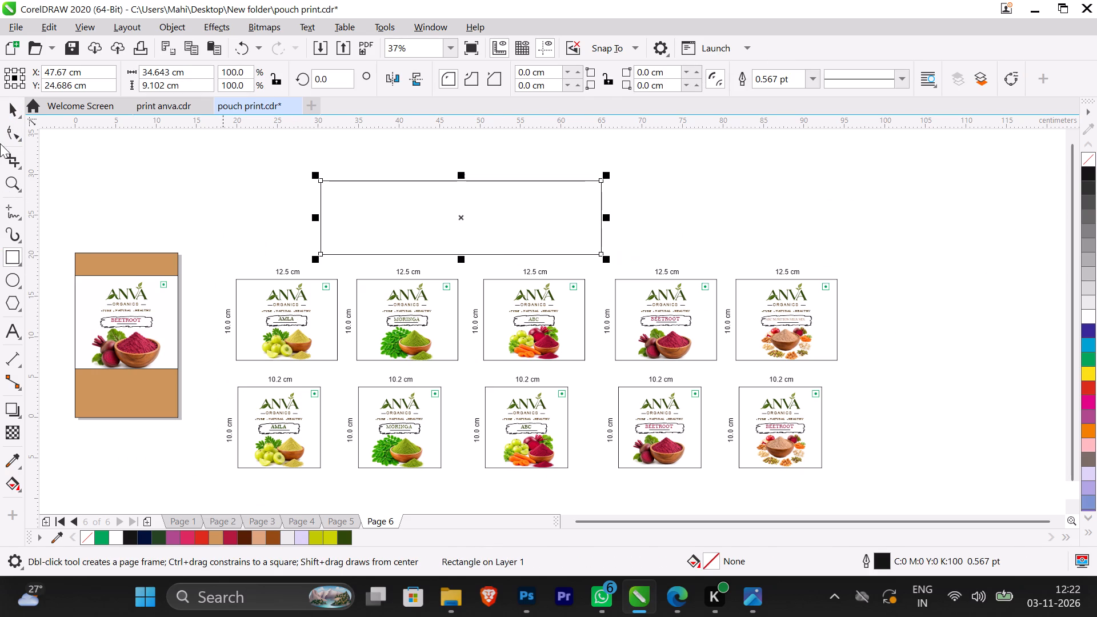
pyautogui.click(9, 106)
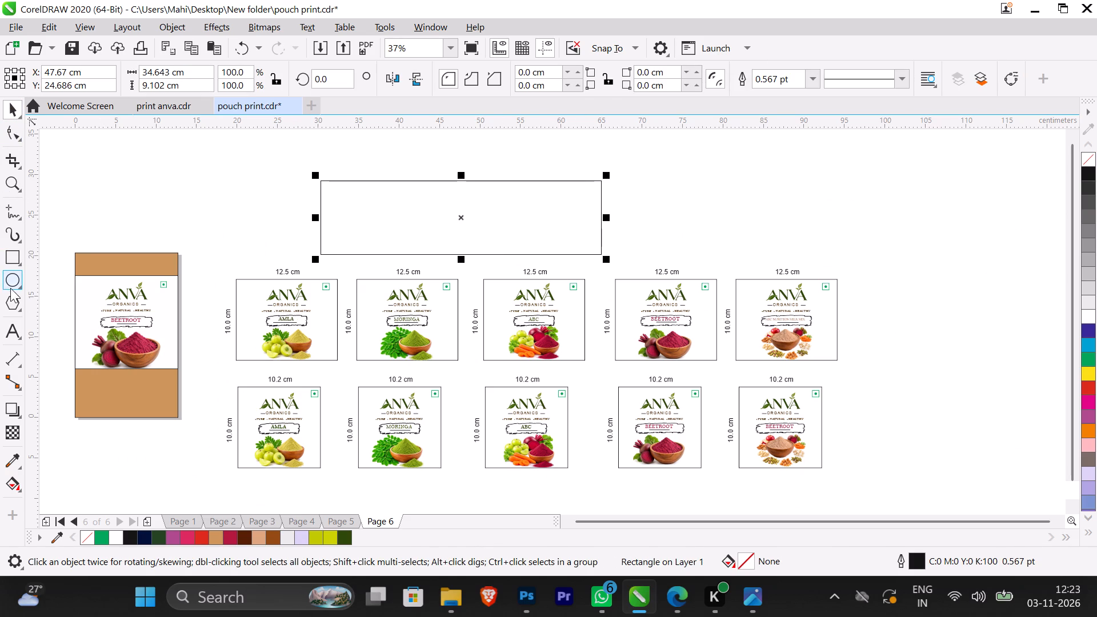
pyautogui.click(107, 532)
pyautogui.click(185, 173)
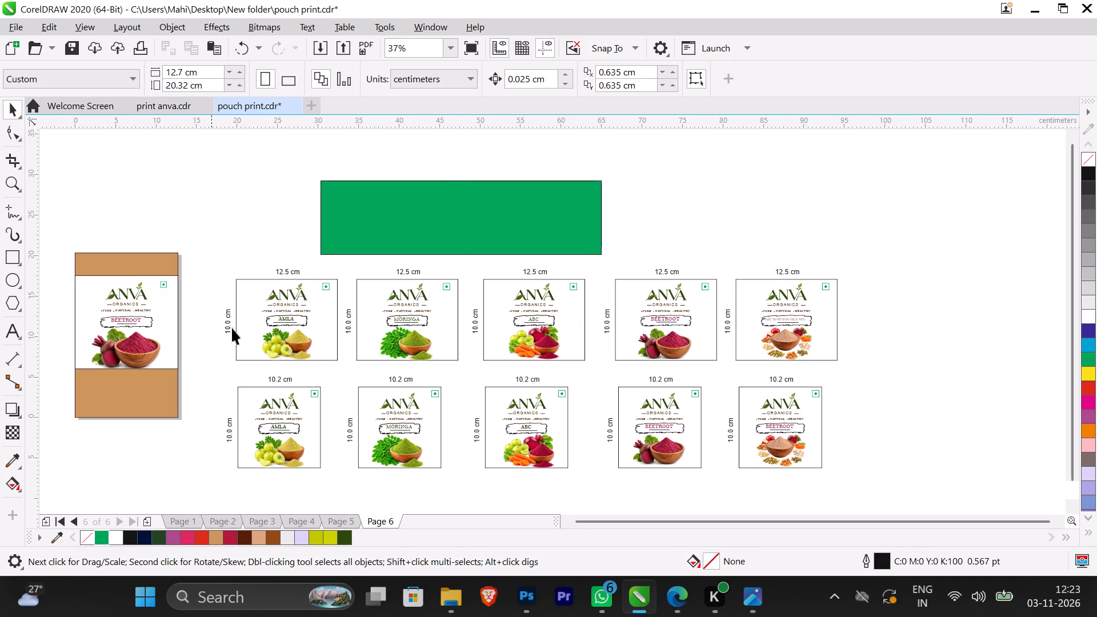
# Ungroup all objects in the ANVA logo group on the beetroot pouch mockup.
pyautogui.click(145, 294)
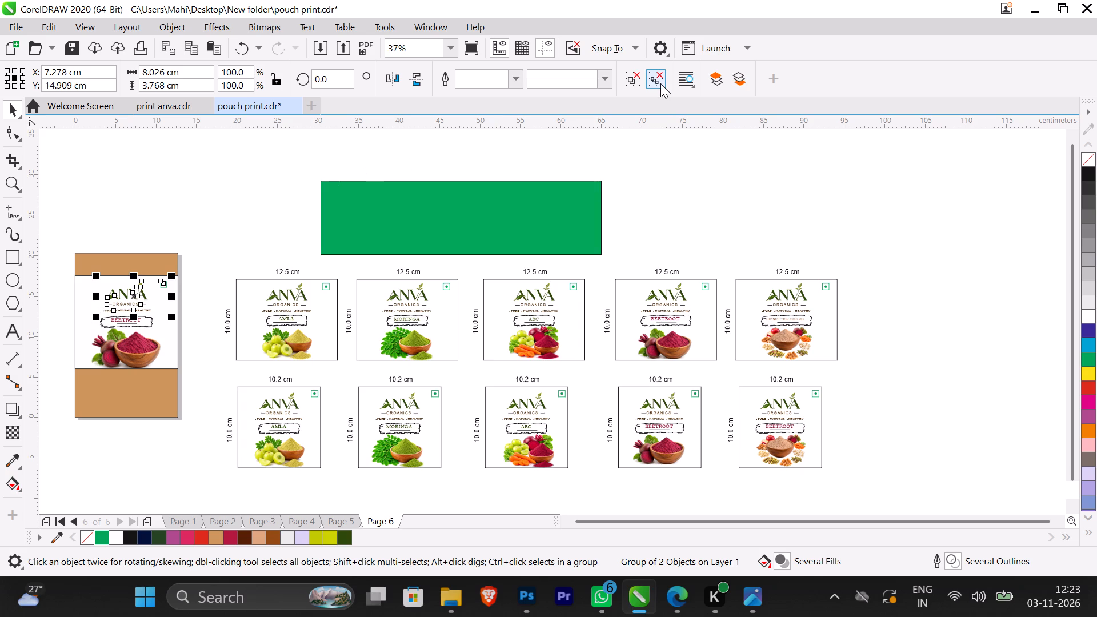
pyautogui.click(660, 83)
pyautogui.click(671, 159)
# Group the ANVA logo lettering, its leaves and the green vegetarian mark on the beetroot pouch mockup.
pyautogui.click(123, 294)
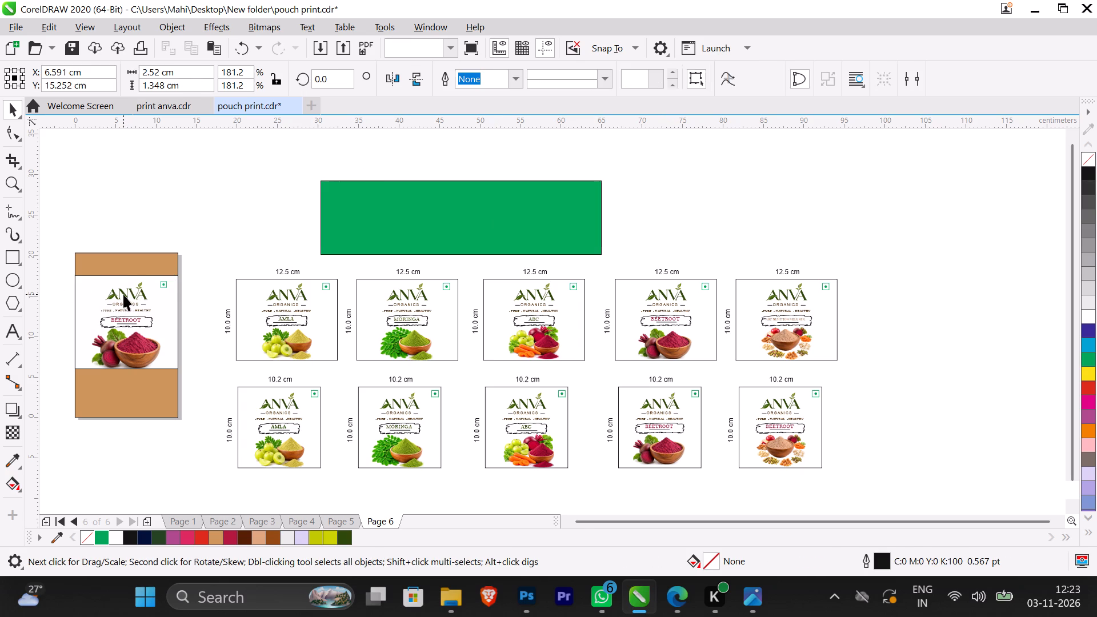
pyautogui.scroll(2, 96, 293)
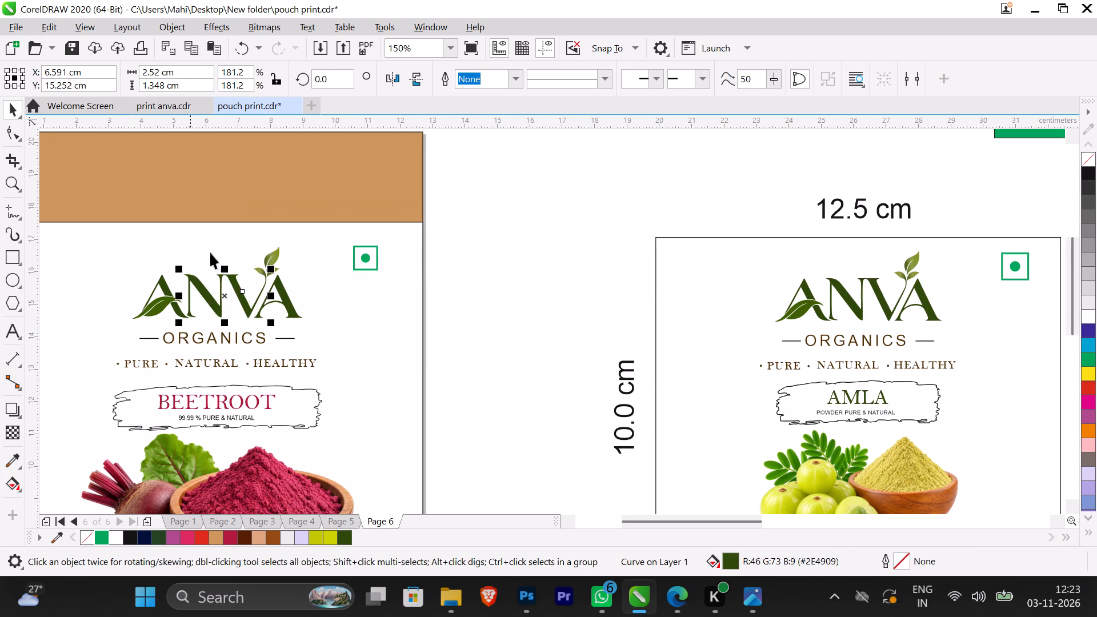
pyautogui.click(609, 273)
pyautogui.moveTo(500, 332); pyautogui.dragTo(219, 287)
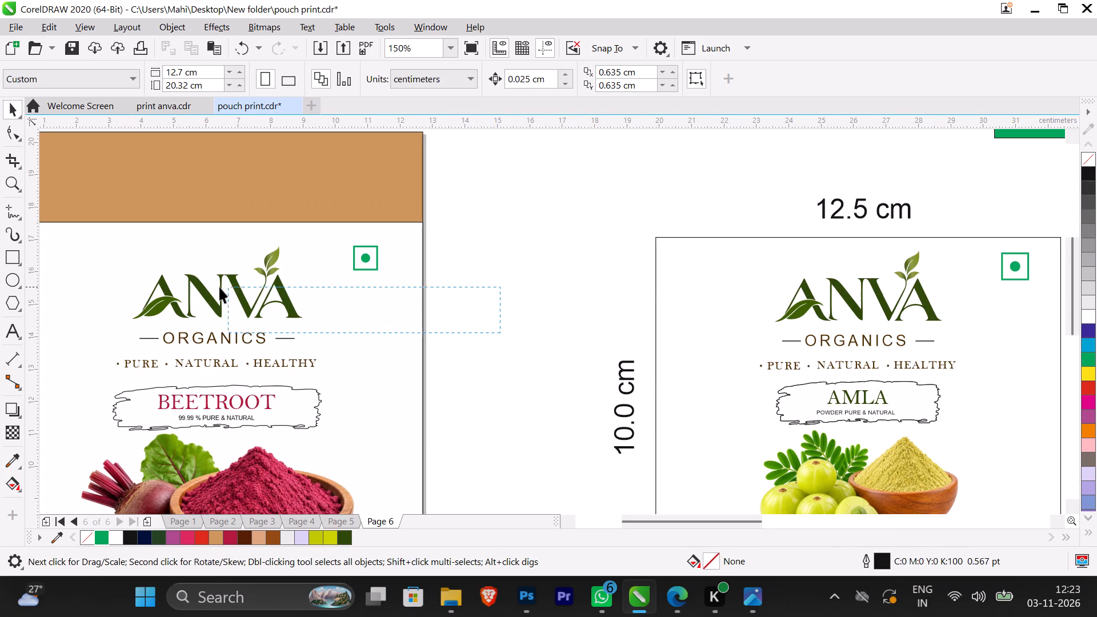
pyautogui.moveTo(219, 287); pyautogui.dragTo(70, 227)
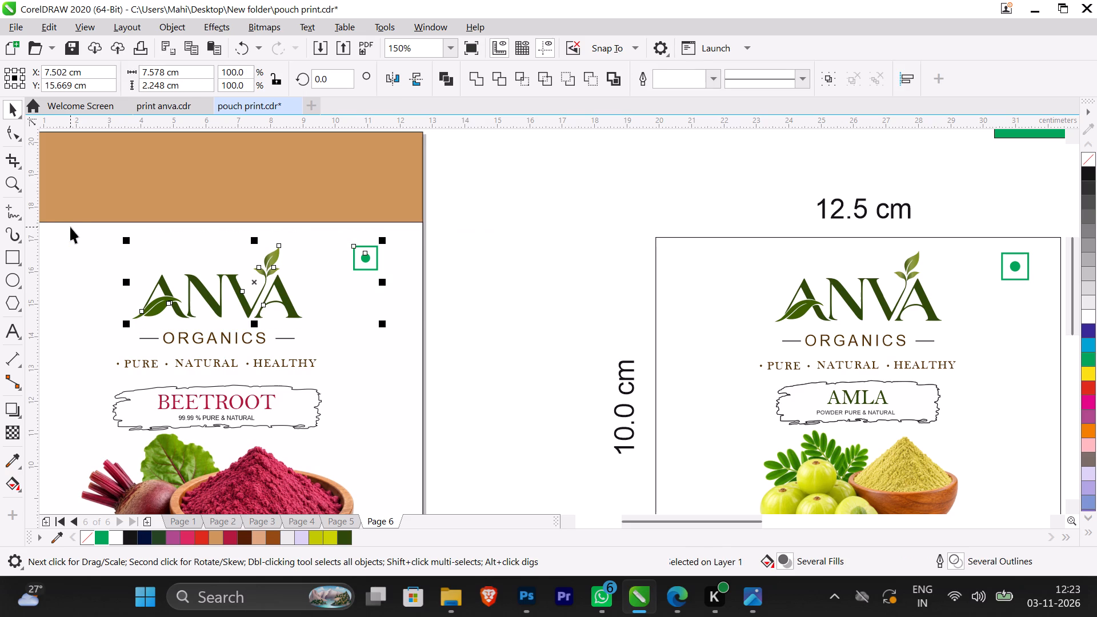
pyautogui.hotkey('ctrl', 'g')
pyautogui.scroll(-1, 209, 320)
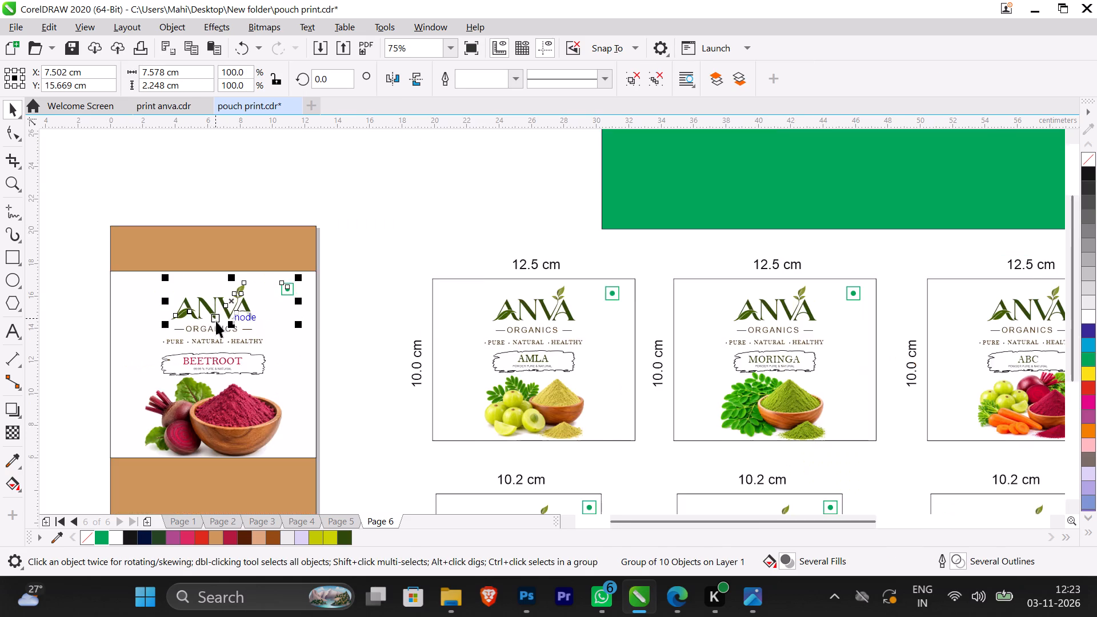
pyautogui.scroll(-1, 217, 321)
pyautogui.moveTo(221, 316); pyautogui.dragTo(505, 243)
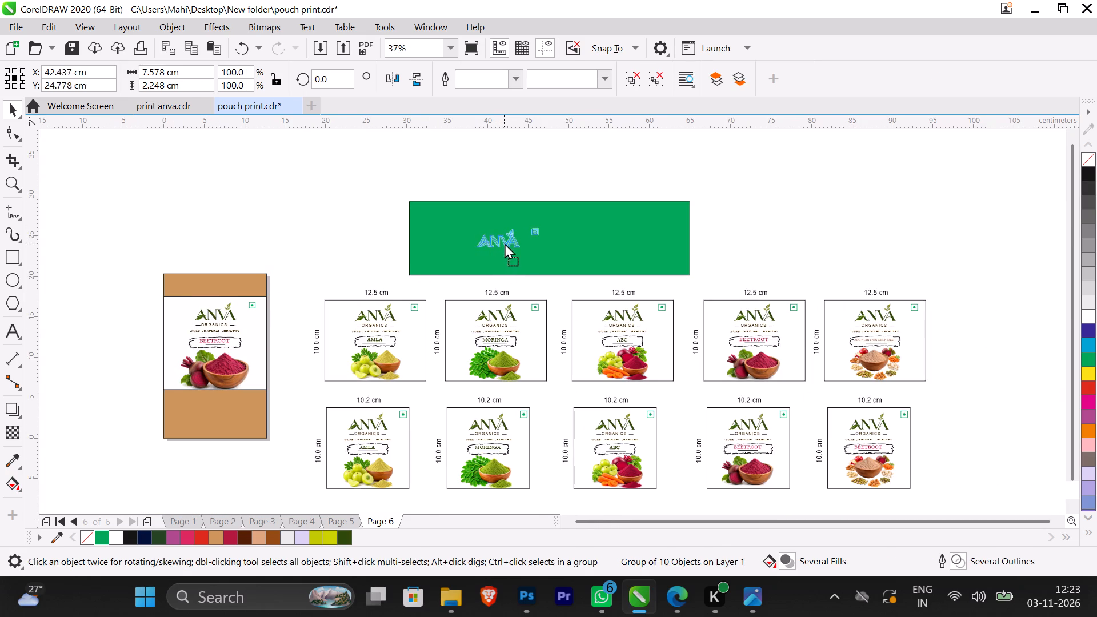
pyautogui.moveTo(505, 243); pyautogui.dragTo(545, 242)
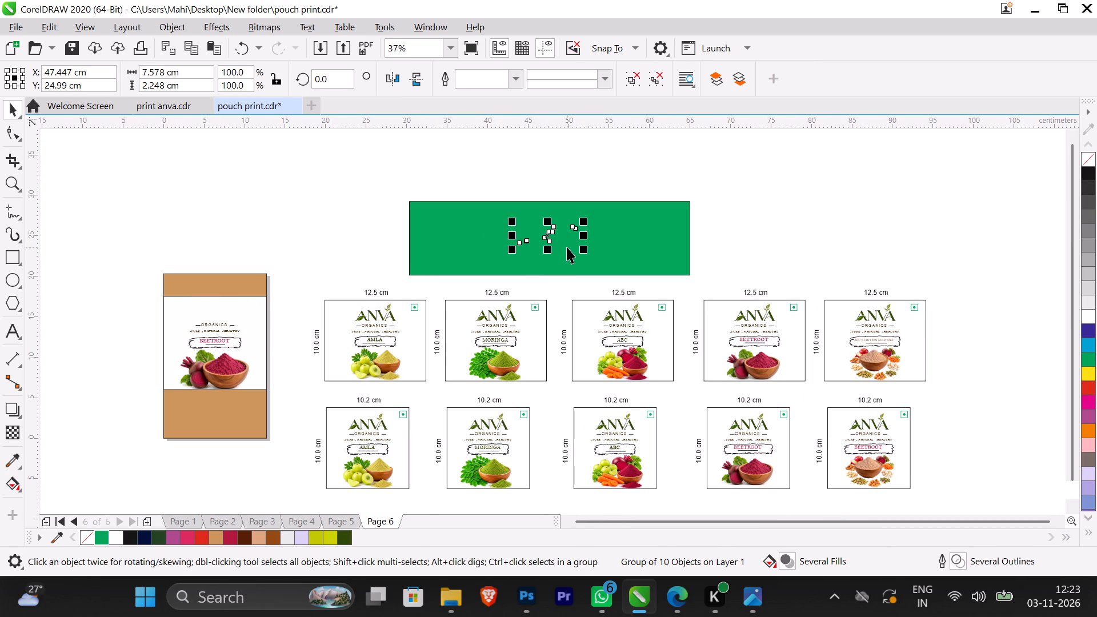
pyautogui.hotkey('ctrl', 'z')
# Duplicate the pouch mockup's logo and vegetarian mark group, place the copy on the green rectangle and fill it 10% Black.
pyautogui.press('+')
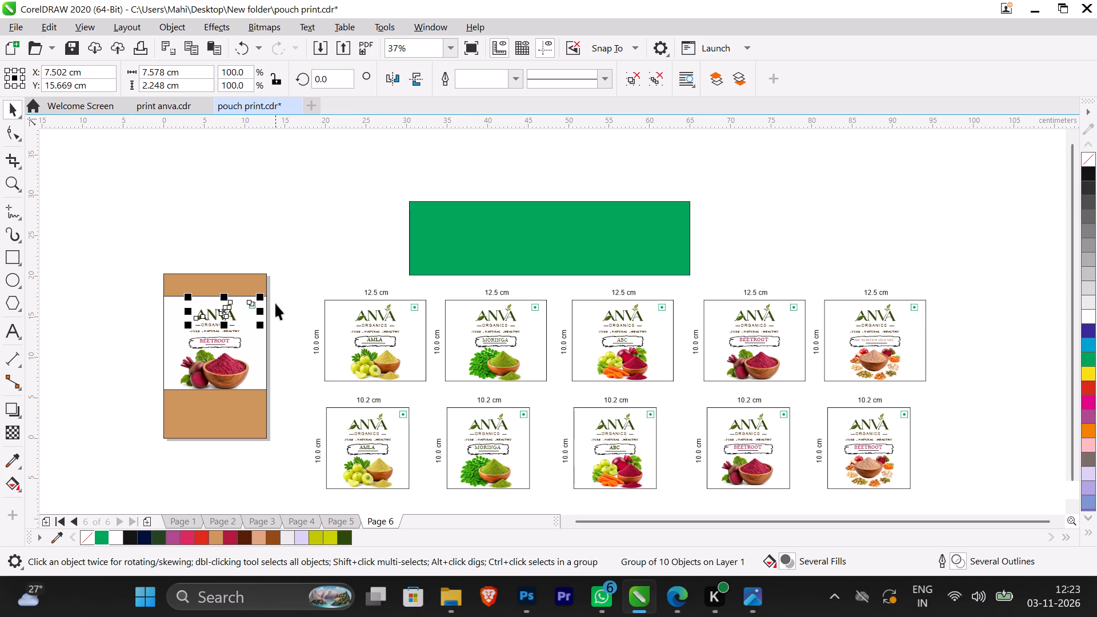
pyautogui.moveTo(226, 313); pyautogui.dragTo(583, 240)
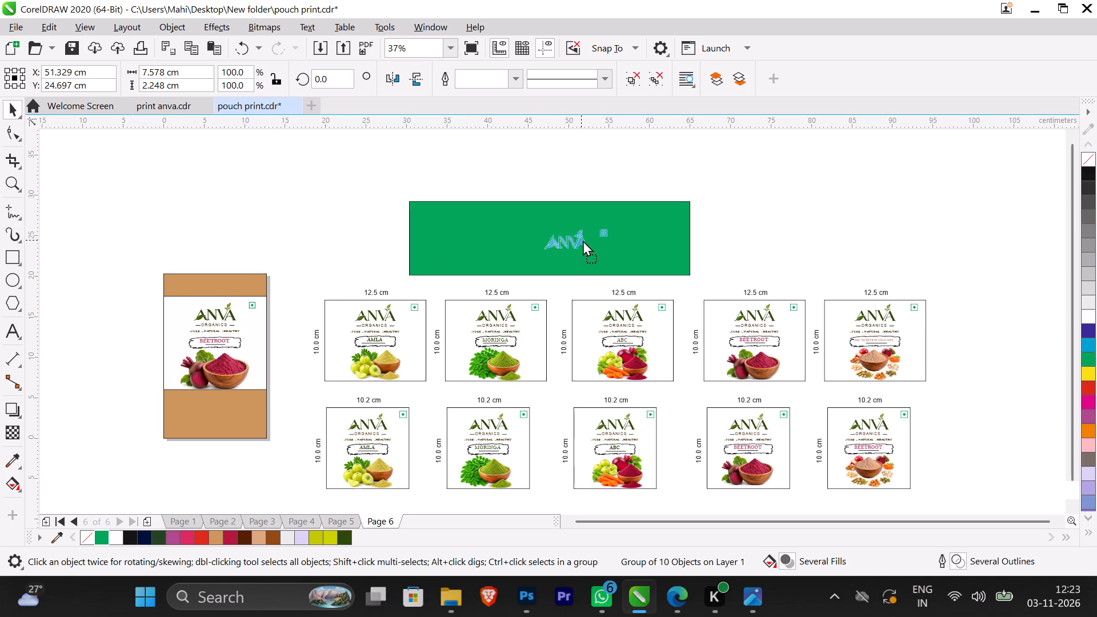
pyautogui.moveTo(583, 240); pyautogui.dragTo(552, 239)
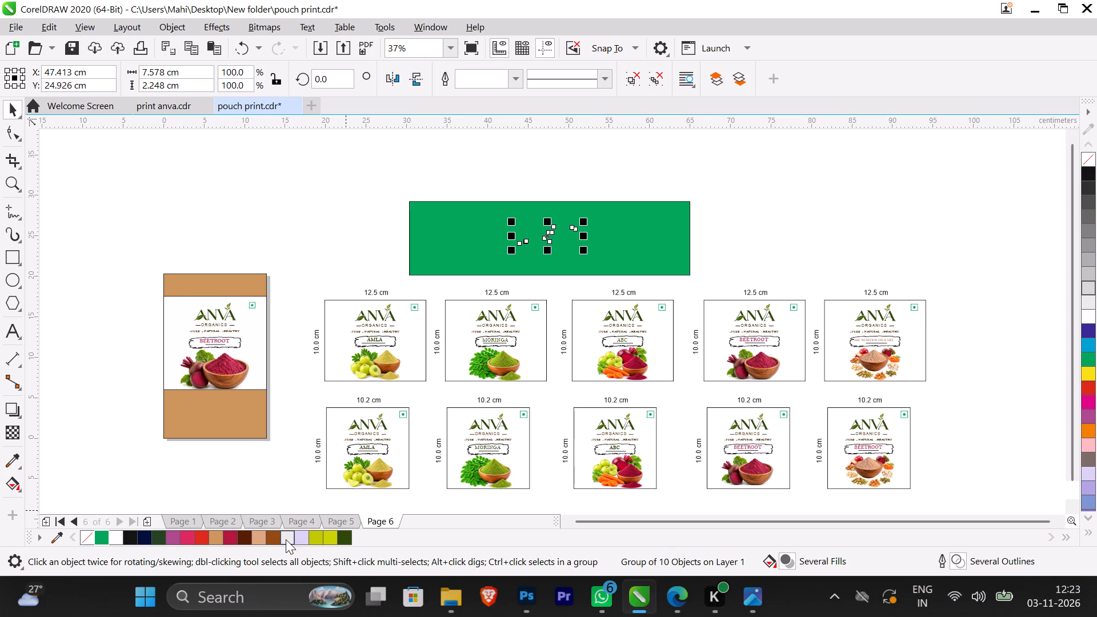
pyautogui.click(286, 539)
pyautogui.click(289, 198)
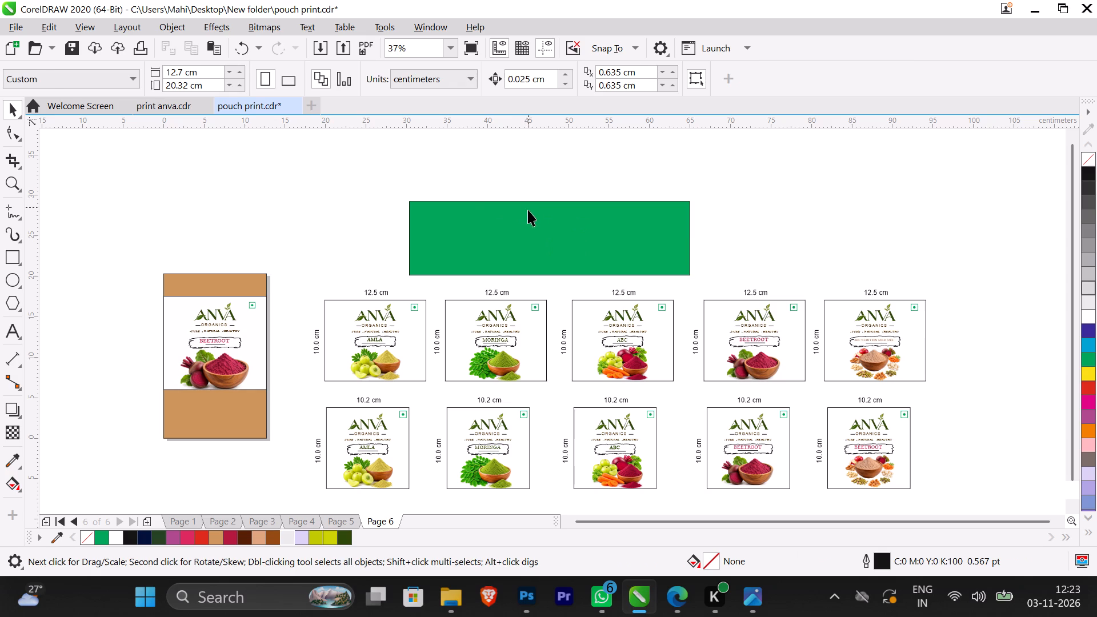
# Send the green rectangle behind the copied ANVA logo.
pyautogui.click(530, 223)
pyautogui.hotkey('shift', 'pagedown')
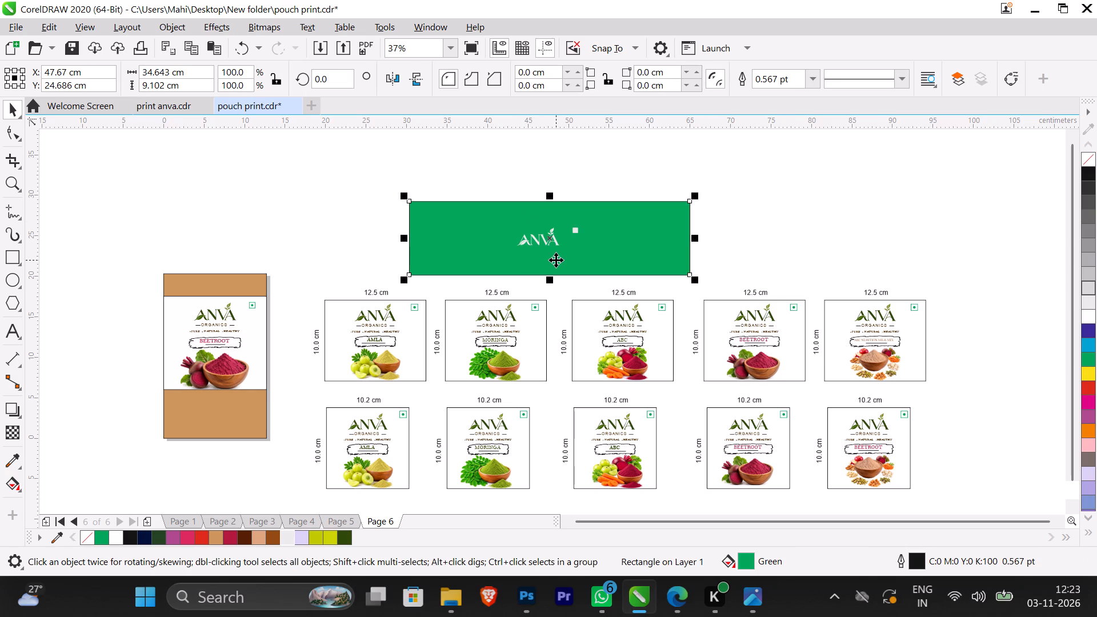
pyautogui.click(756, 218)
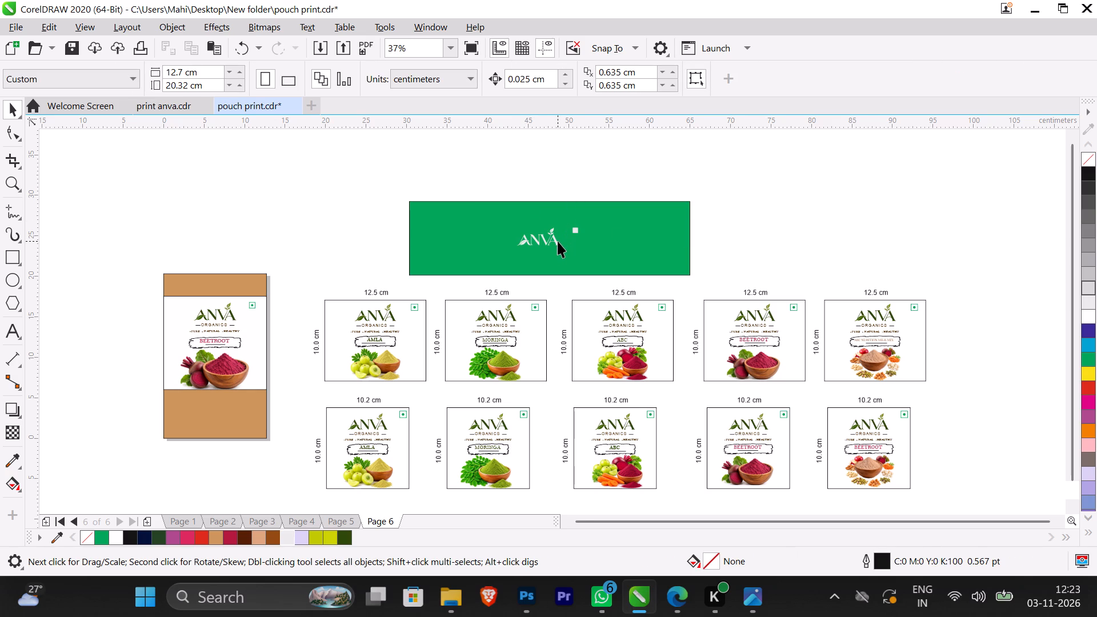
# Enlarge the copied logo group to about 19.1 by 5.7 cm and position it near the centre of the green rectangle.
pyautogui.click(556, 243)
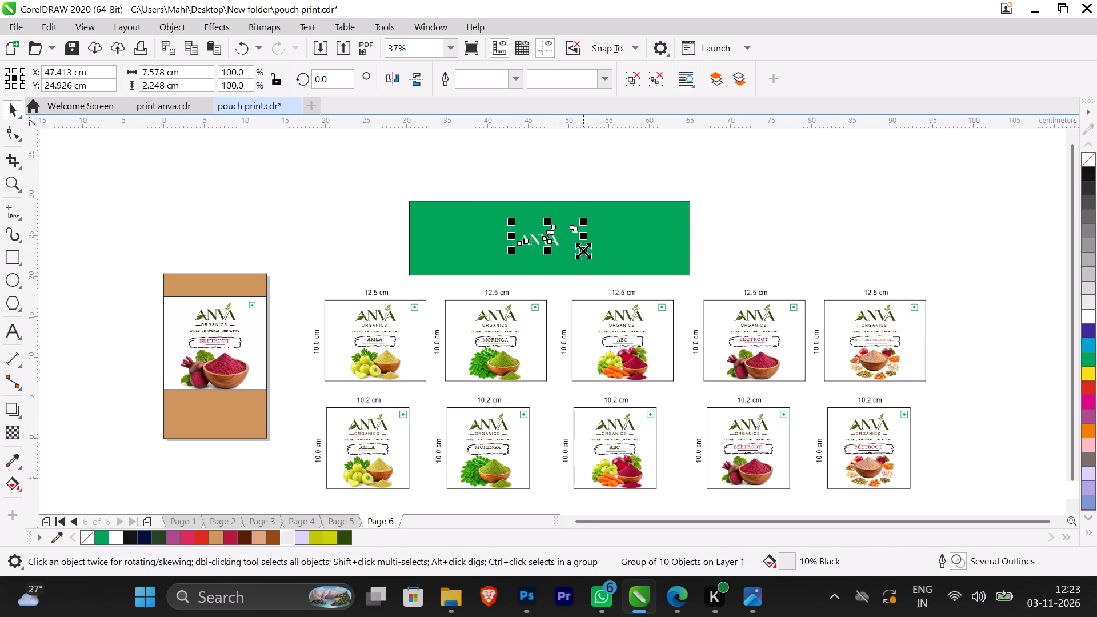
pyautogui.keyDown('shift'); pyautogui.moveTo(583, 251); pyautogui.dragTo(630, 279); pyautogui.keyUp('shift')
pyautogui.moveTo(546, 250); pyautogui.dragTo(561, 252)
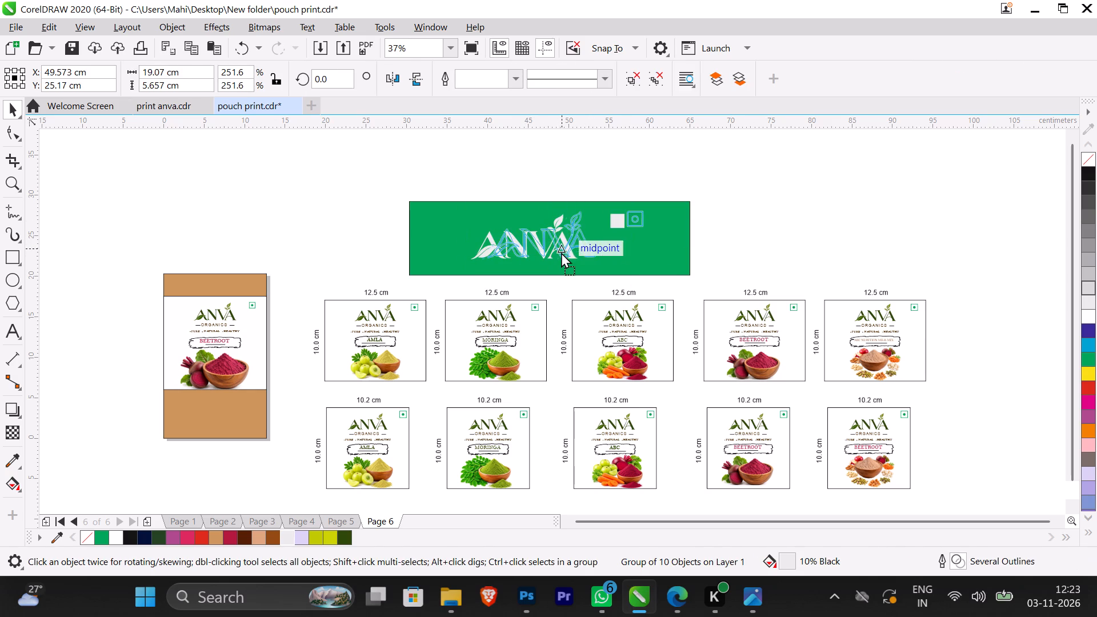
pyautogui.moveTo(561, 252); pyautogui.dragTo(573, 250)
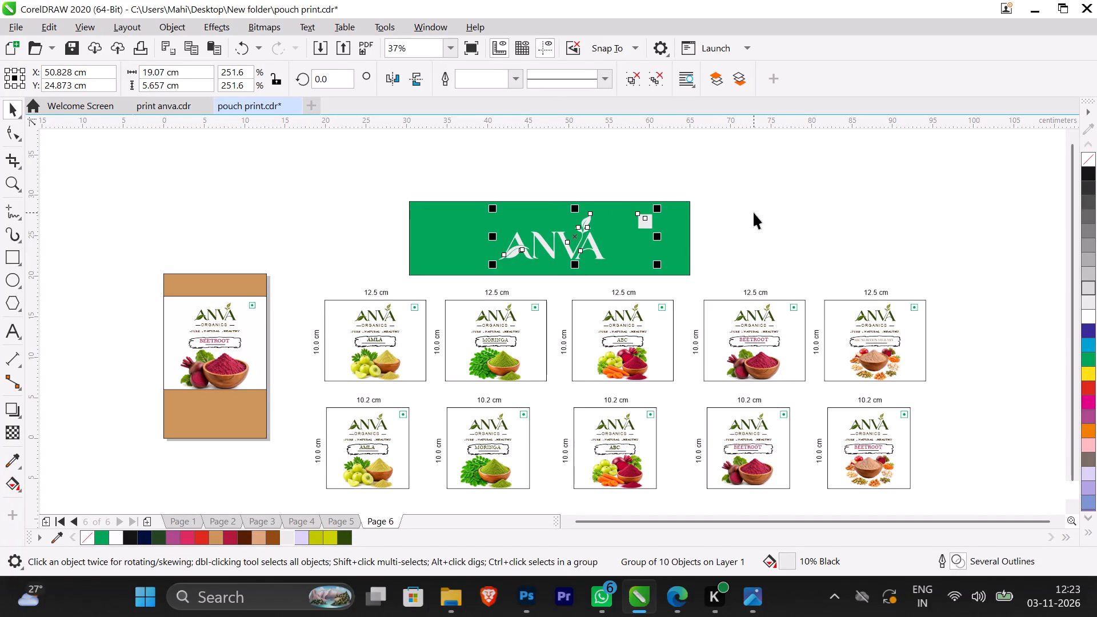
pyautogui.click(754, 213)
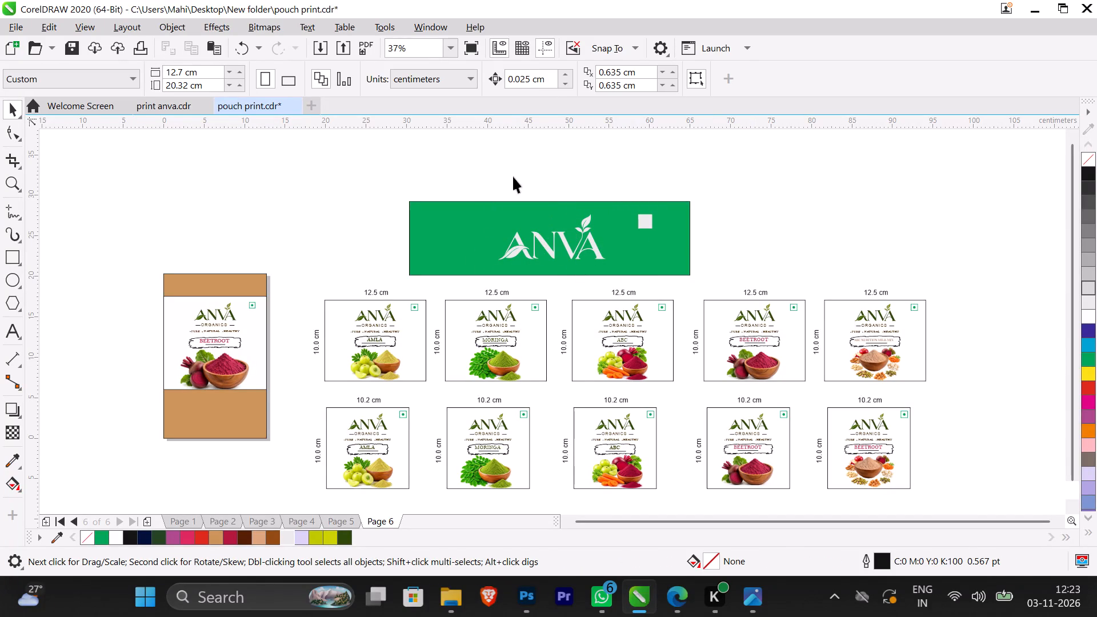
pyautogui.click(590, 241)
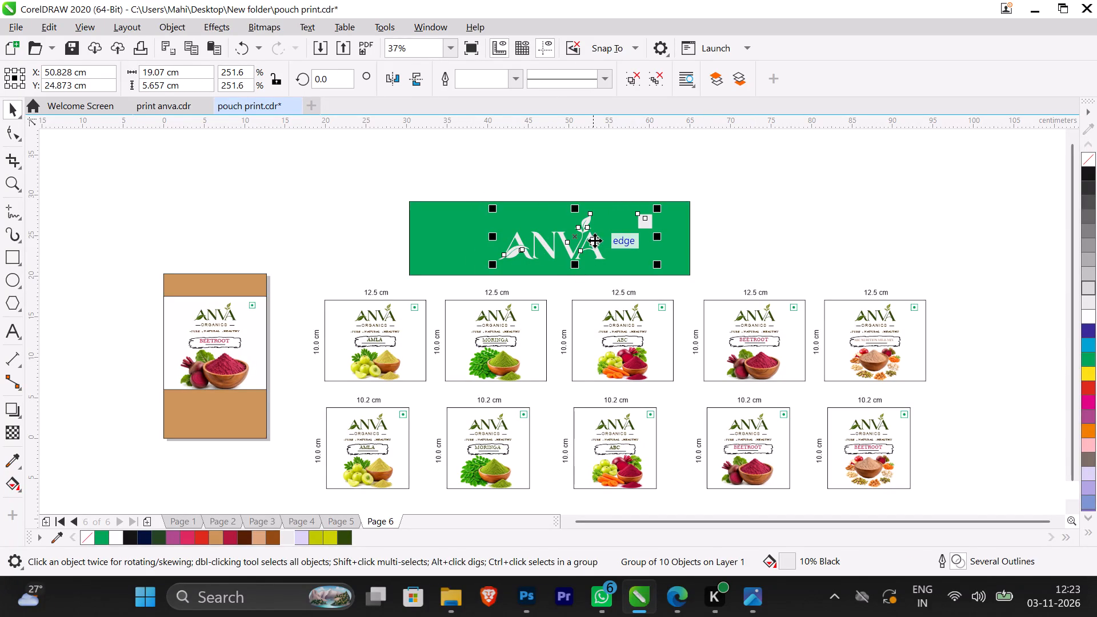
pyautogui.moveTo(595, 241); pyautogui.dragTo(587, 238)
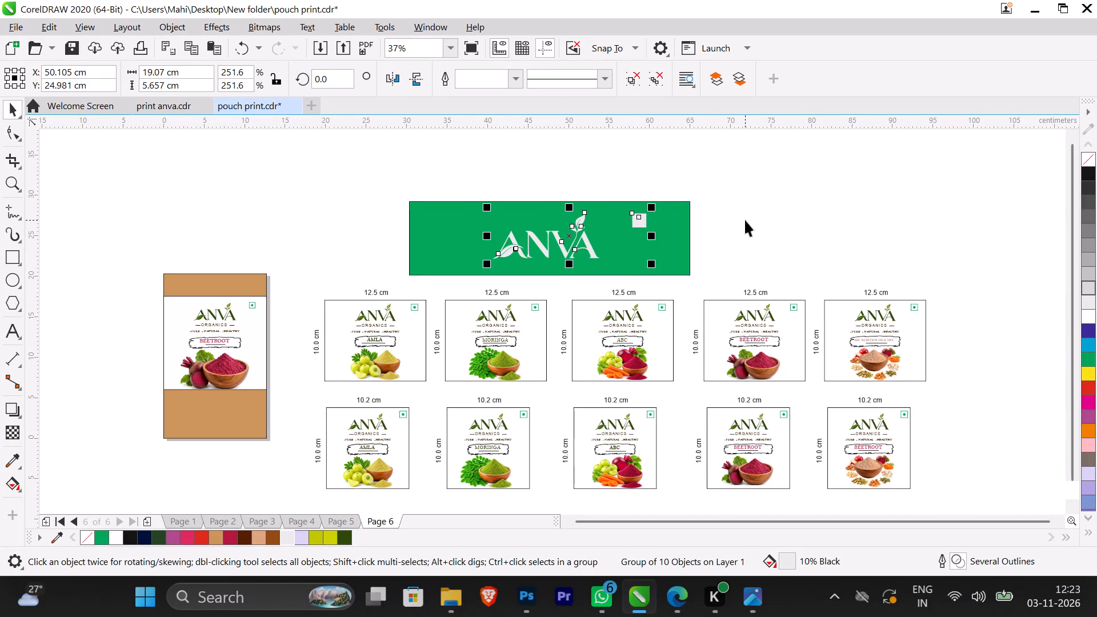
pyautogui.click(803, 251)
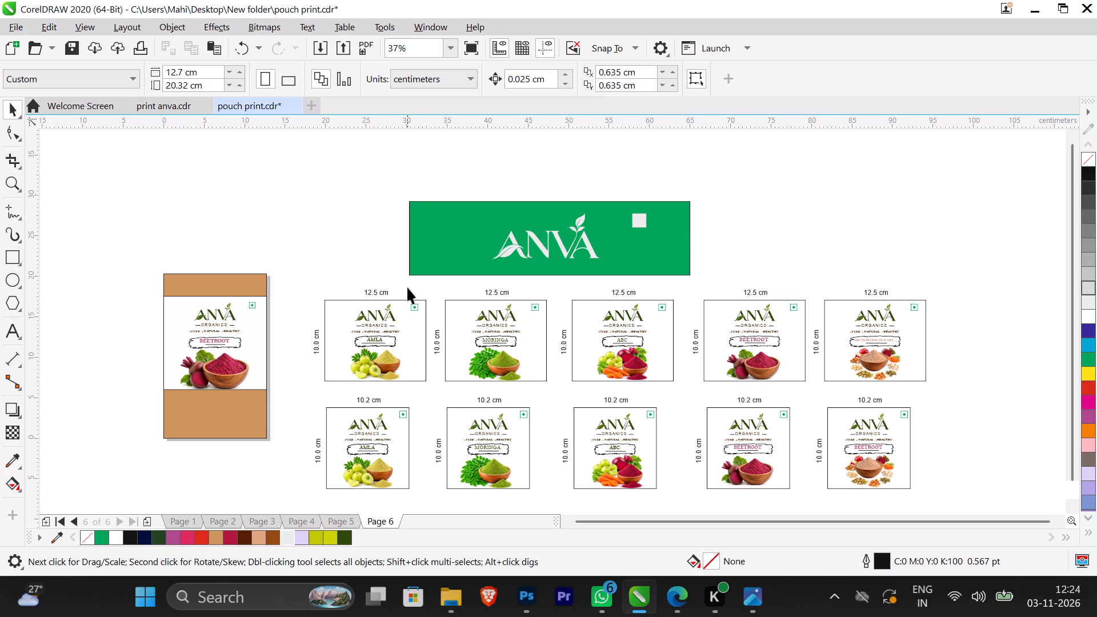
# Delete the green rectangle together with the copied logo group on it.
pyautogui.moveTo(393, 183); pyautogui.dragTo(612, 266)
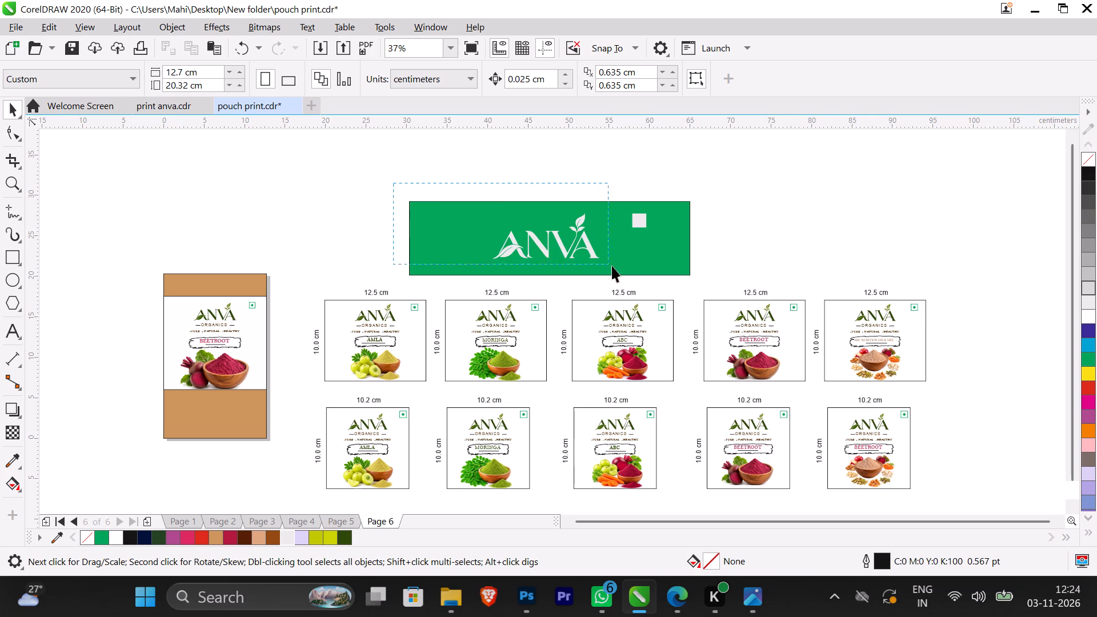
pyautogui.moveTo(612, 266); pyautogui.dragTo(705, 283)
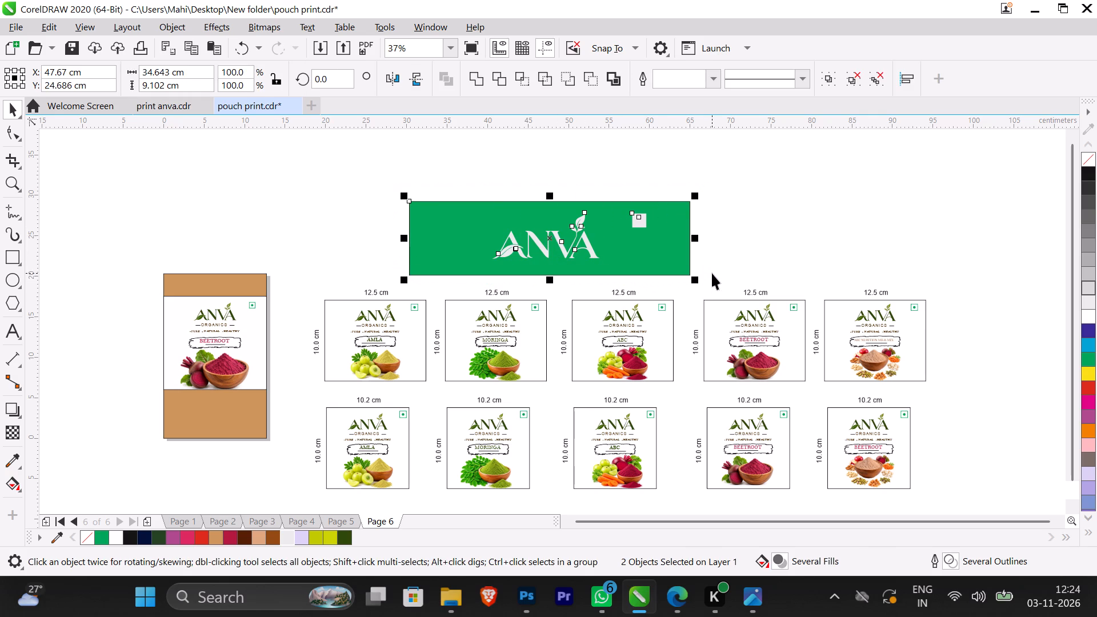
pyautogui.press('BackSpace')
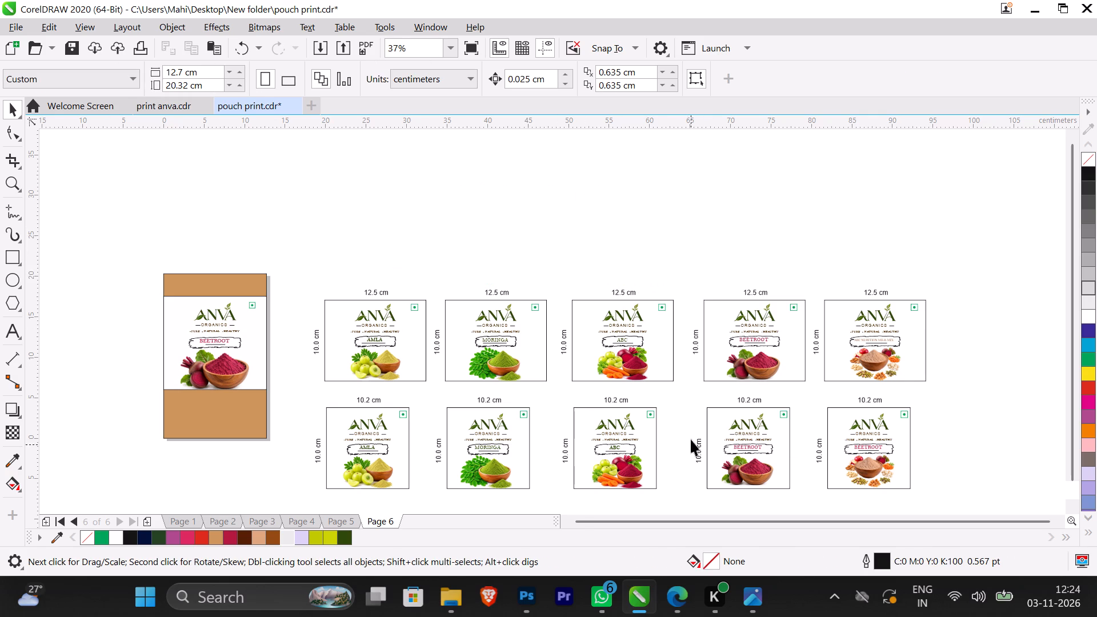
# Delete the BEETROOT title from the 10.2 cm label with the mixed nuts, fruit and vegetable artwork.
pyautogui.scroll(2, 895, 468)
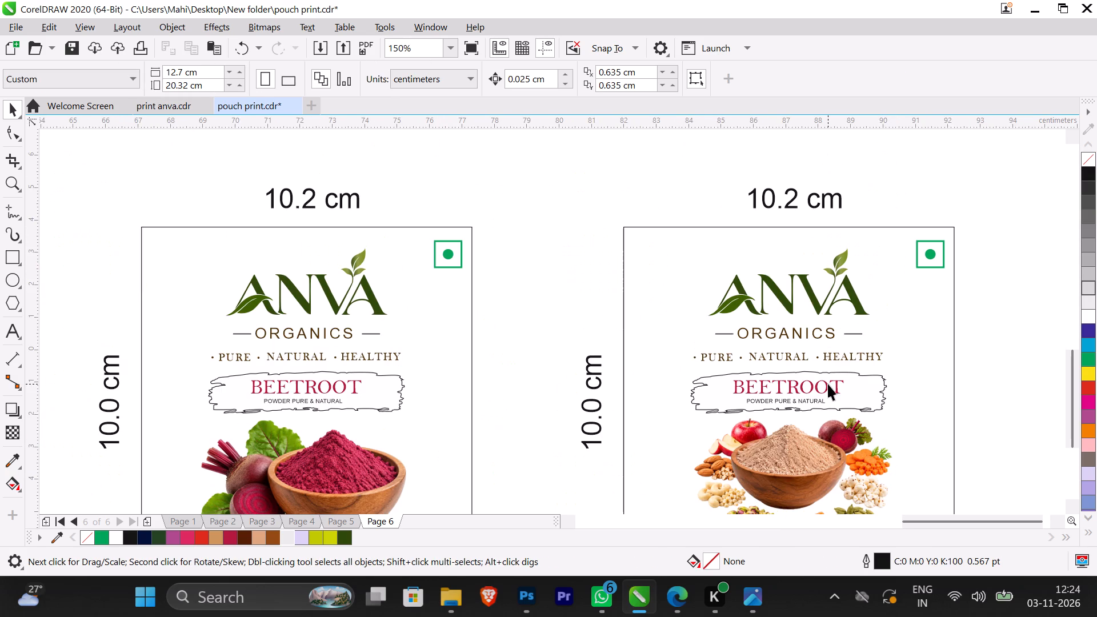
pyautogui.scroll(-2, 828, 384)
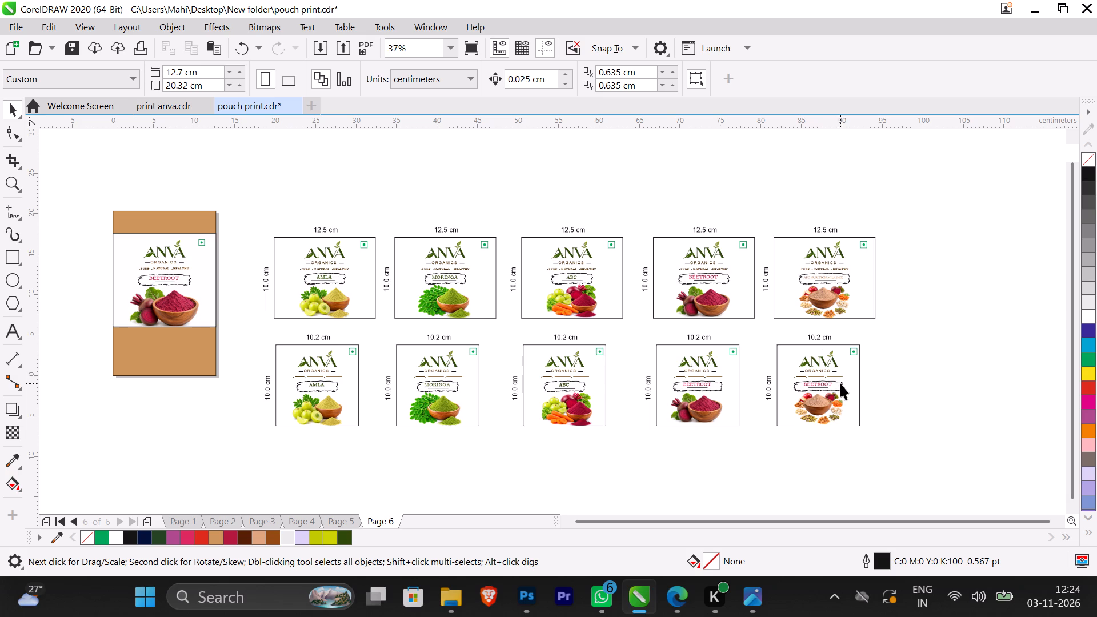
pyautogui.click(828, 383)
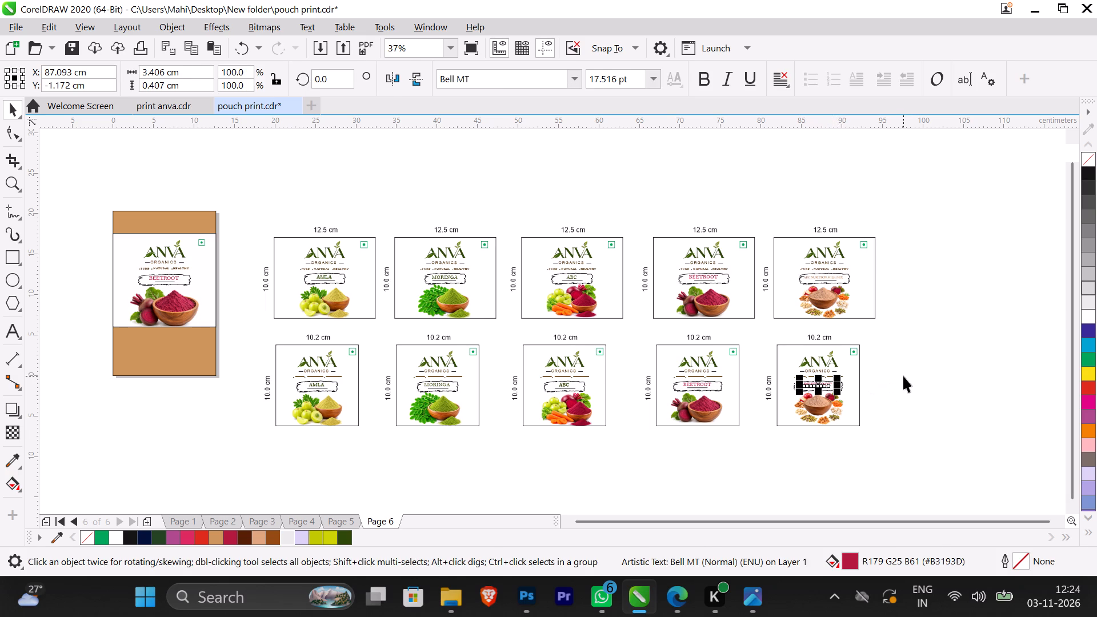
pyautogui.press('BackSpace')
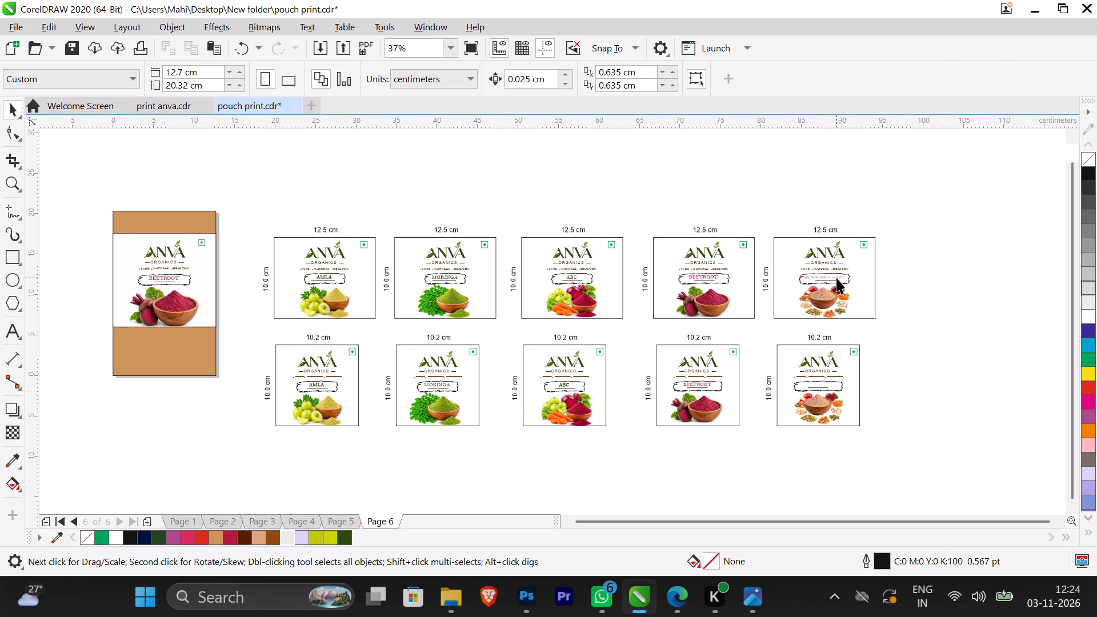
# Duplicate the ABC NURITION MILK MIX title from the 12.5 cm label into the empty title frame of the 10.2 cm label below.
pyautogui.click(836, 277)
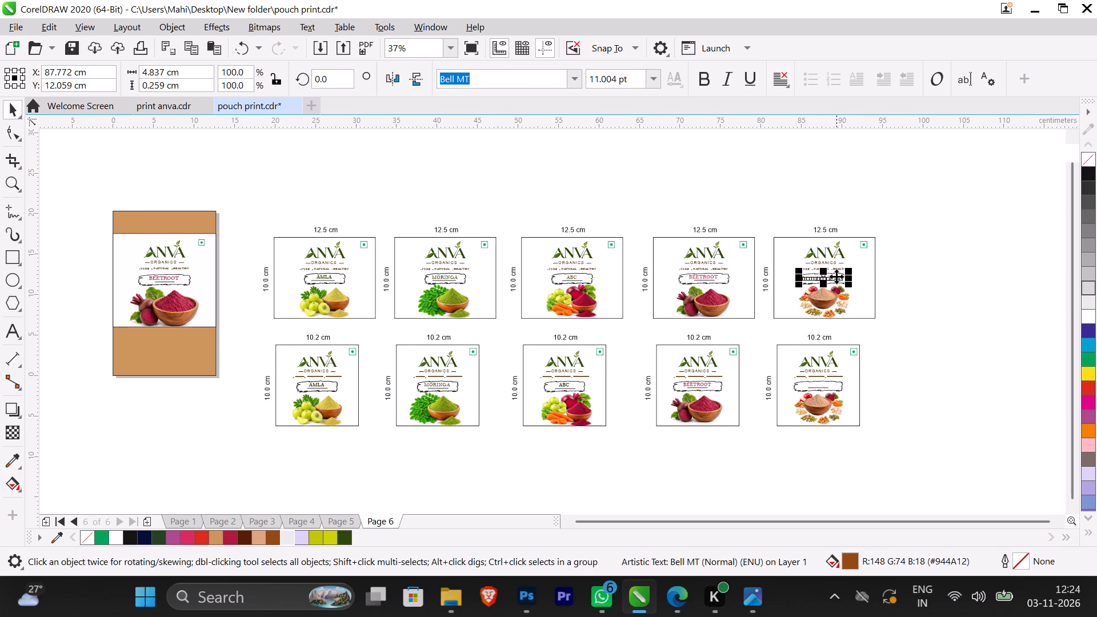
pyautogui.press('+')
pyautogui.moveTo(822, 276); pyautogui.dragTo(816, 381)
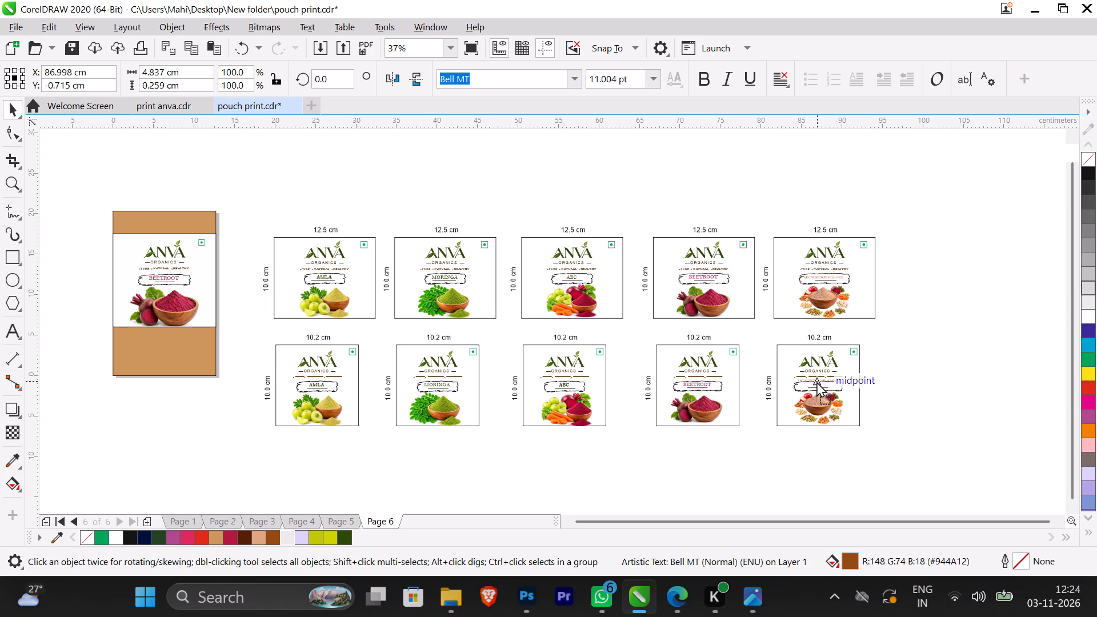
pyautogui.moveTo(816, 381); pyautogui.dragTo(816, 385)
pyautogui.scroll(4, 833, 383)
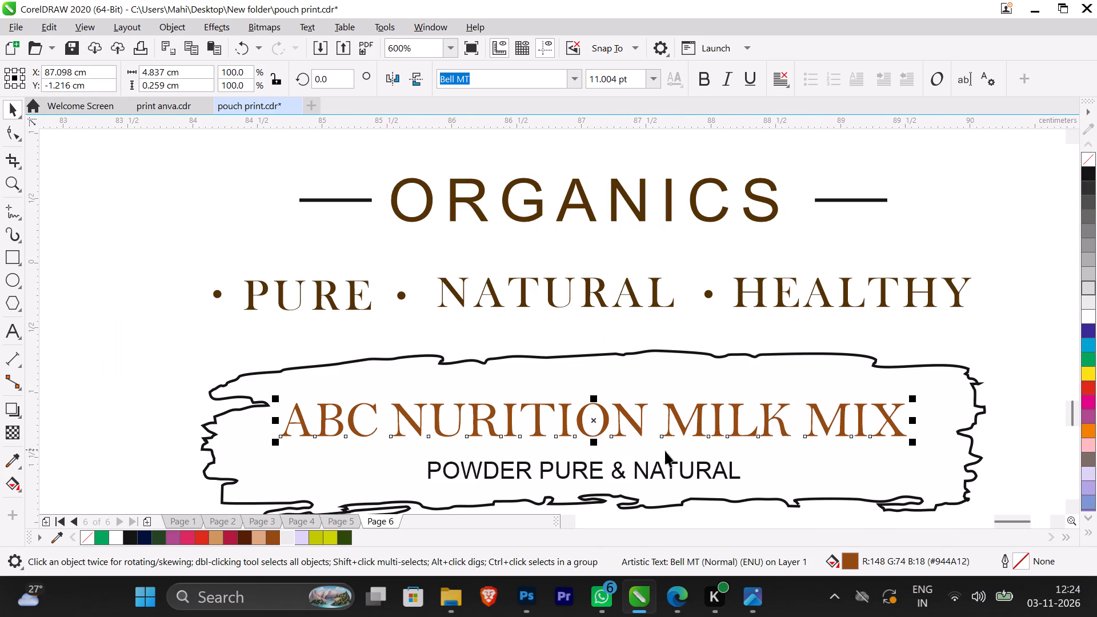
pyautogui.scroll(-2, 572, 433)
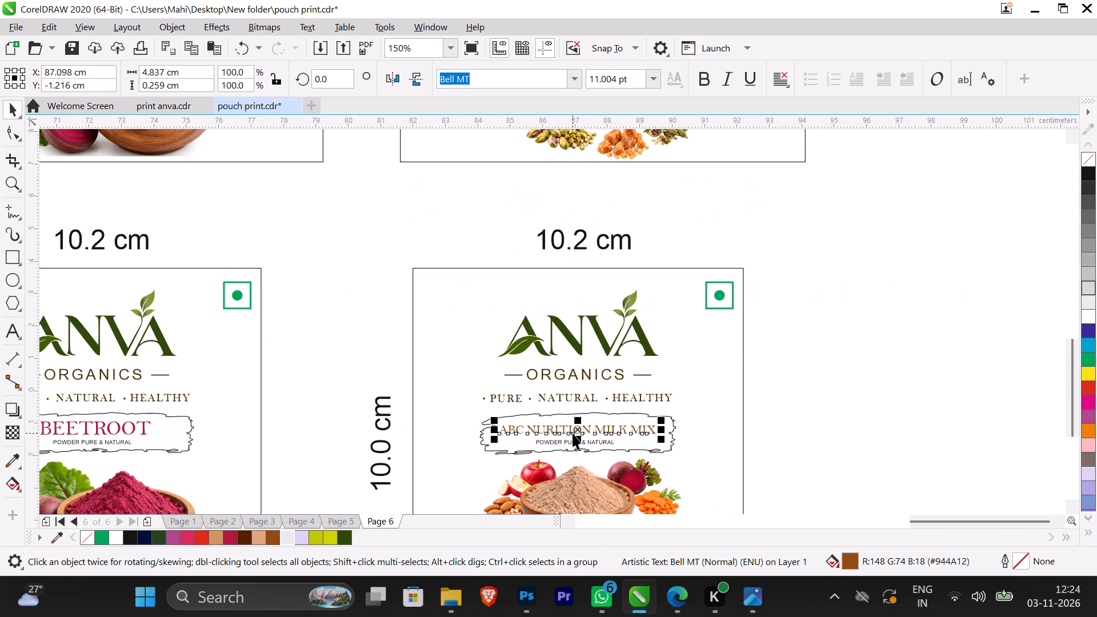
pyautogui.scroll(2, 580, 428)
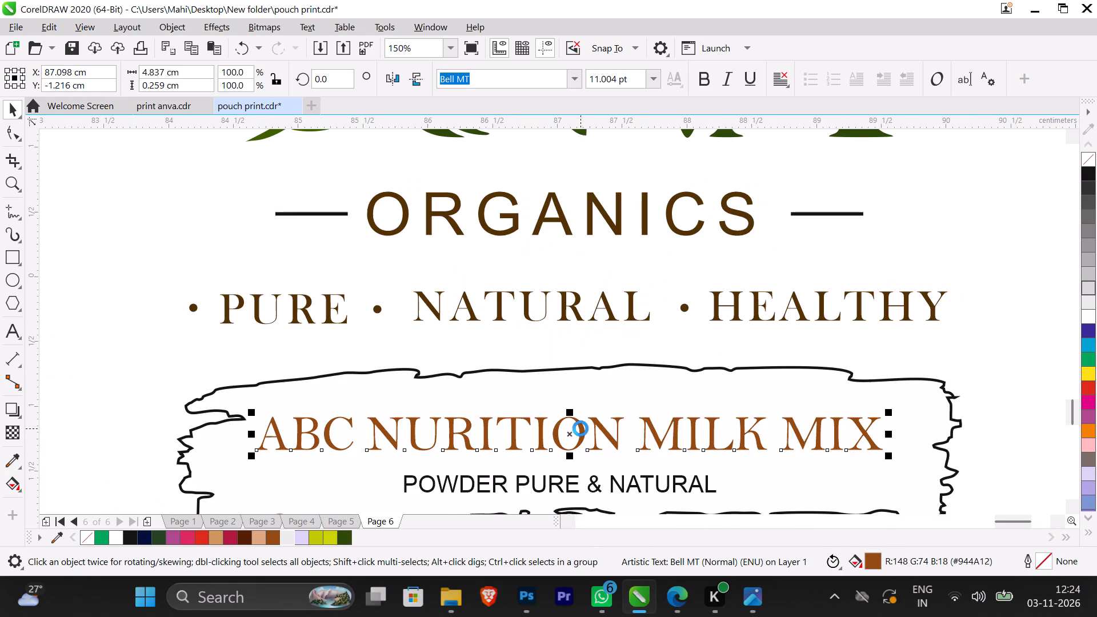
pyautogui.scroll(-2, 571, 432)
pyautogui.click(854, 392)
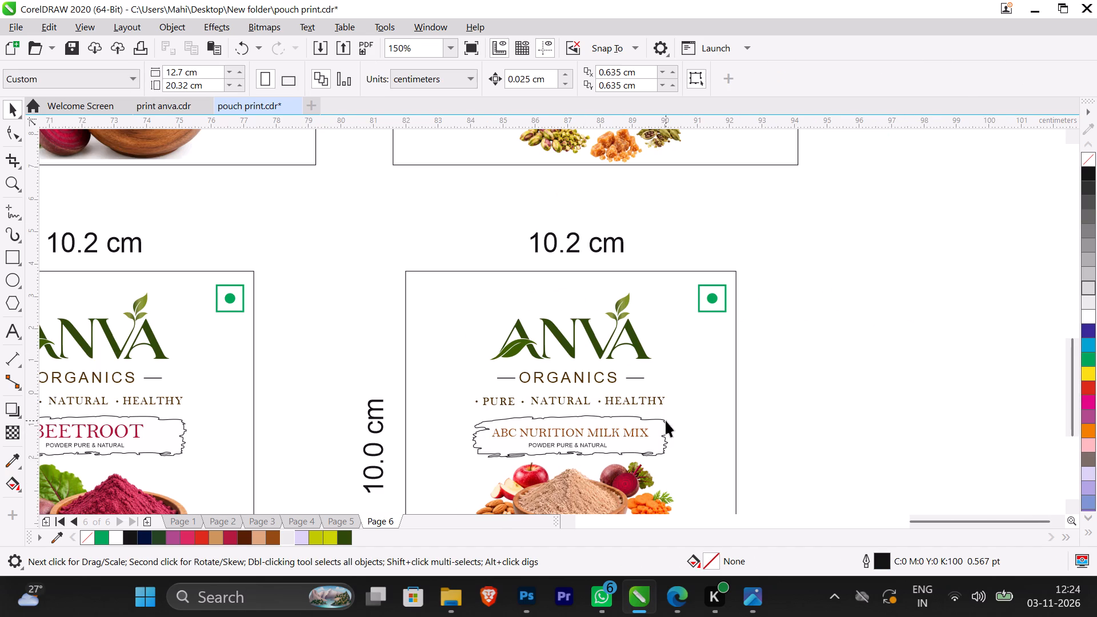
# Delete the stray plus sign before PURE in the POWDER PURE & NATURAL subtitle on the 12.5 cm milk mix label.
pyautogui.scroll(-2, 649, 272)
pyautogui.scroll(2, 662, 183)
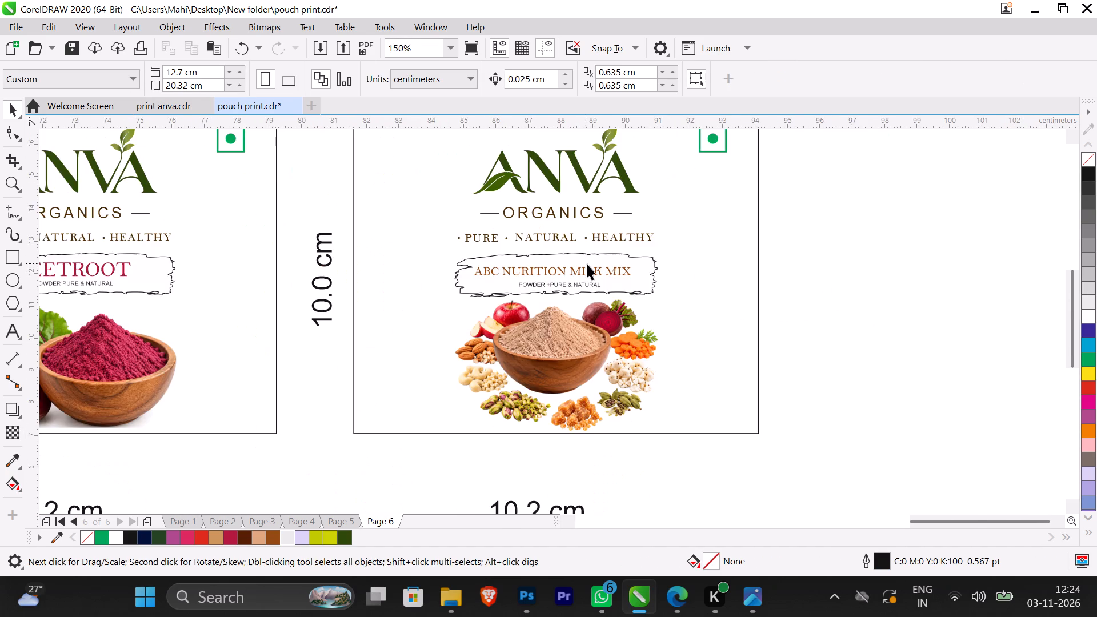
pyautogui.scroll(2, 587, 263)
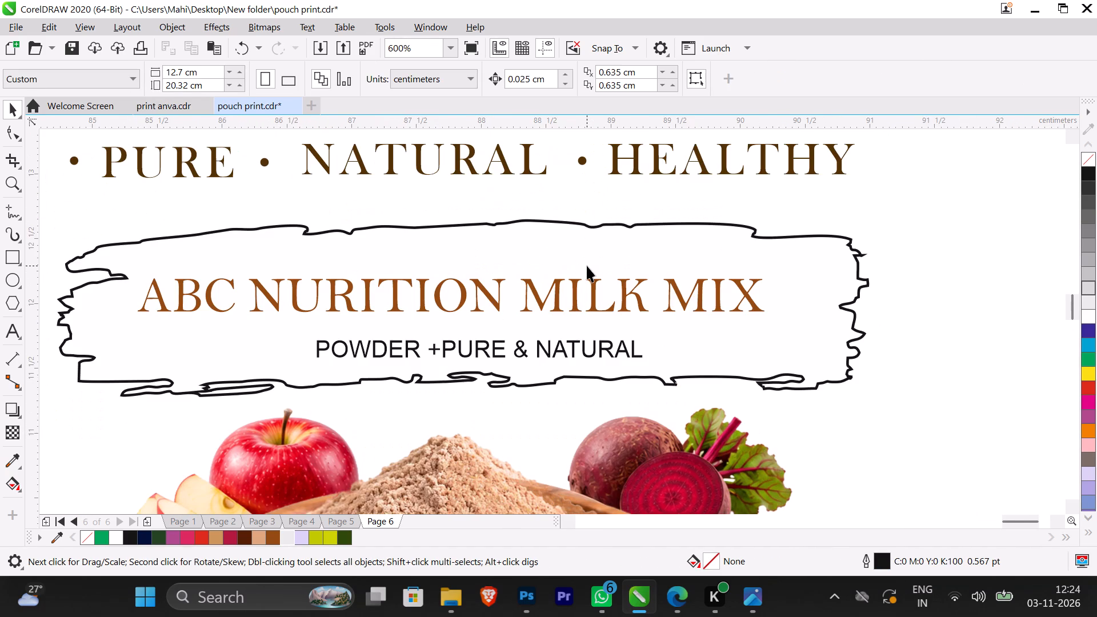
pyautogui.scroll(-3, 587, 268)
pyautogui.scroll(3, 587, 271)
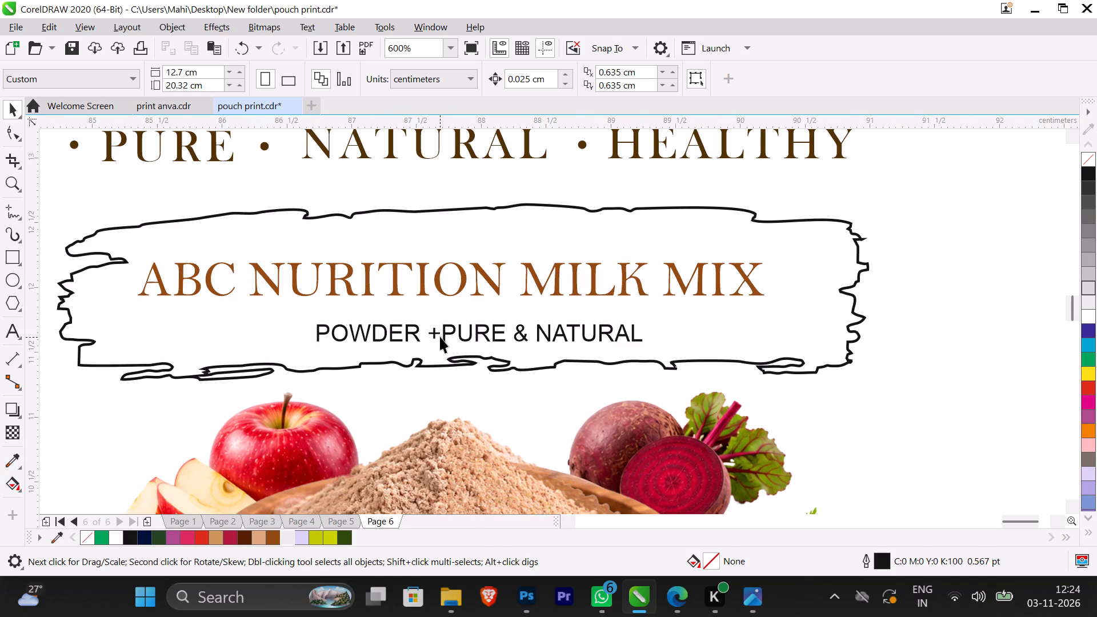
pyautogui.doubleClick(445, 331)
pyautogui.press('BackSpace')
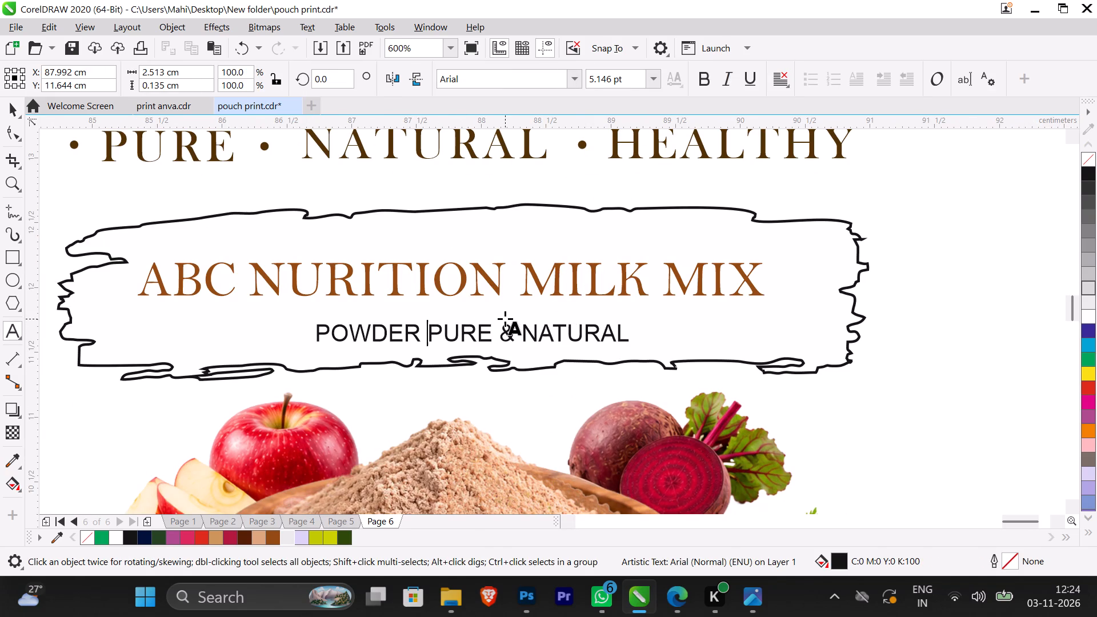
pyautogui.scroll(-5, 526, 350)
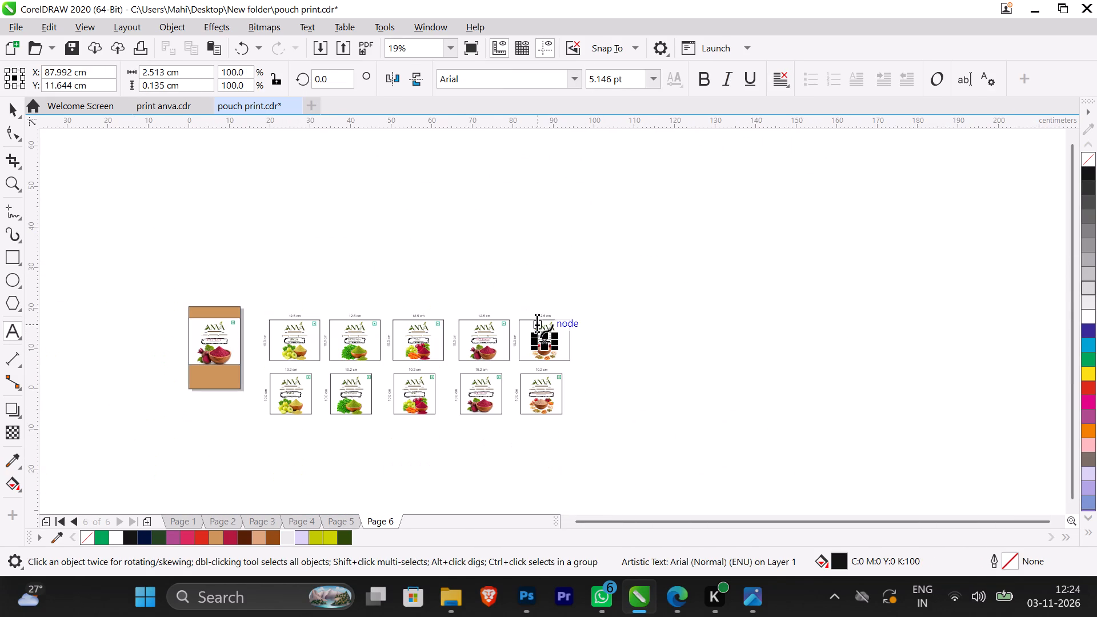
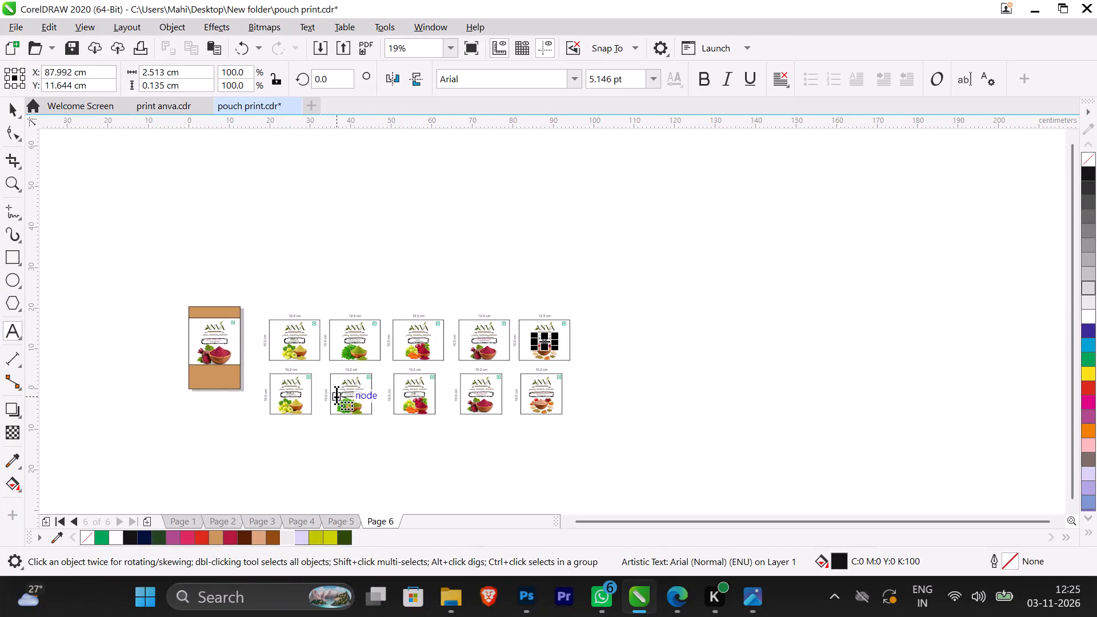
# Review the titles, subtitles and artwork across the 12.5 cm and 10.2 cm labels.
pyautogui.scroll(2, 458, 346)
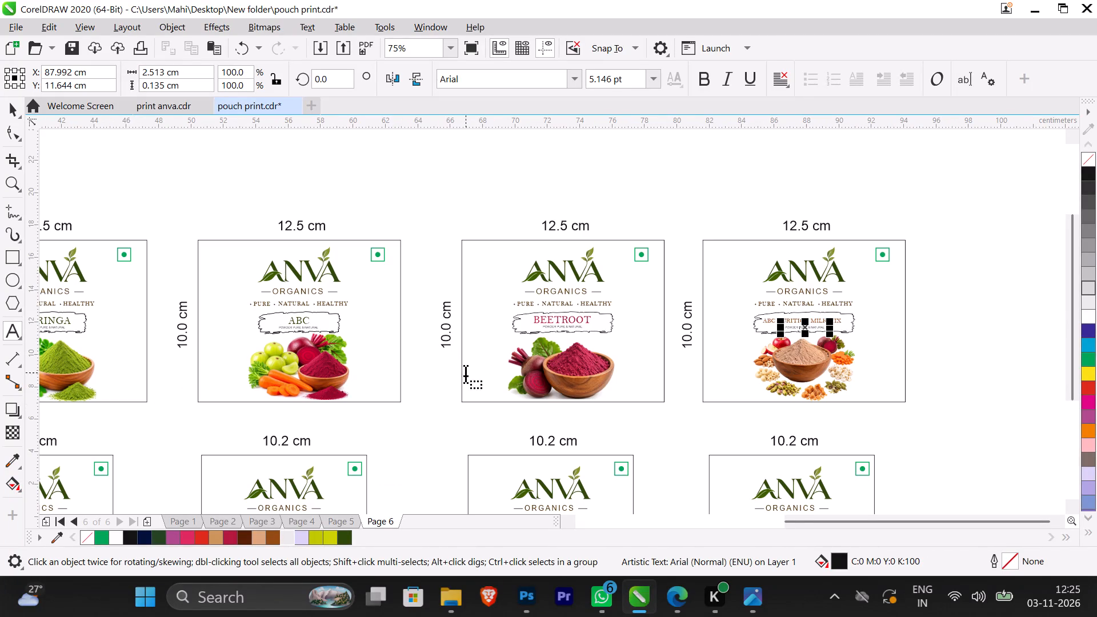
pyautogui.keyDown('ctrl'); pyautogui.scroll(16, 404, 395); pyautogui.keyUp('ctrl')
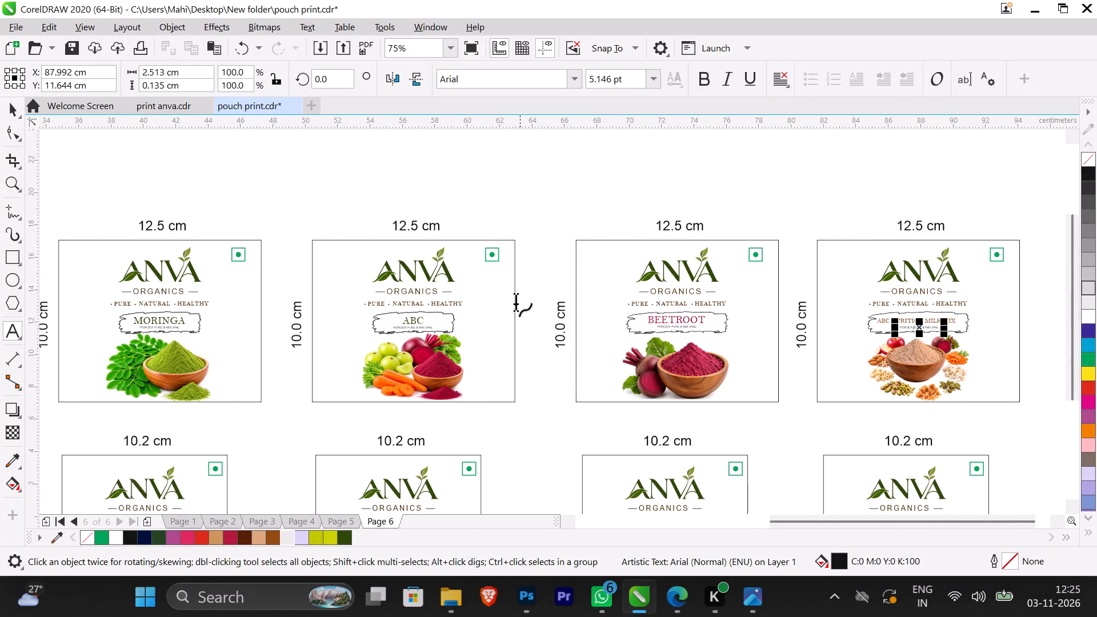
pyautogui.keyDown('ctrl'); pyautogui.scroll(20, 516, 301); pyautogui.keyUp('ctrl')
pyautogui.keyDown('ctrl'); pyautogui.scroll(15, 516, 301); pyautogui.keyUp('ctrl')
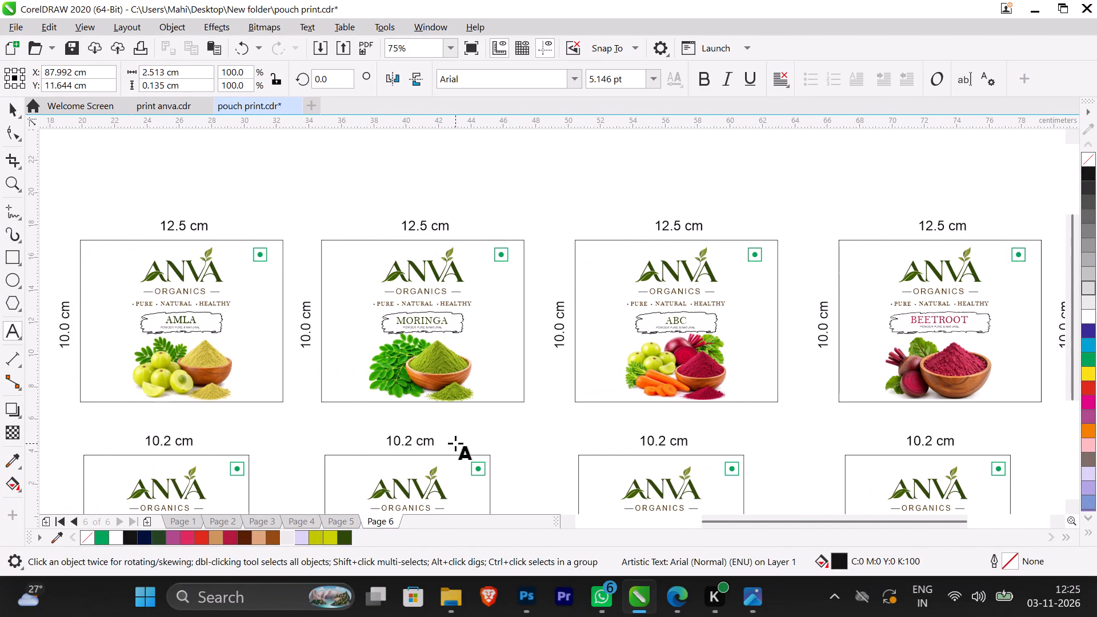
pyautogui.keyDown('ctrl'); pyautogui.scroll(8, 455, 443); pyautogui.keyUp('ctrl')
pyautogui.keyDown('ctrl'); pyautogui.scroll(14, 458, 444); pyautogui.keyUp('ctrl')
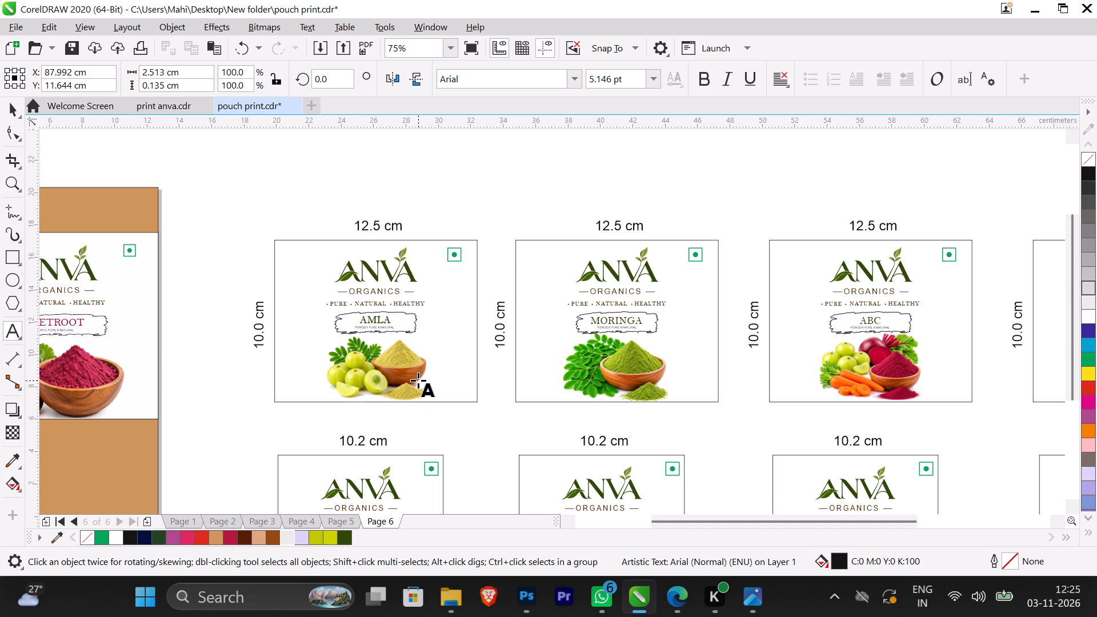
pyautogui.keyDown('ctrl'); pyautogui.scroll(3, 422, 395); pyautogui.keyUp('ctrl')
pyautogui.scroll(2, 437, 397)
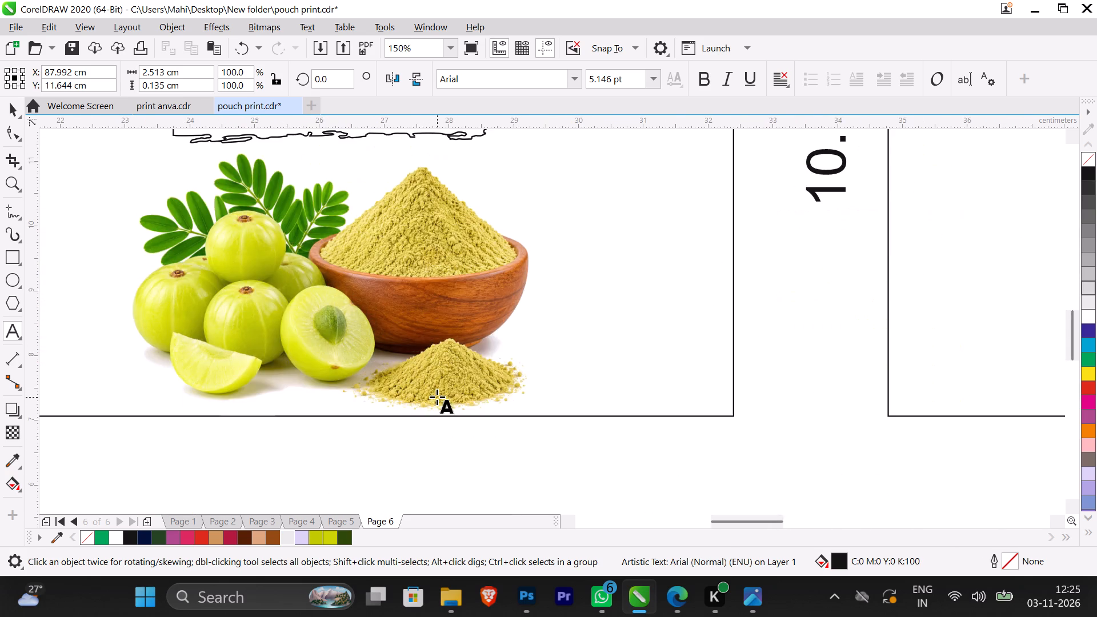
pyautogui.scroll(-2, 437, 397)
pyautogui.scroll(1, 426, 300)
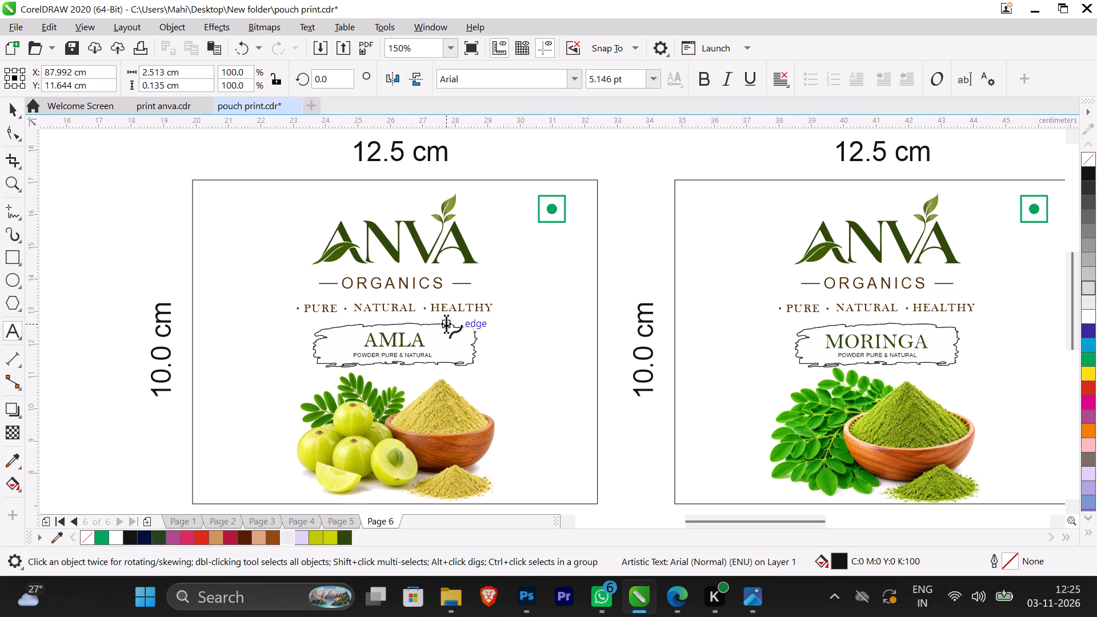
pyautogui.scroll(-2, 446, 322)
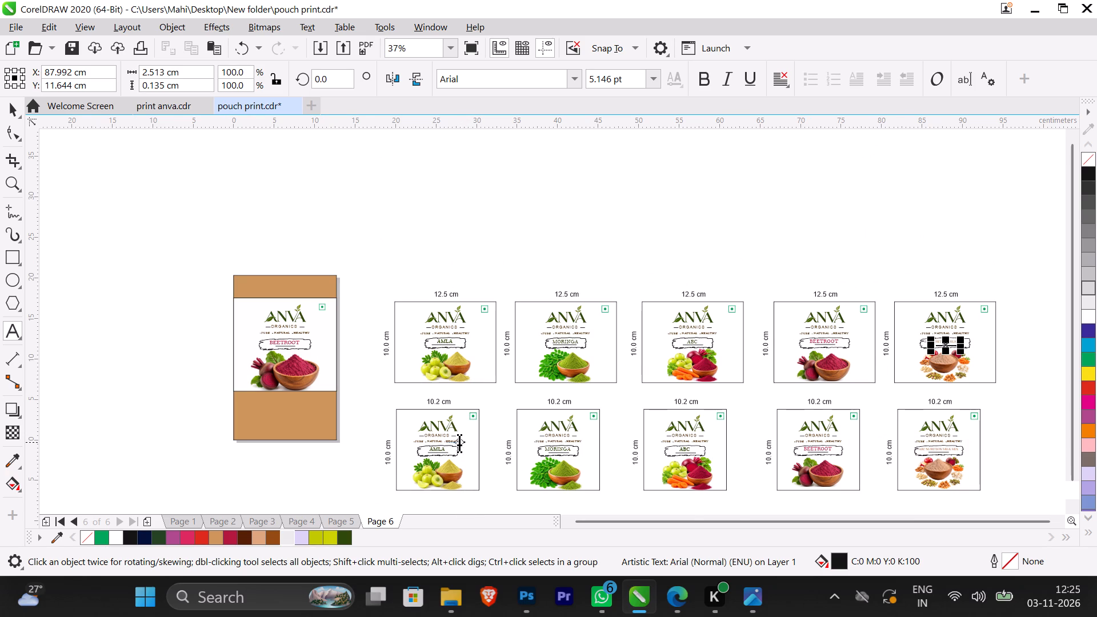
pyautogui.scroll(1, 459, 442)
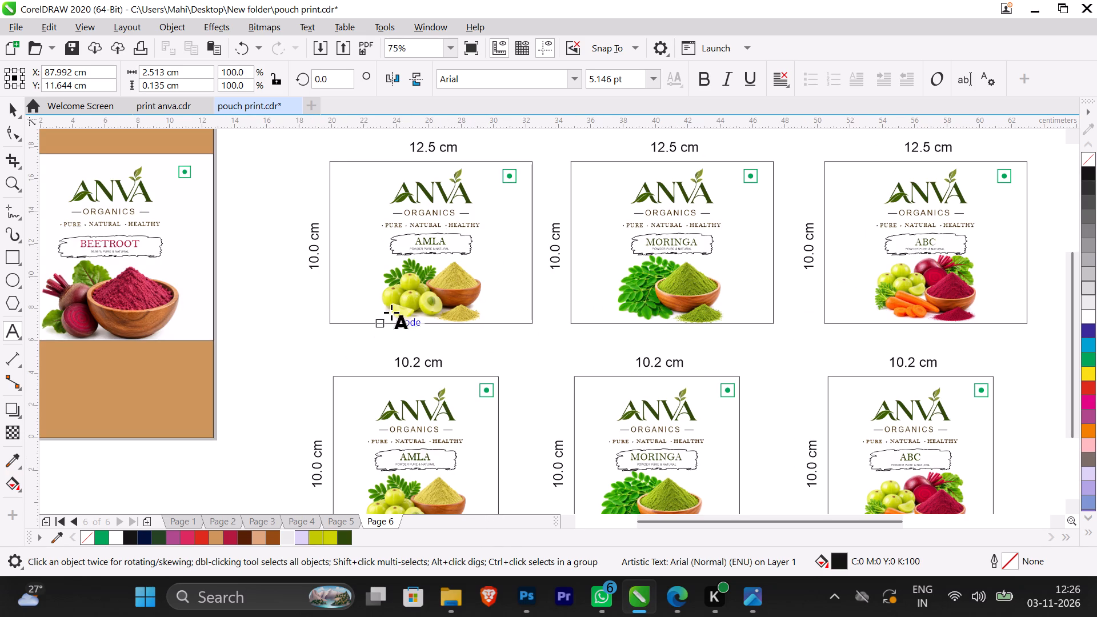
pyautogui.scroll(2, 442, 180)
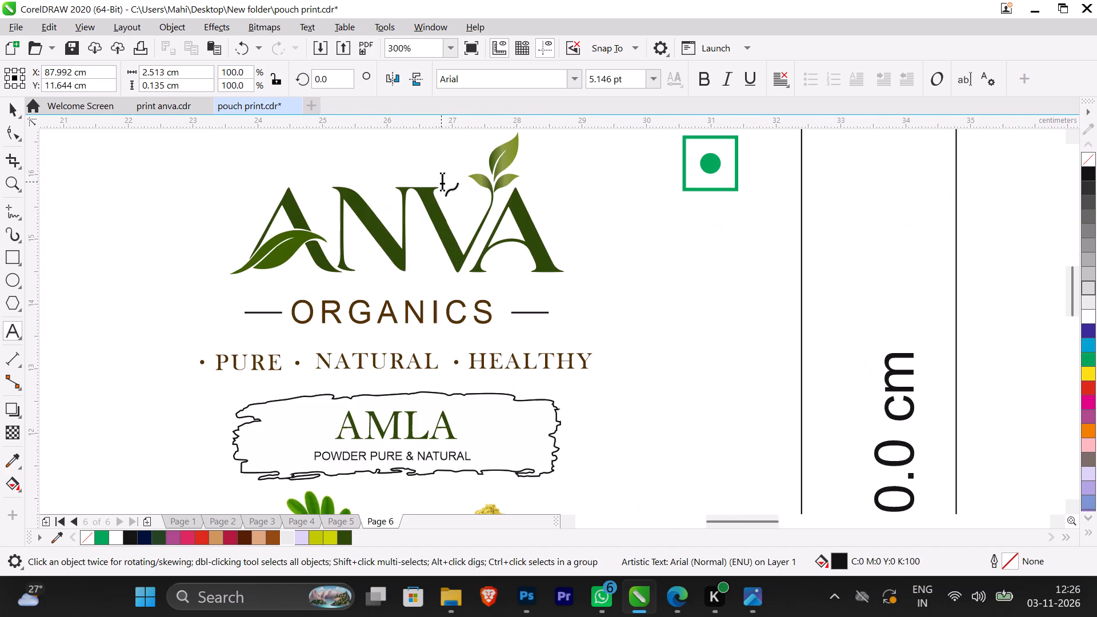
# Replace the space after POWDER with a comma in the 12.5 cm AMLA label's subtitle, making it POWDER,PURE & NATURAL.
pyautogui.scroll(-2, 442, 180)
pyautogui.scroll(1, 439, 156)
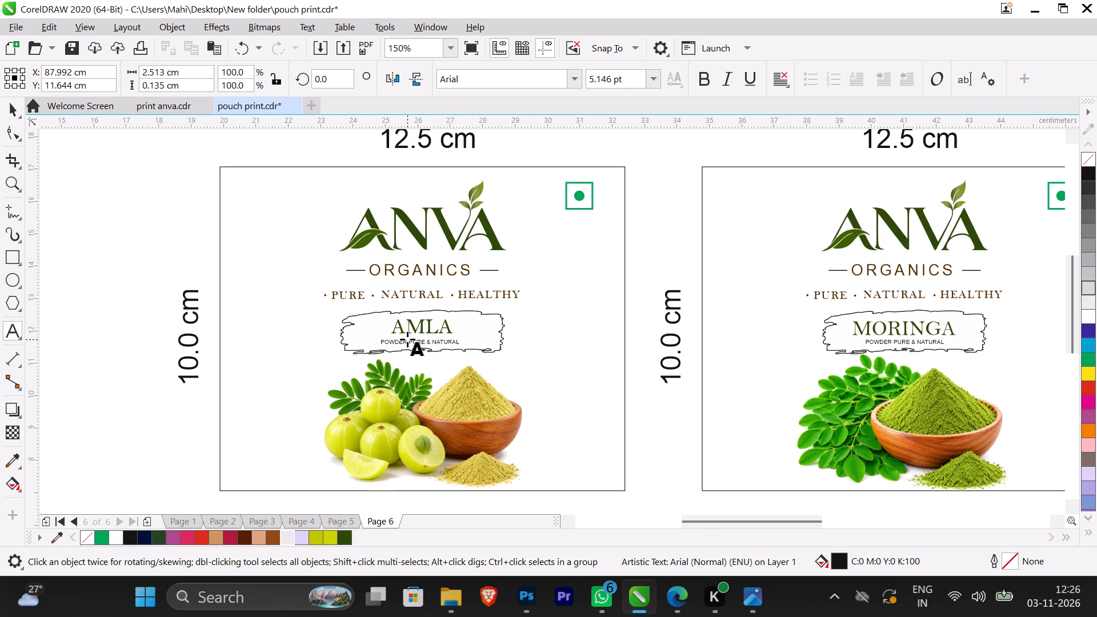
pyautogui.scroll(2, 407, 339)
pyautogui.click(415, 352)
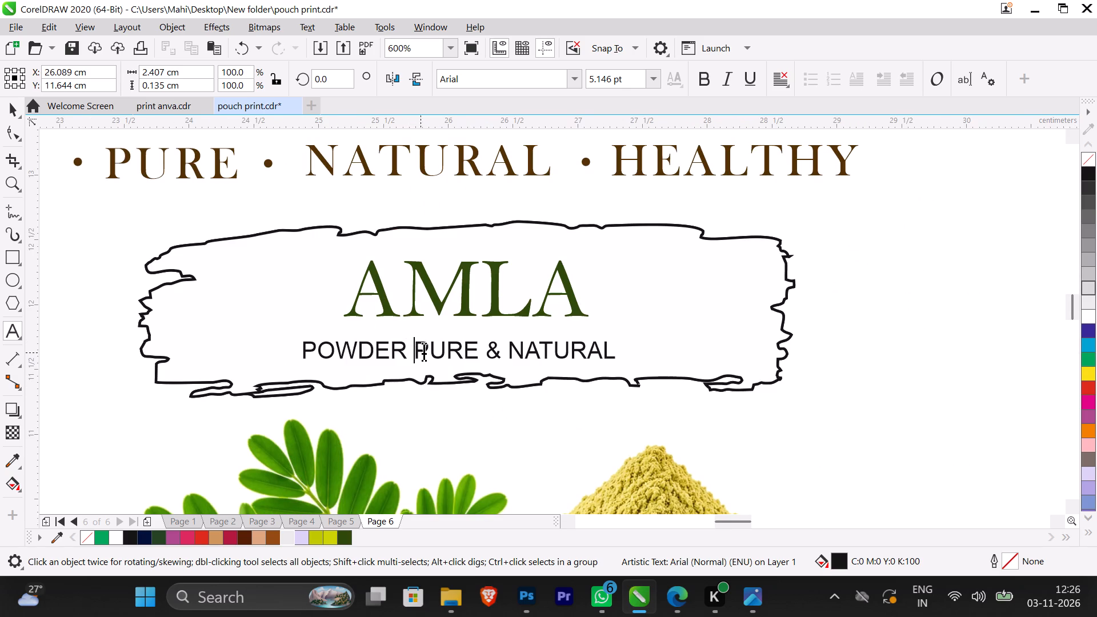
pyautogui.press('BackSpace')
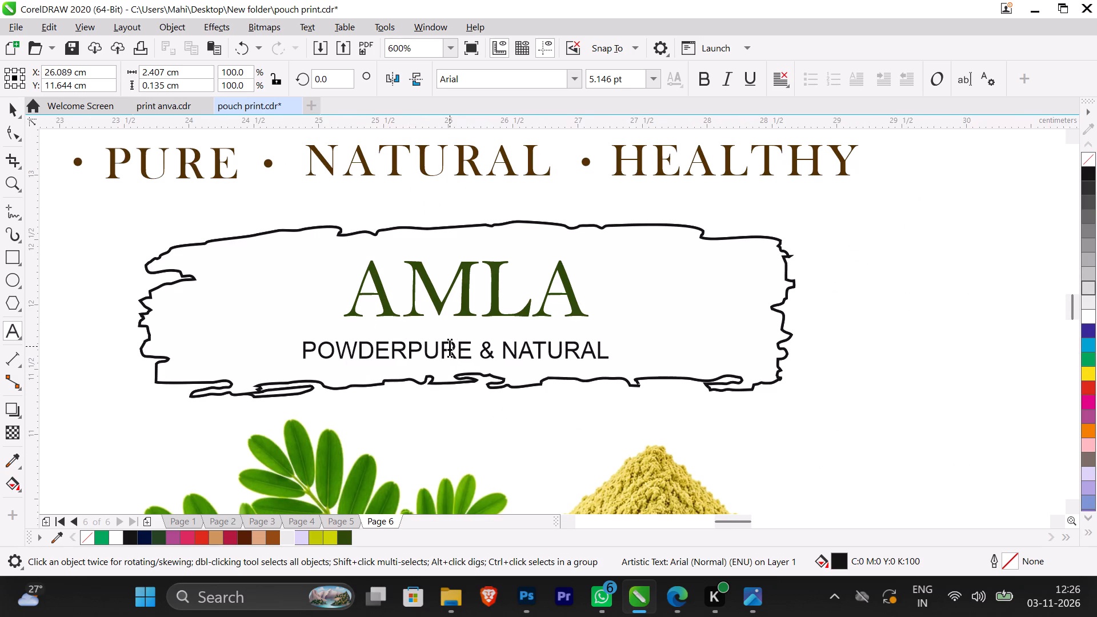
pyautogui.press(',')
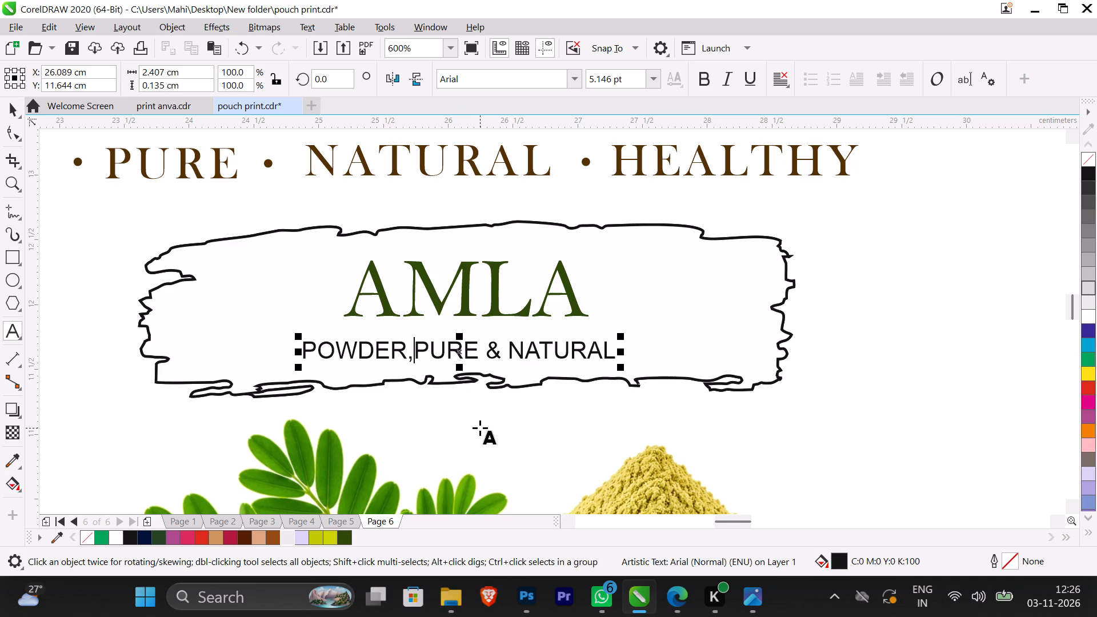
pyautogui.press('BackSpace')
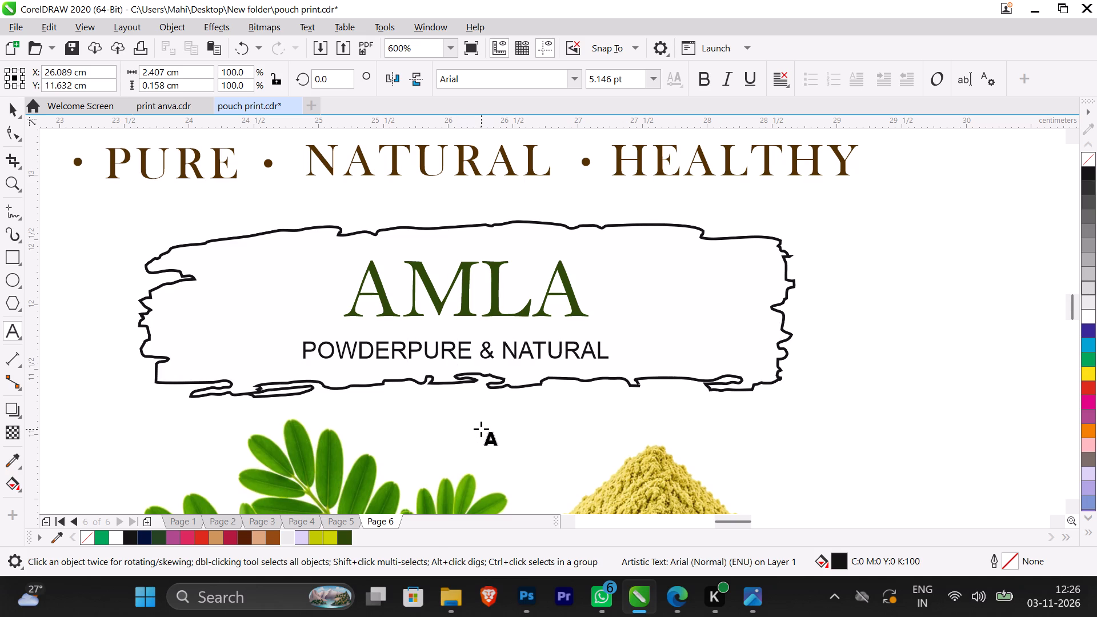
pyautogui.press('space')
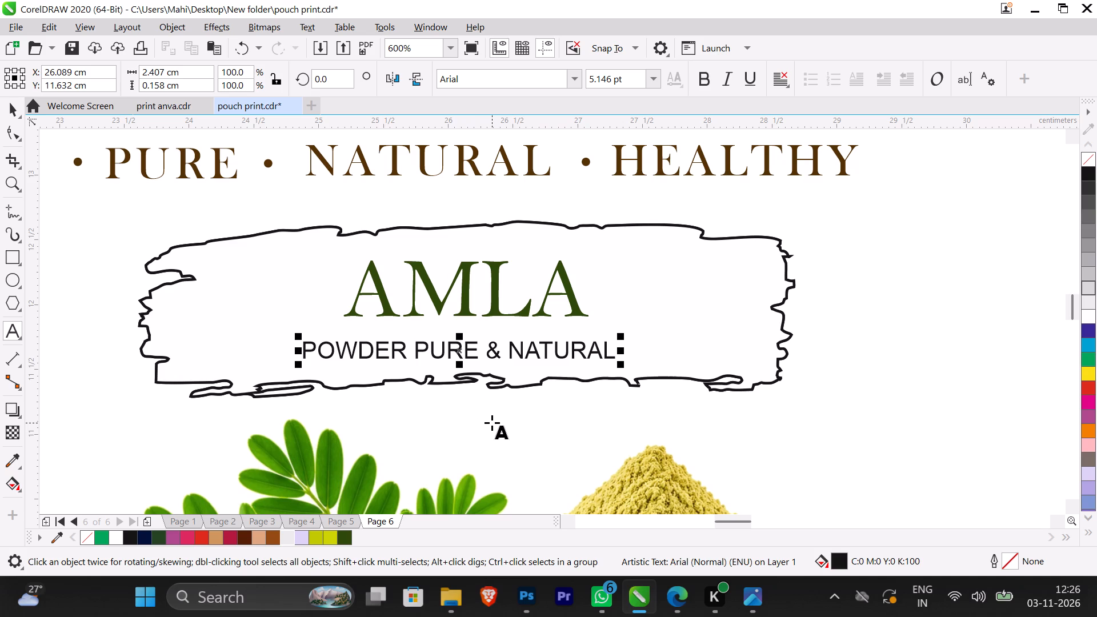
pyautogui.press('.')
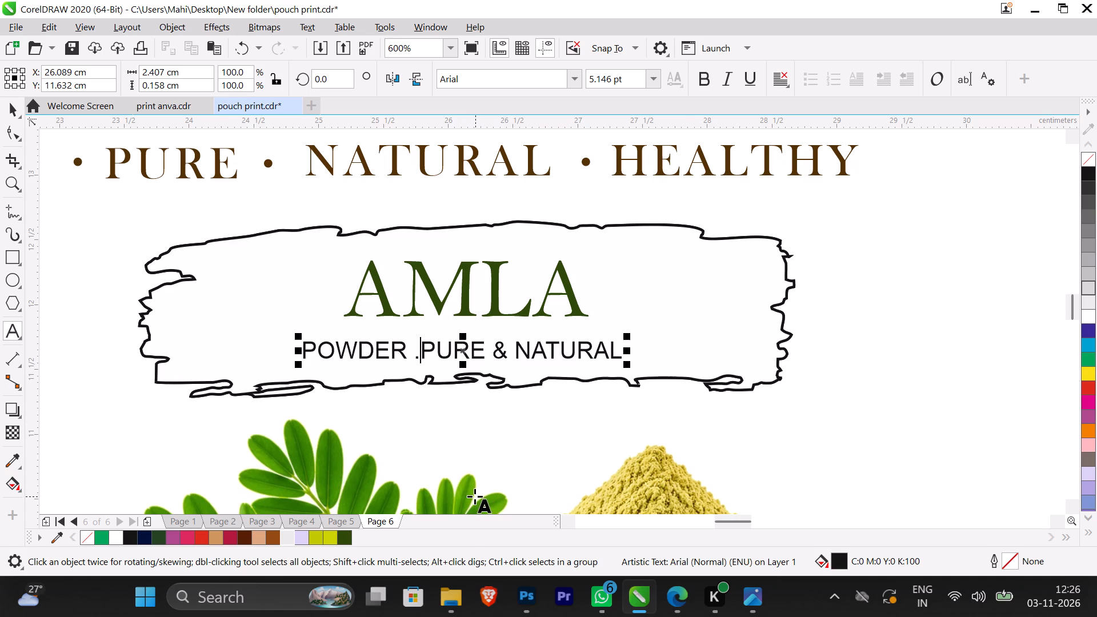
pyautogui.press('BackSpace')
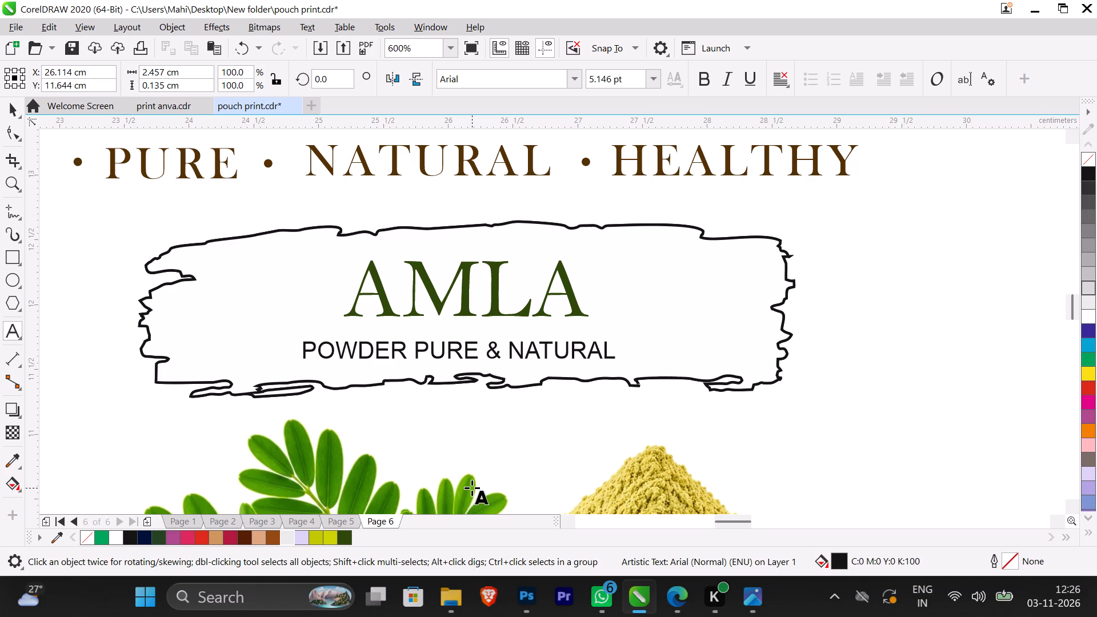
pyautogui.press(',')
pyautogui.press('Left')
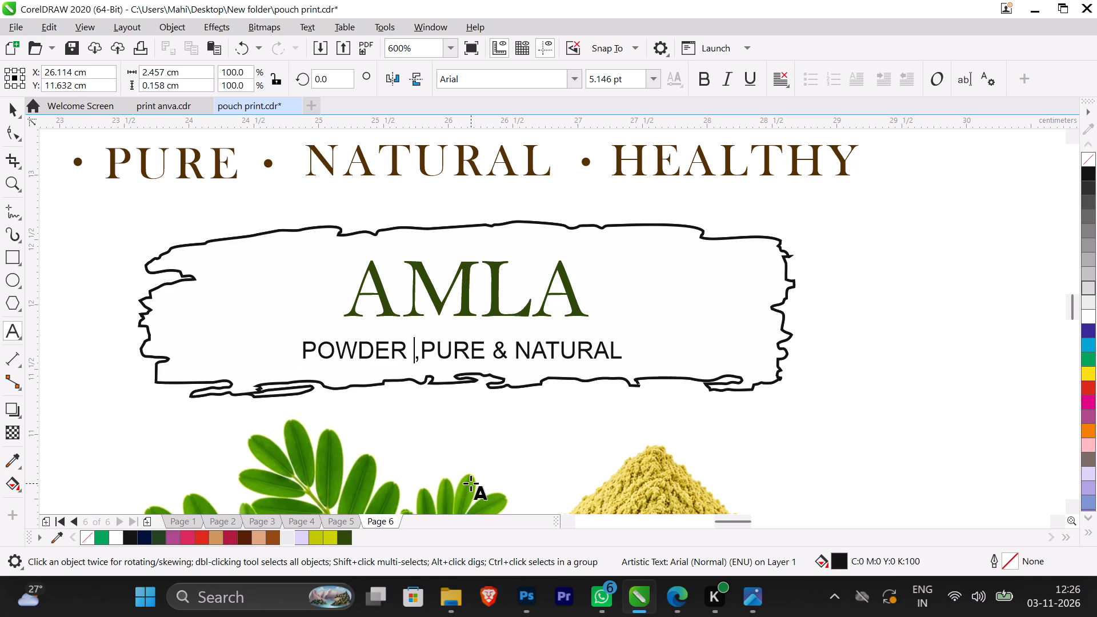
pyautogui.press('BackSpace')
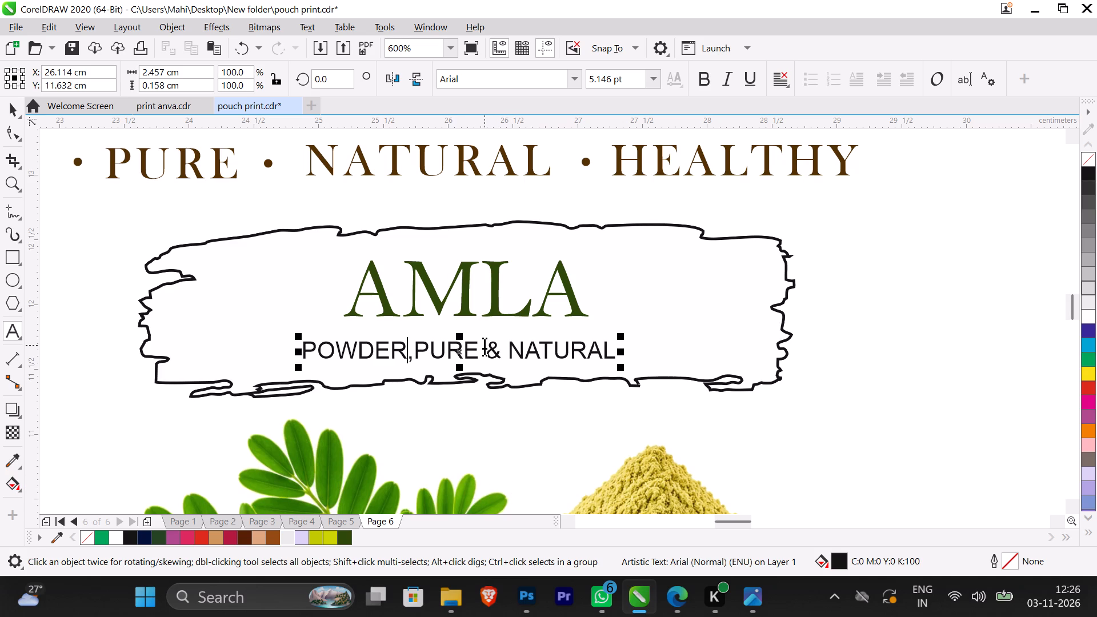
# Change the subtitle on the 10.2 cm AMLA label to POWDER,PURE & NATURAL, with a comma instead of the first space.
pyautogui.scroll(-2, 485, 347)
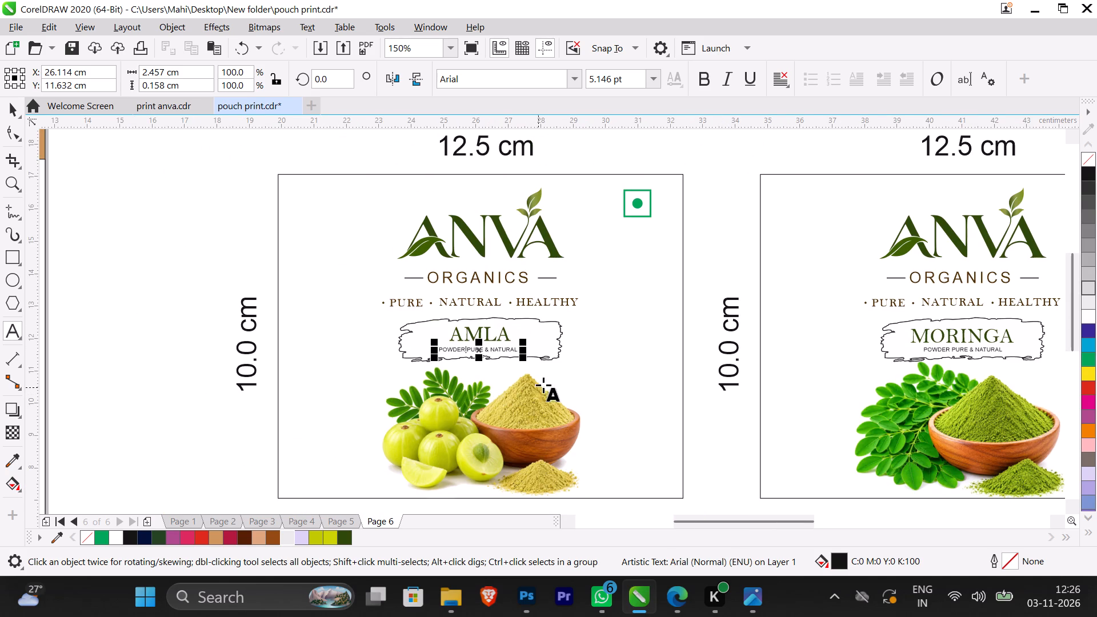
pyautogui.scroll(-2, 501, 413)
pyautogui.scroll(2, 494, 505)
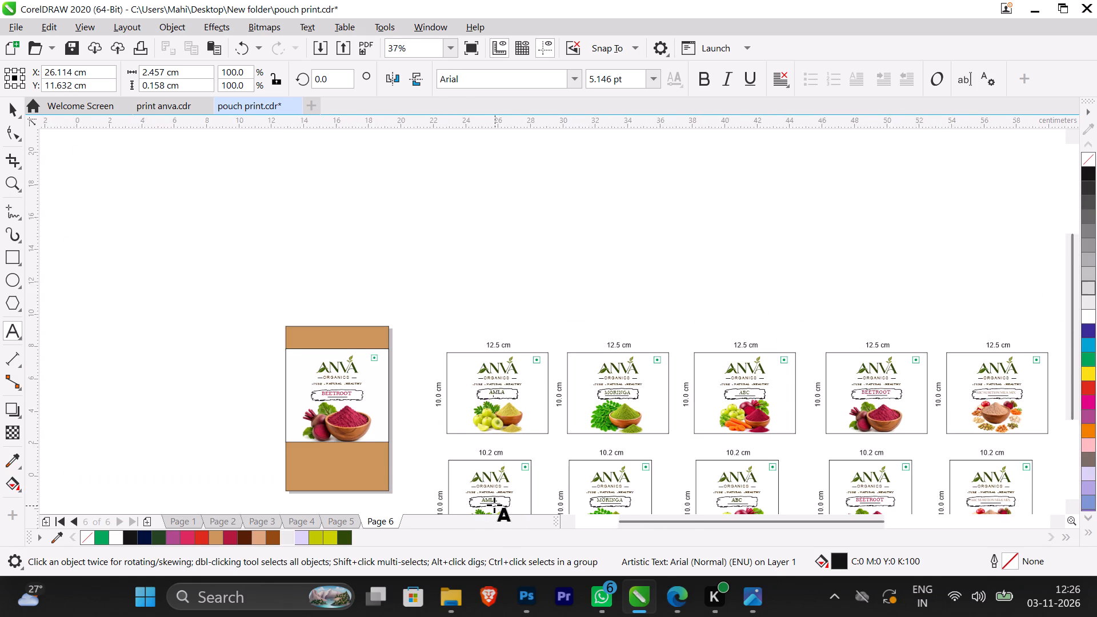
pyautogui.scroll(2, 494, 505)
pyautogui.click(435, 494)
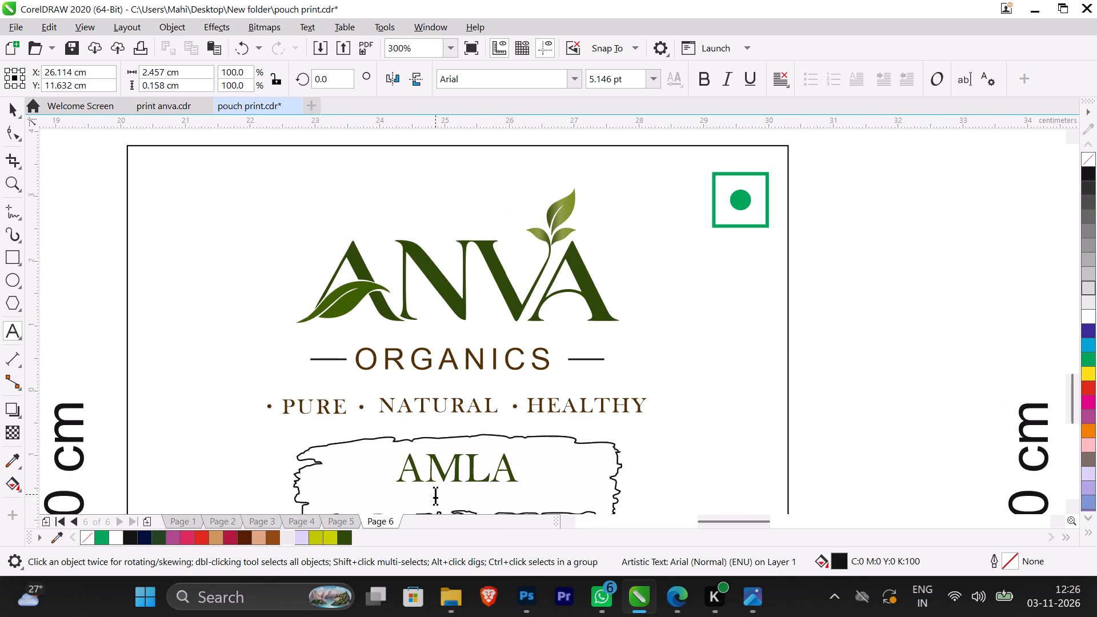
pyautogui.press('BackSpace')
pyautogui.press('.')
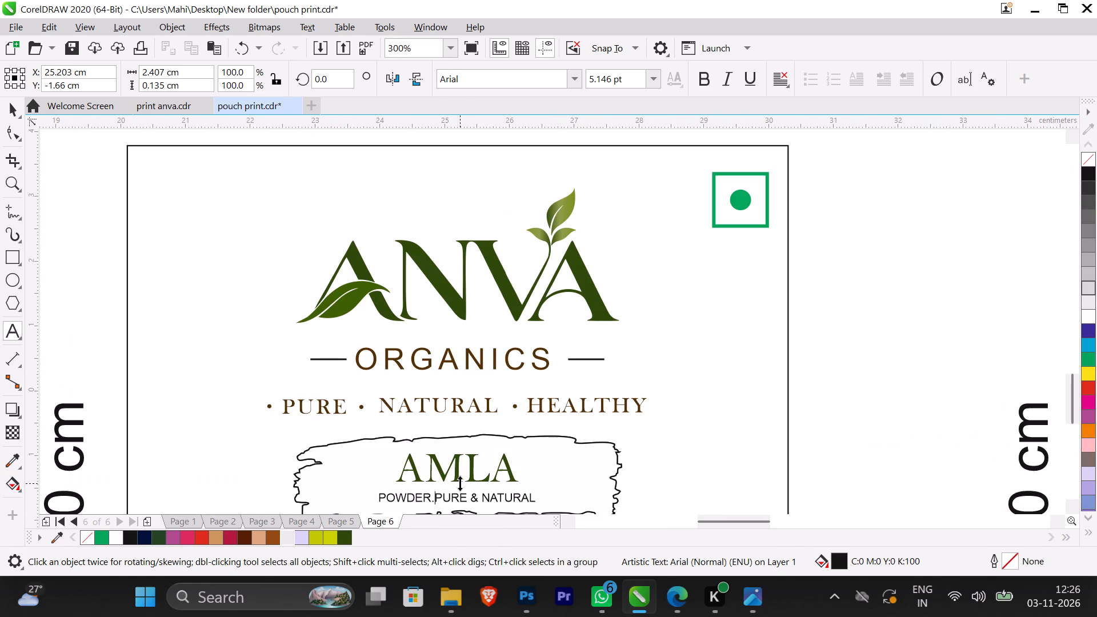
pyautogui.press('BackSpace')
pyautogui.press(',')
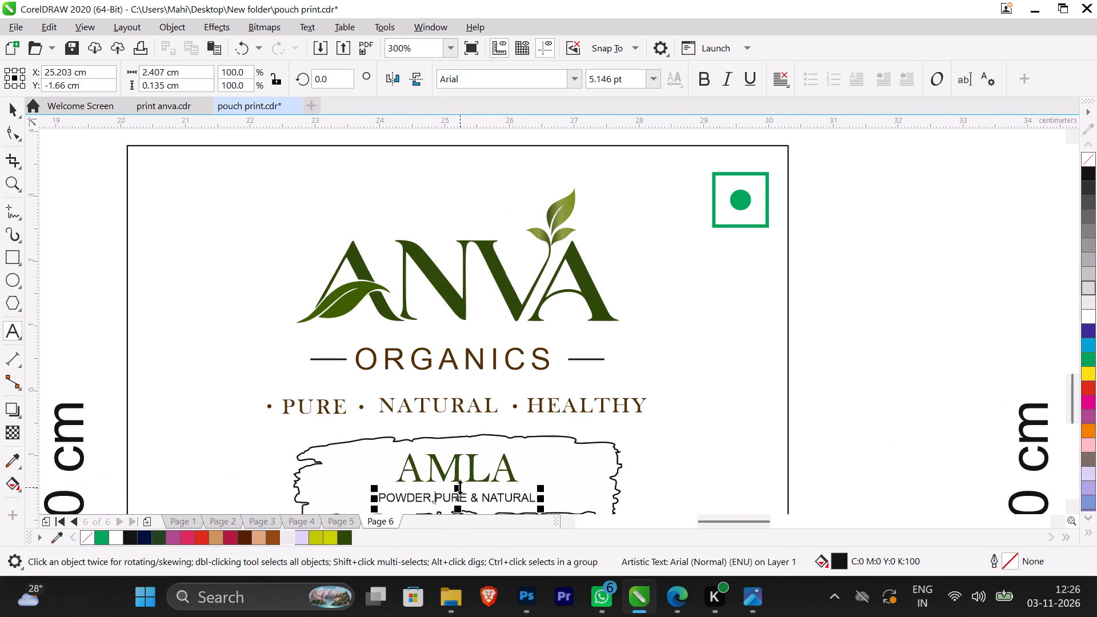
# Change the subtitle on the 10.2 cm MORINGA label to POWDER,PURE & NATURAL, replacing the space after POWDER with a comma.
pyautogui.scroll(-4, 460, 487)
pyautogui.scroll(1, 466, 494)
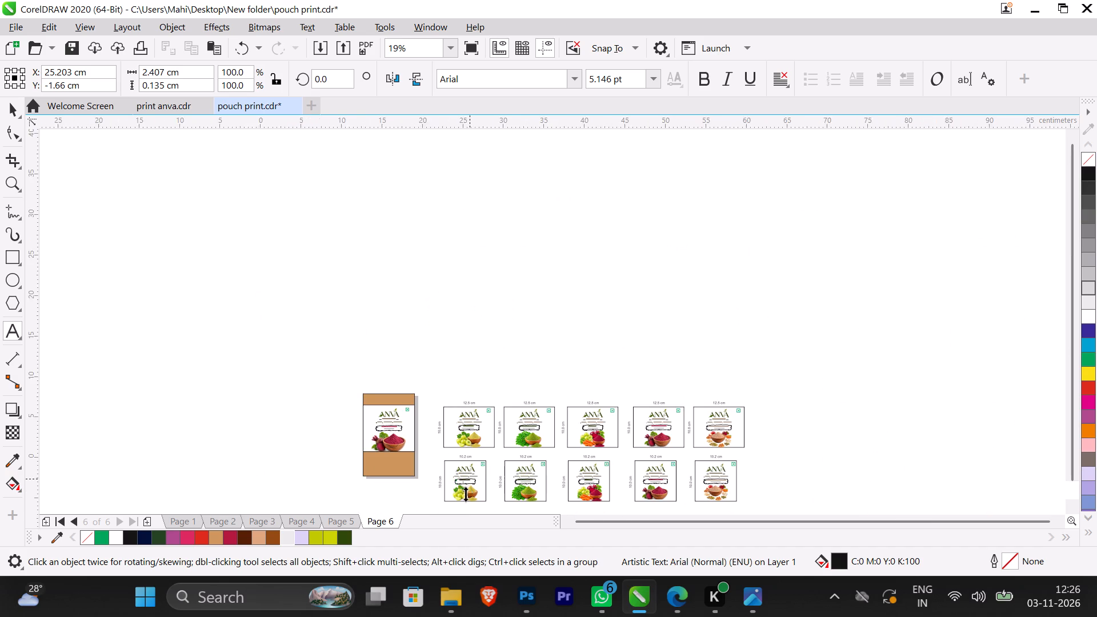
pyautogui.scroll(2, 466, 494)
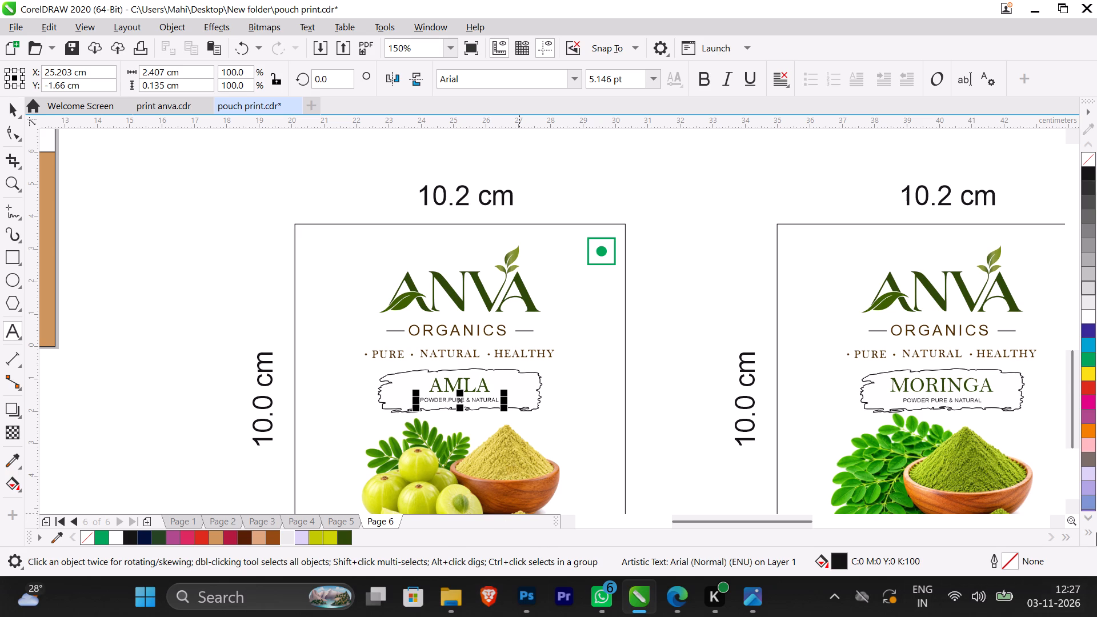
pyautogui.click(934, 402)
pyautogui.scroll(3, 957, 414)
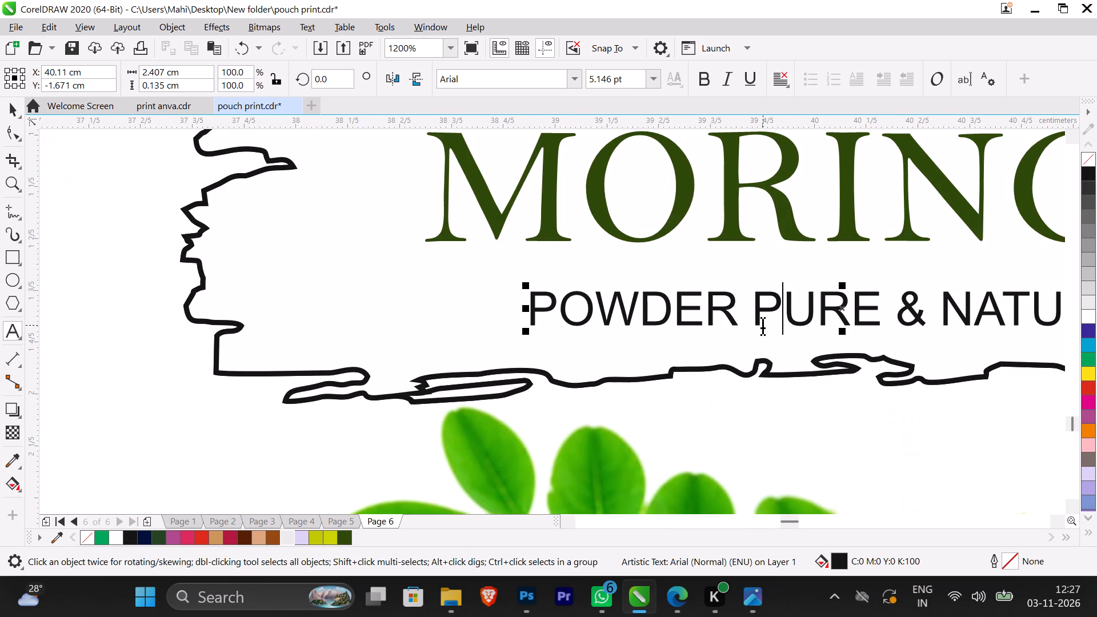
pyautogui.click(758, 314)
pyautogui.press('BackSpace')
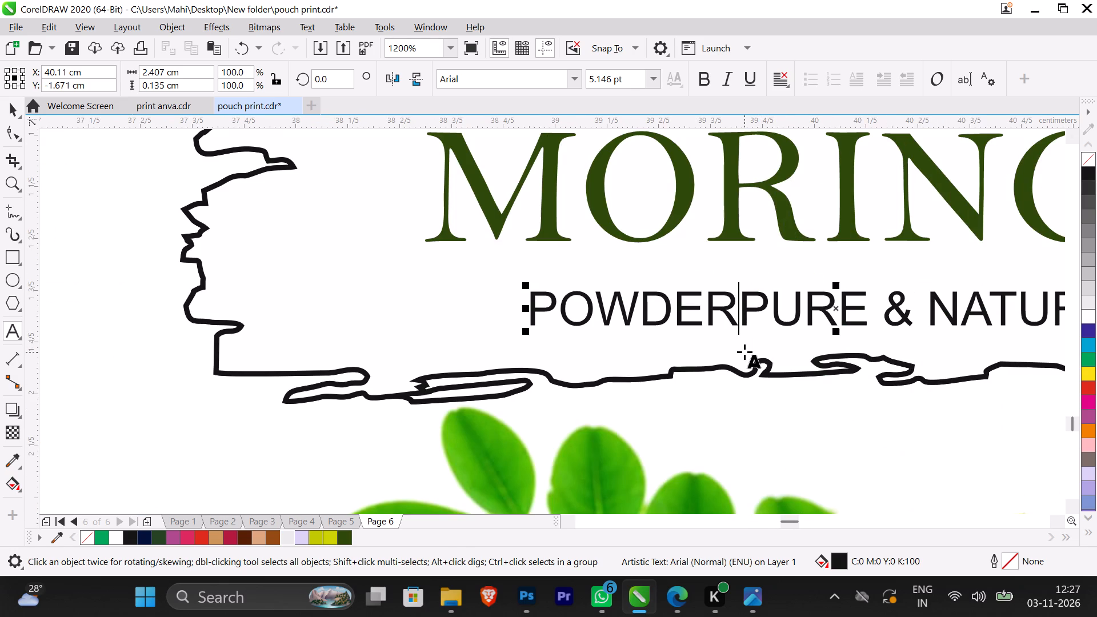
pyautogui.press(',')
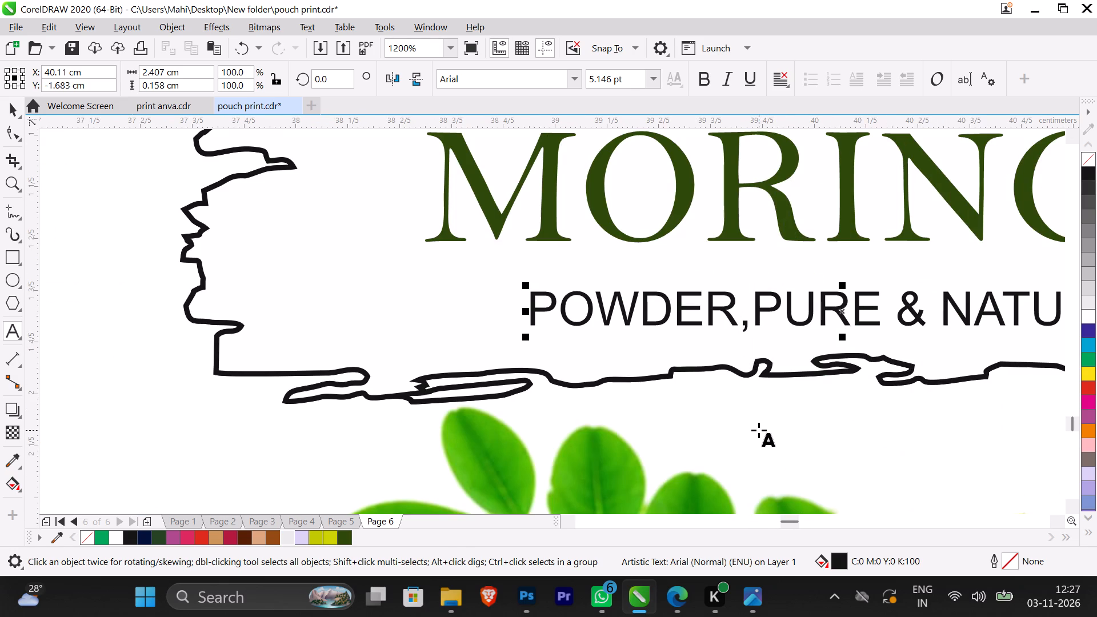
# Replace the space between POWDER and PURE with a comma in the subtitle of the 12.5 cm MORINGA label.
pyautogui.scroll(-4, 750, 408)
pyautogui.scroll(-4, 767, 472)
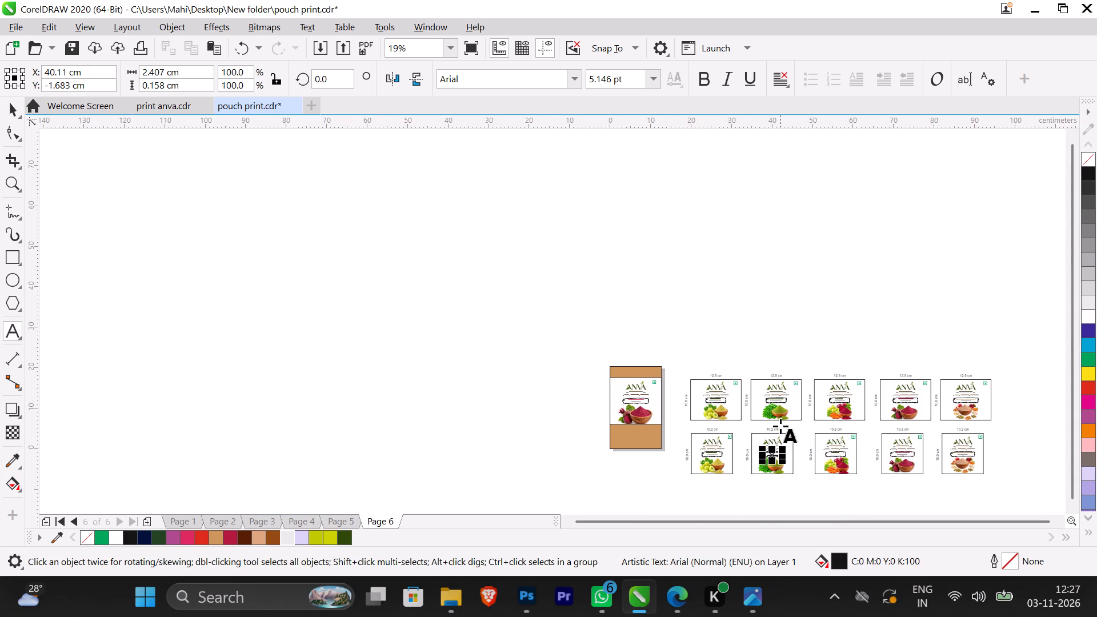
pyautogui.scroll(4, 787, 394)
pyautogui.scroll(4, 695, 462)
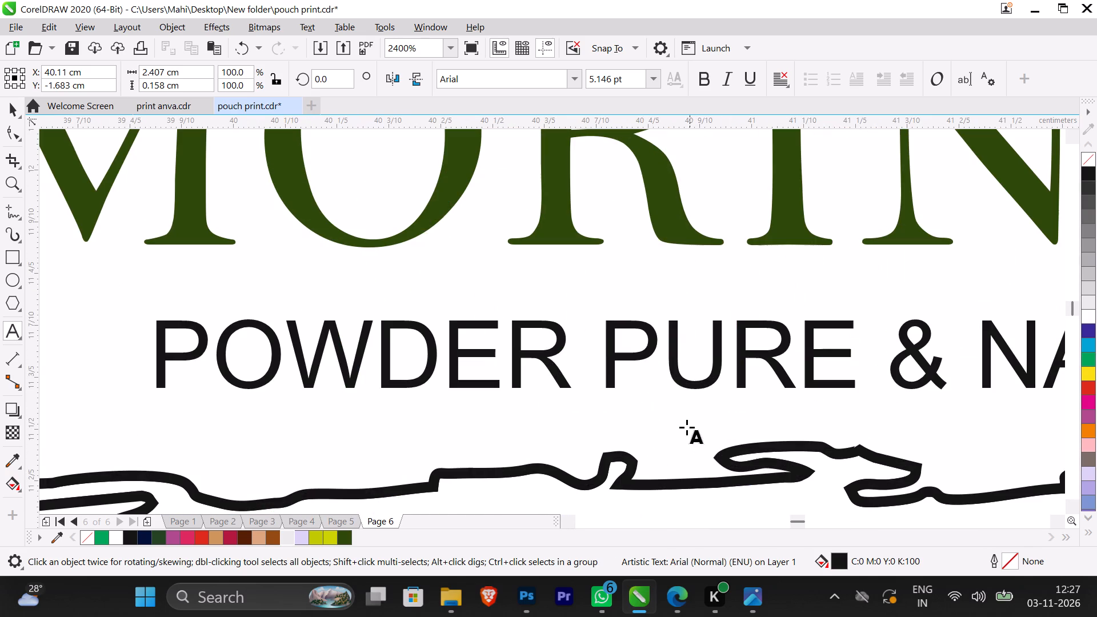
pyautogui.click(599, 332)
pyautogui.press('BackSpace')
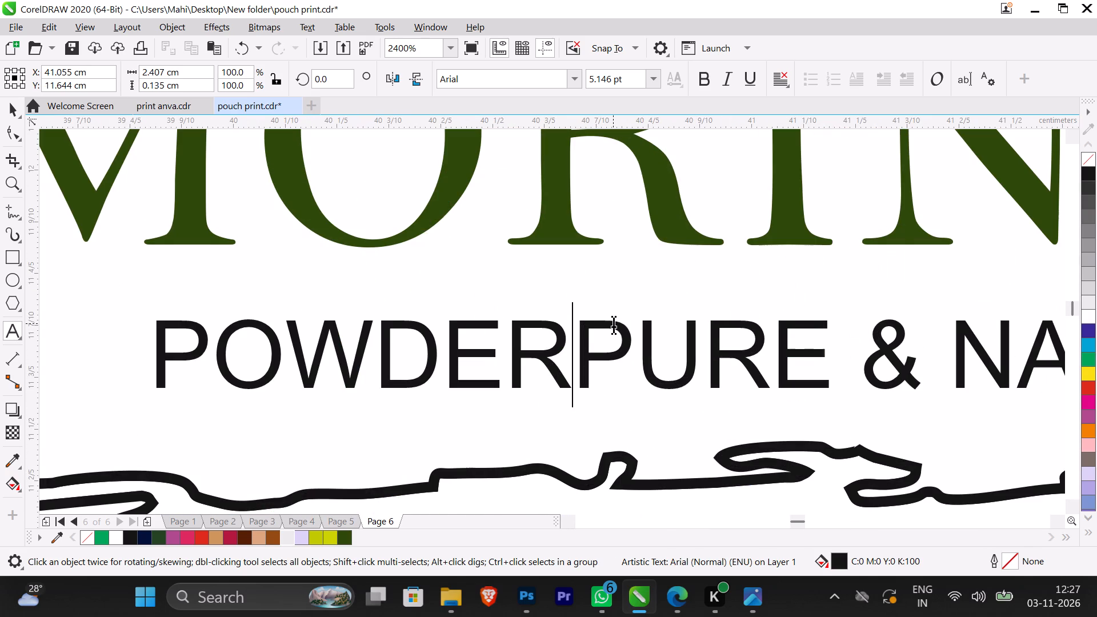
pyautogui.press(',')
# Replace the space between POWDER and PURE with a comma in the subtitle of the 12.5 cm ABC label.
pyautogui.scroll(-5, 624, 351)
pyautogui.scroll(3, 918, 346)
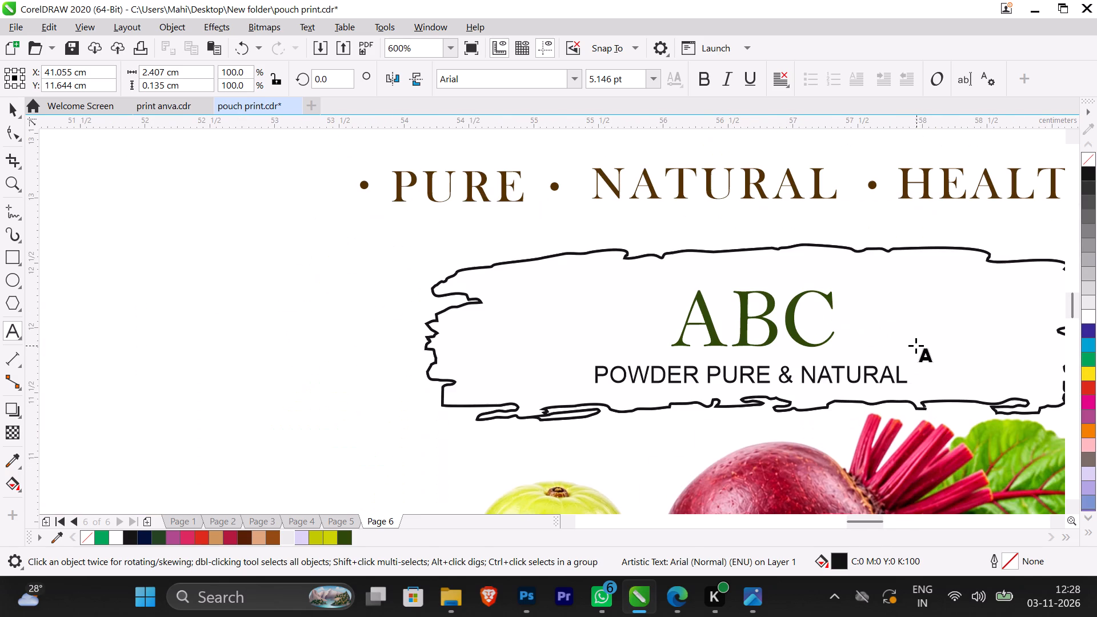
pyautogui.click(708, 376)
pyautogui.press('BackSpace')
pyautogui.press(',')
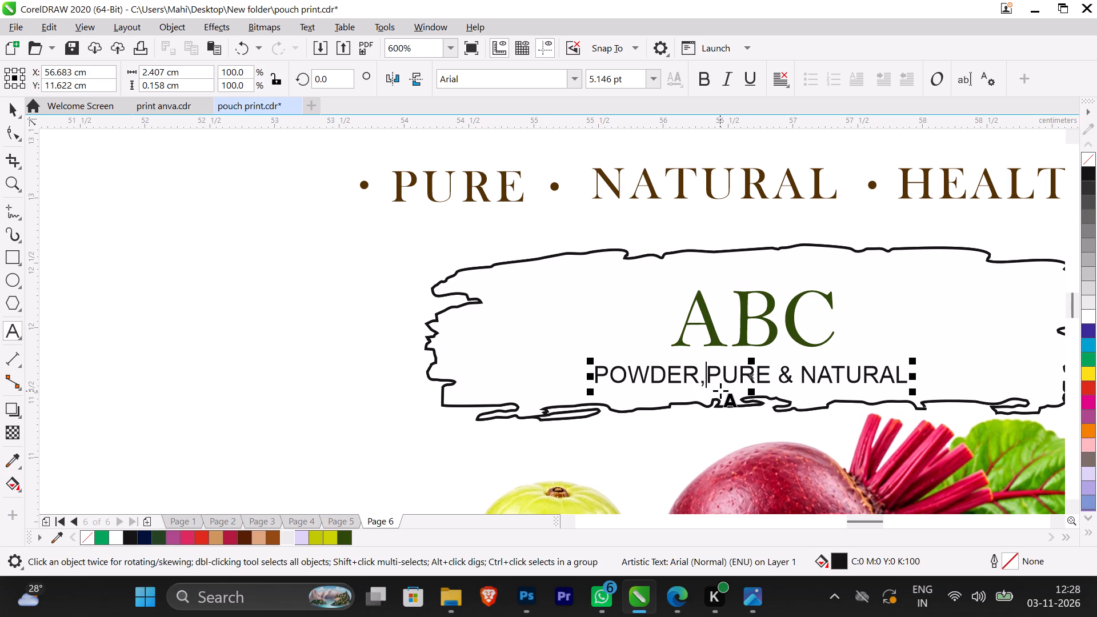
# Replace the space between POWDER and PURE with a comma in the subtitle of the 10.2 cm ABC label.
pyautogui.scroll(-3, 720, 391)
pyautogui.scroll(-4, 744, 430)
pyautogui.scroll(3, 755, 450)
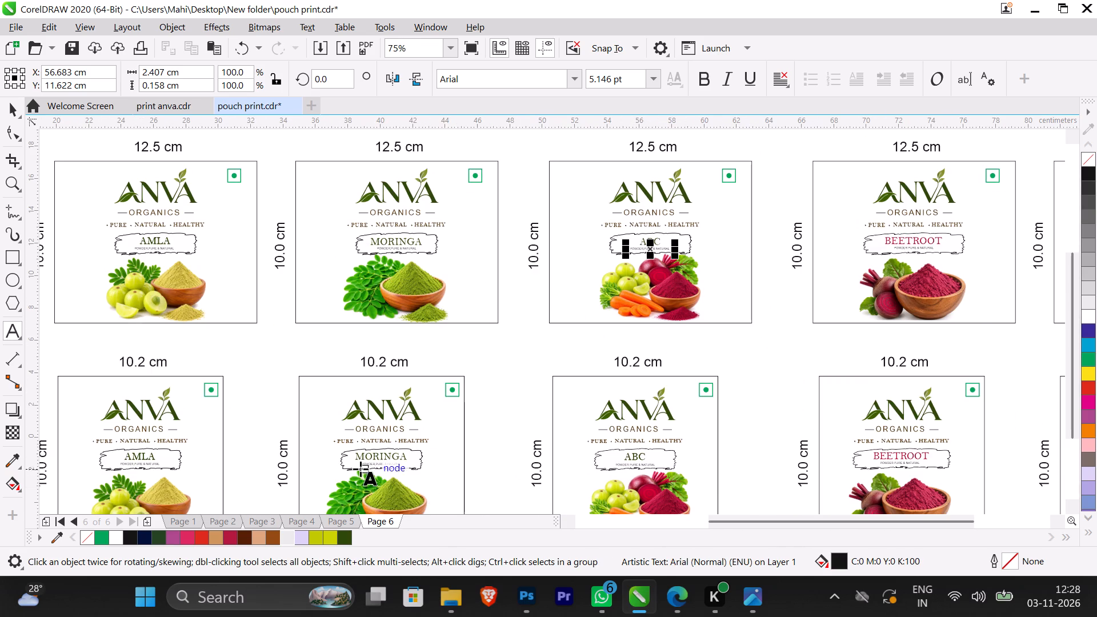
pyautogui.scroll(4, 376, 249)
pyautogui.scroll(-4, 545, 298)
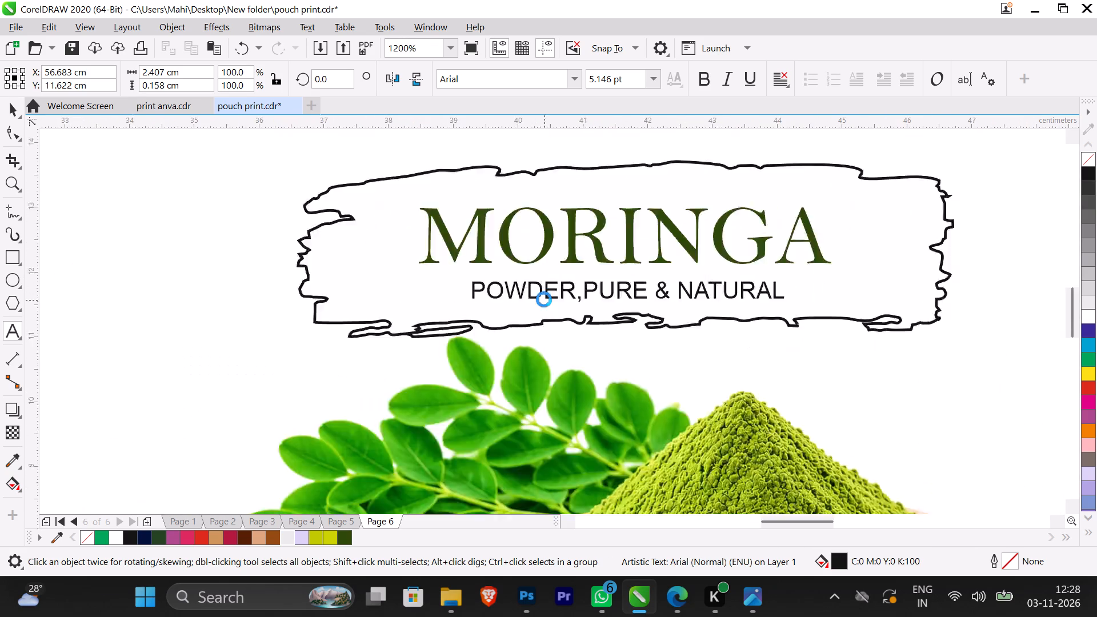
pyautogui.scroll(-4, 540, 328)
pyautogui.scroll(4, 543, 372)
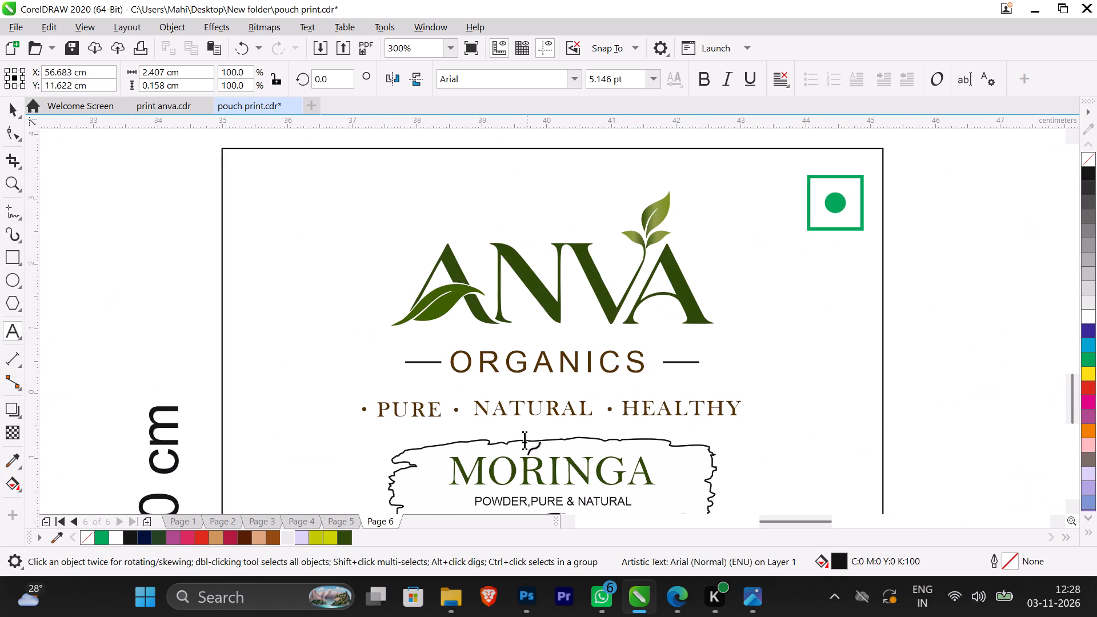
pyautogui.scroll(-4, 535, 476)
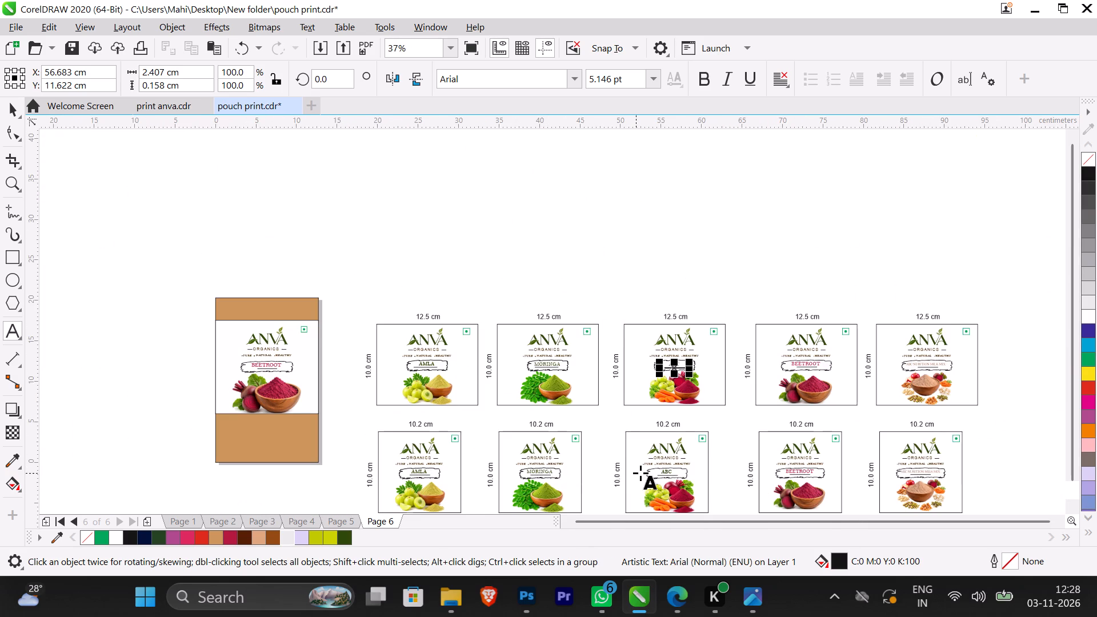
pyautogui.scroll(3, 688, 475)
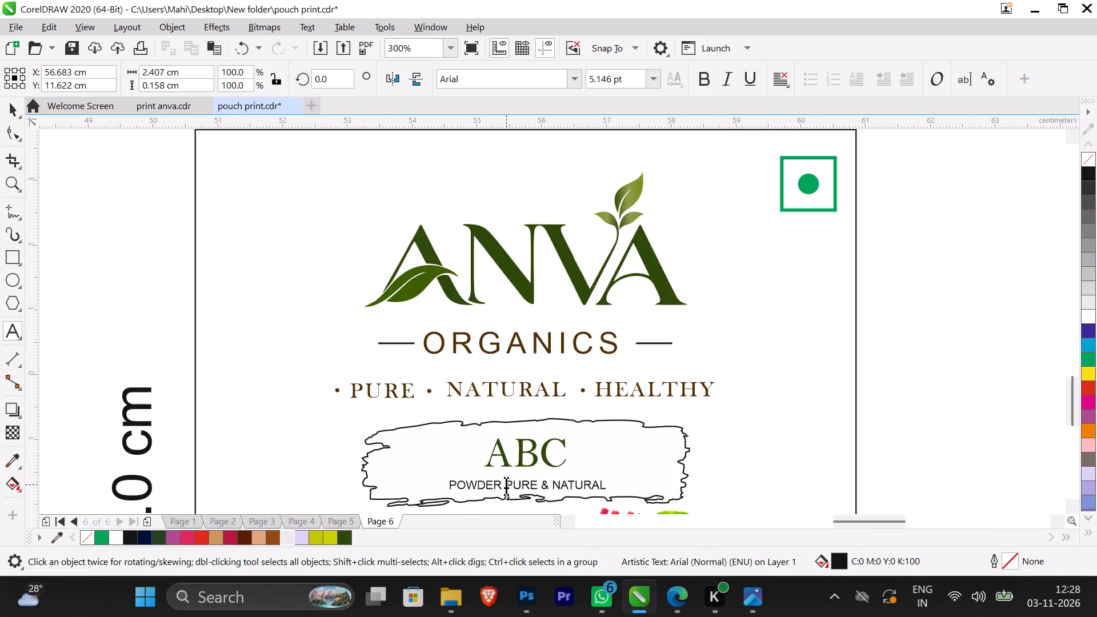
pyautogui.click(506, 485)
pyautogui.press('BackSpace')
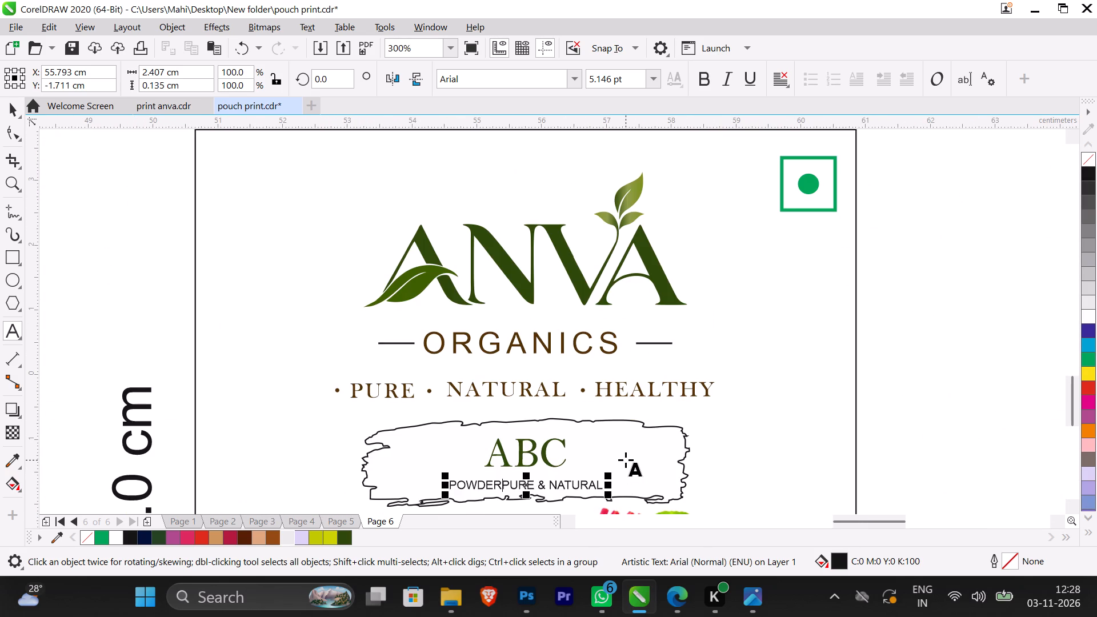
pyautogui.press(',')
# Change the subtitle on the 12.5 cm BEETROOT label to POWDER,PURE & NATURAL, with a comma instead of the first space.
pyautogui.scroll(-2, 572, 428)
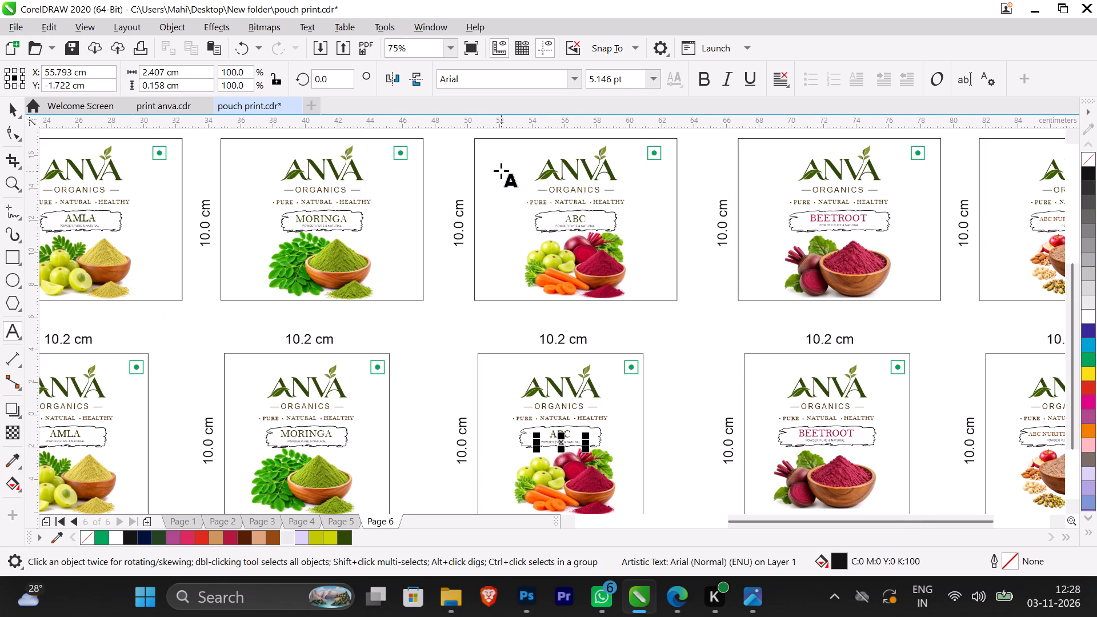
pyautogui.scroll(2, 579, 224)
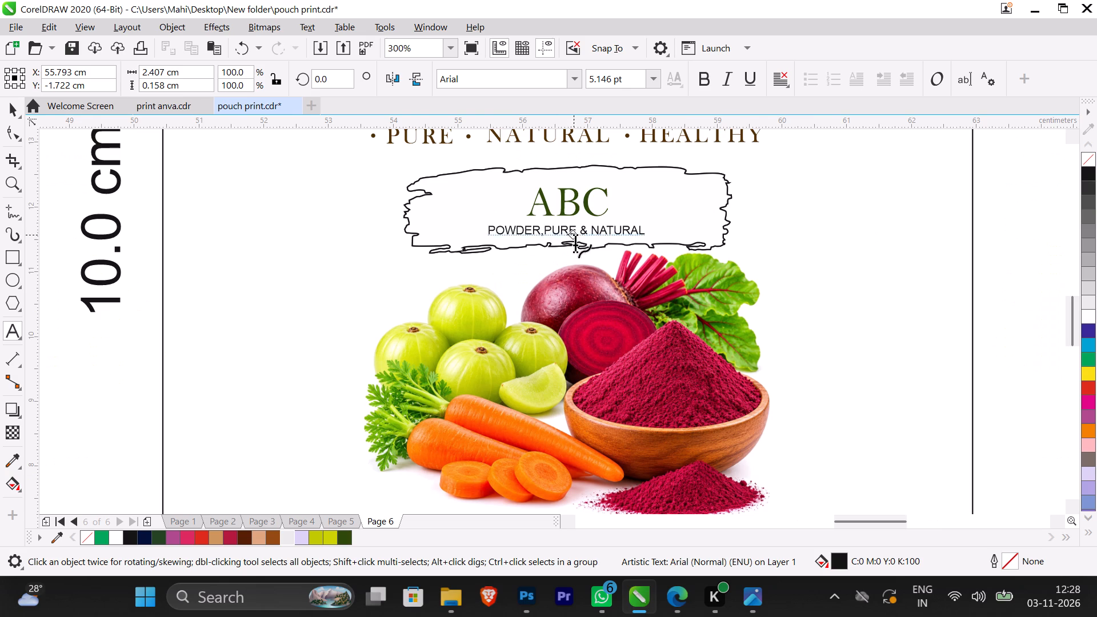
pyautogui.scroll(-5, 578, 248)
pyautogui.scroll(3, 729, 237)
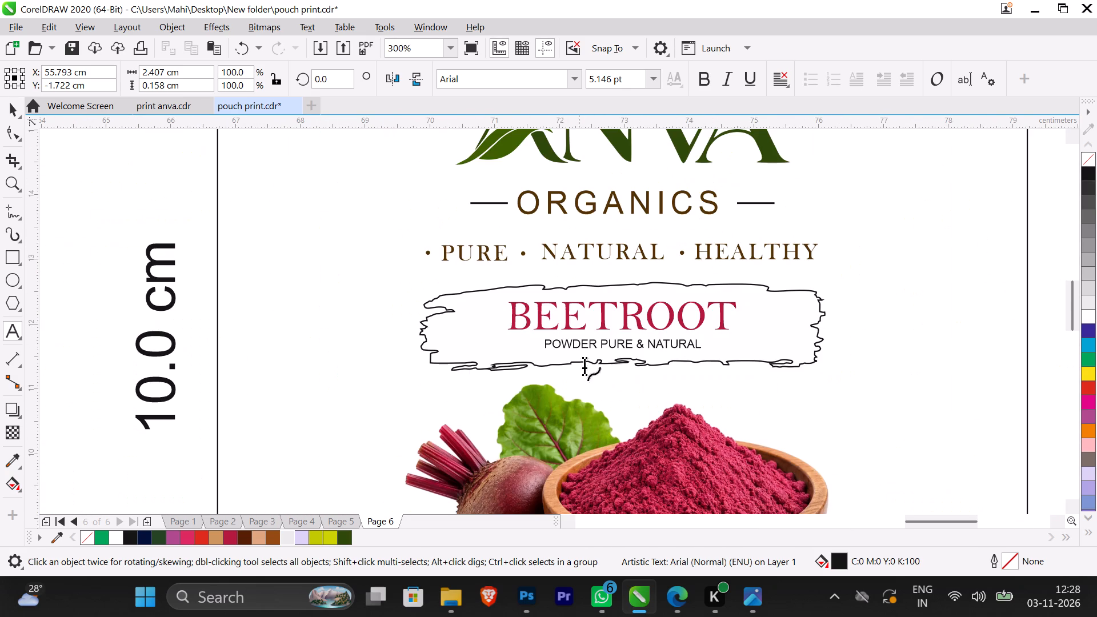
pyautogui.click(602, 344)
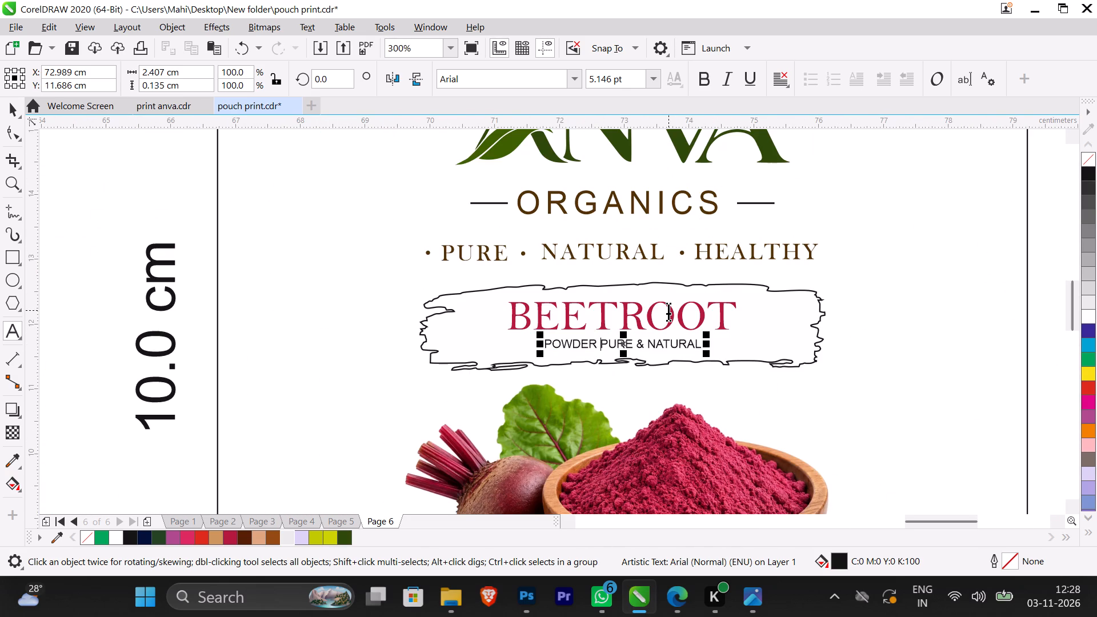
pyautogui.press('BackSpace')
pyautogui.press(',')
# Replace the space after POWDER with a comma in the subtitle of the 10.2 cm BEETROOT label.
pyautogui.scroll(-4, 669, 330)
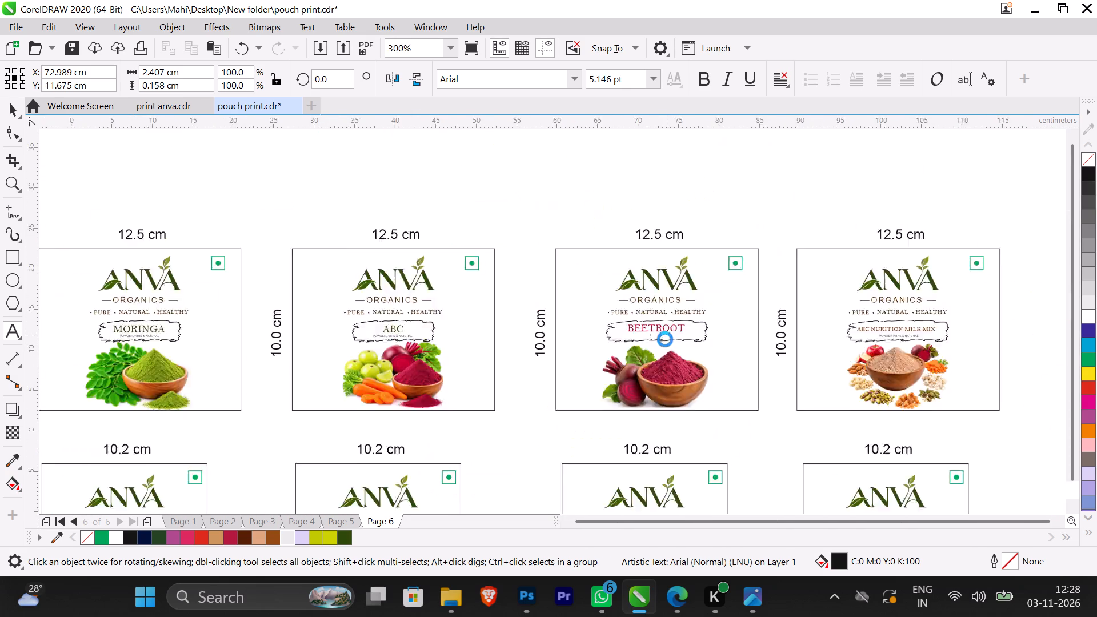
pyautogui.scroll(4, 664, 391)
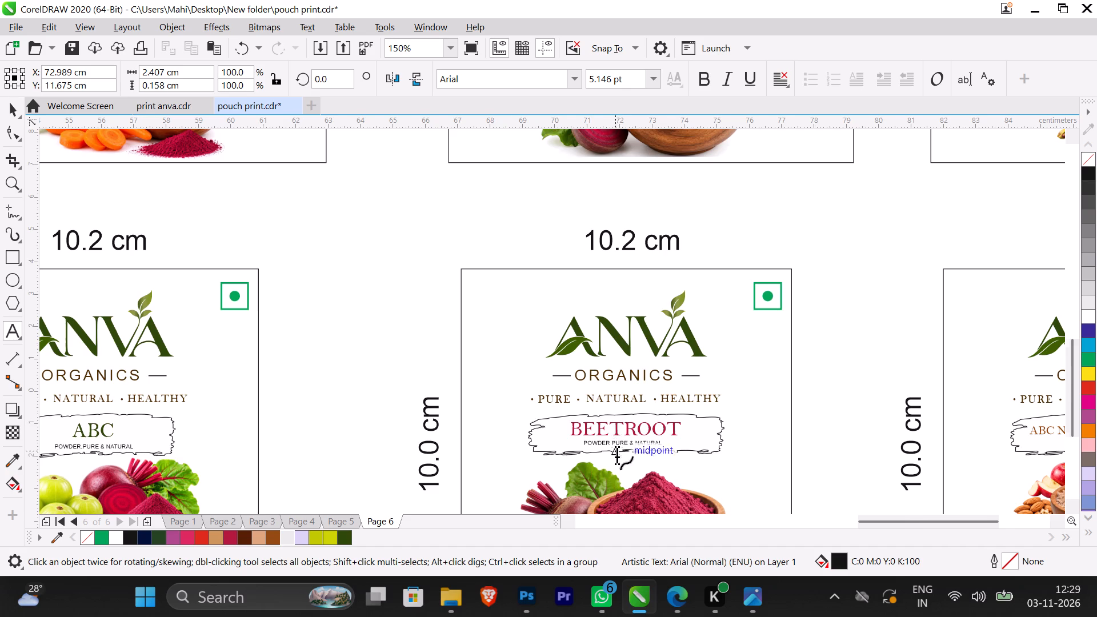
pyautogui.scroll(3, 617, 454)
pyautogui.click(581, 370)
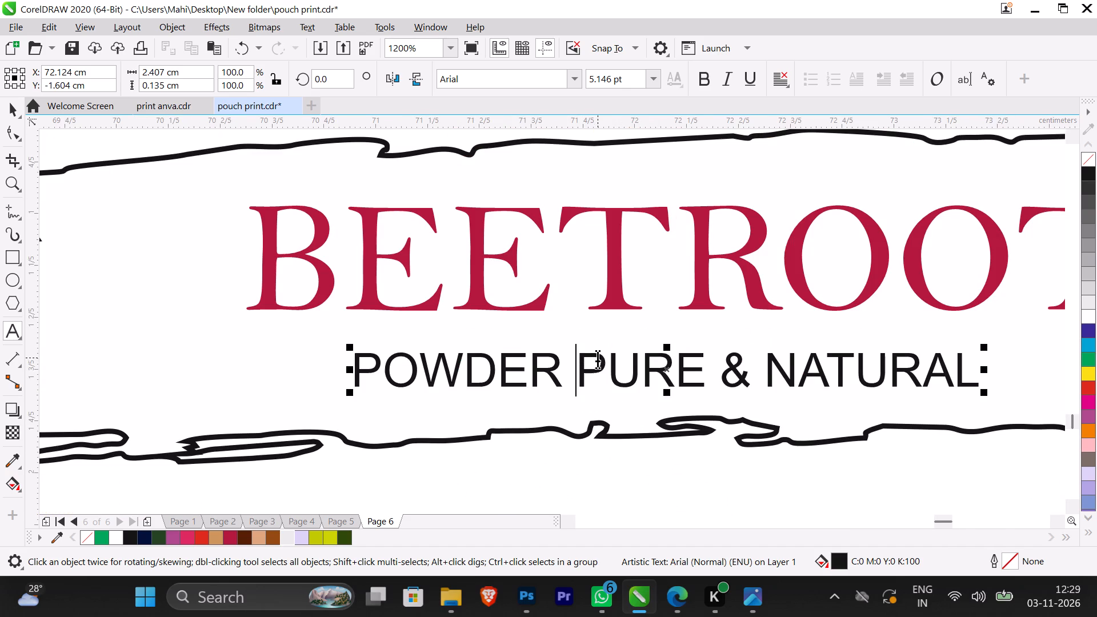
pyautogui.press('BackSpace')
pyautogui.press(',')
# Change the subtitle on the 10.2 cm ABC NURITION MILK MIX label to POWDER,PURE & NATURAL, replacing the first space with a comma.
pyautogui.scroll(-4, 598, 371)
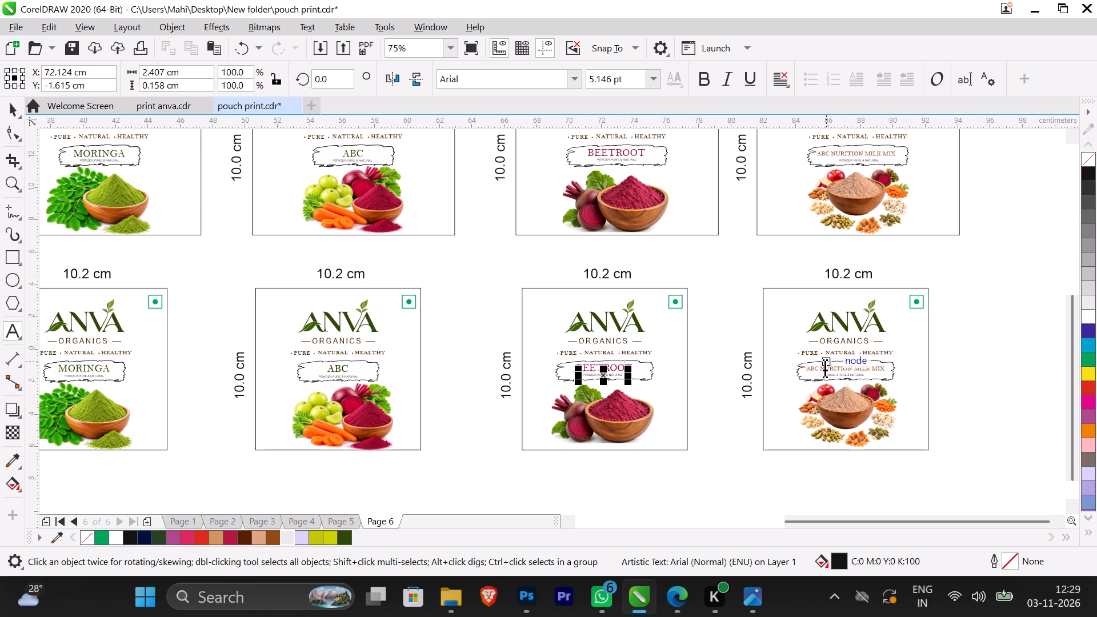
pyautogui.scroll(4, 861, 393)
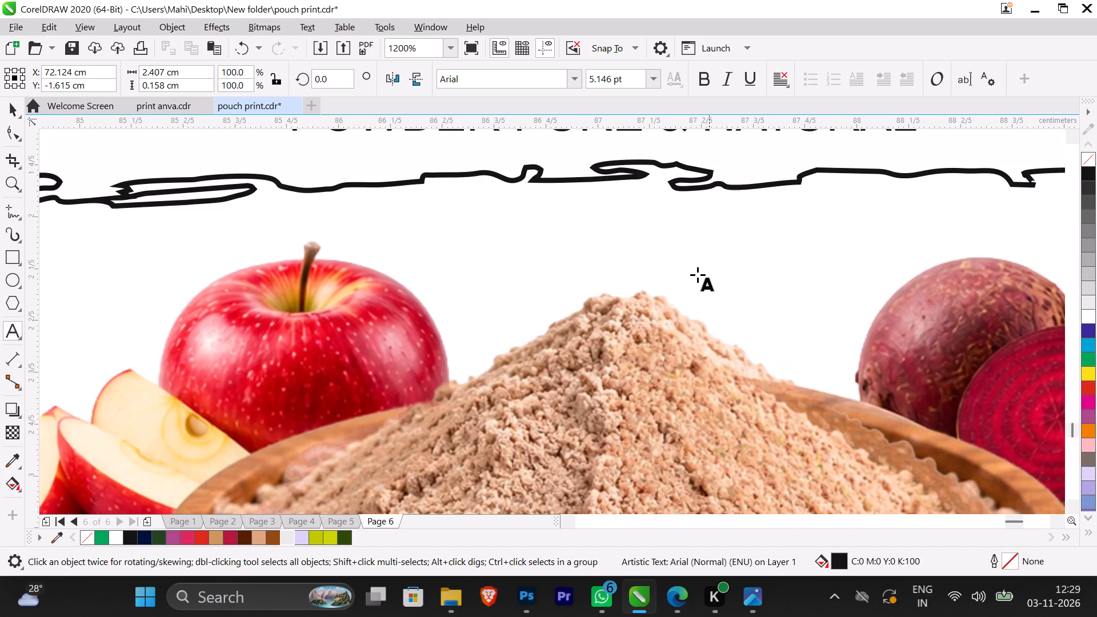
pyautogui.scroll(-3, 696, 285)
pyautogui.scroll(2, 690, 249)
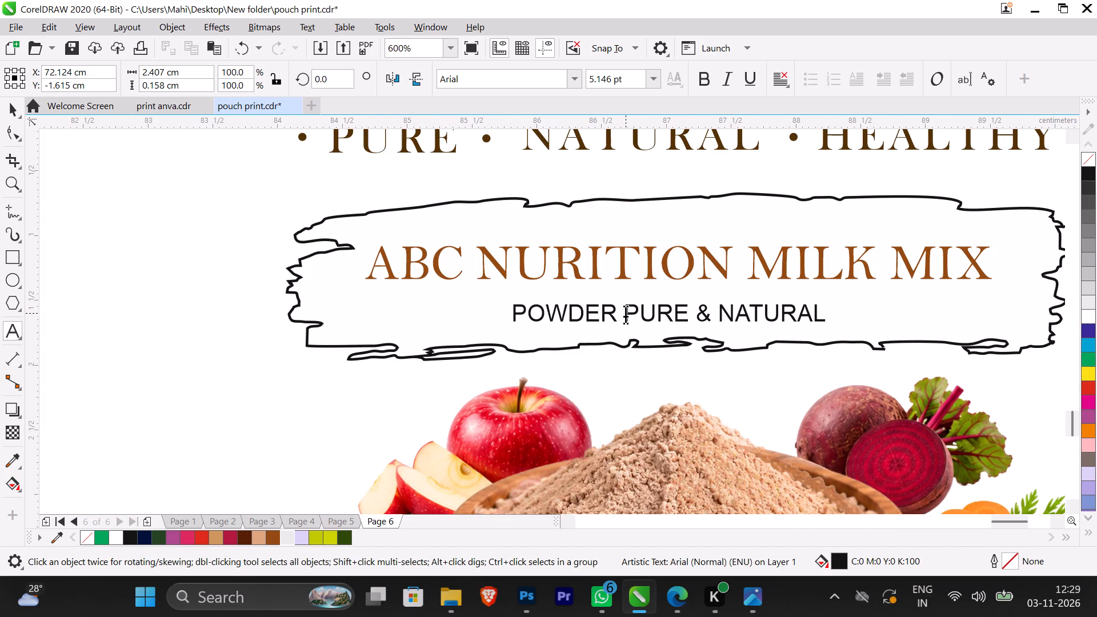
pyautogui.click(625, 314)
pyautogui.press('BackSpace')
pyautogui.press(',')
# Replace the space between POWDER and PURE with a comma in the subtitle of the 12.5 cm ABC NURITION MILK MIX label.
pyautogui.scroll(-3, 669, 318)
pyautogui.scroll(-3, 687, 197)
pyautogui.scroll(6, 693, 167)
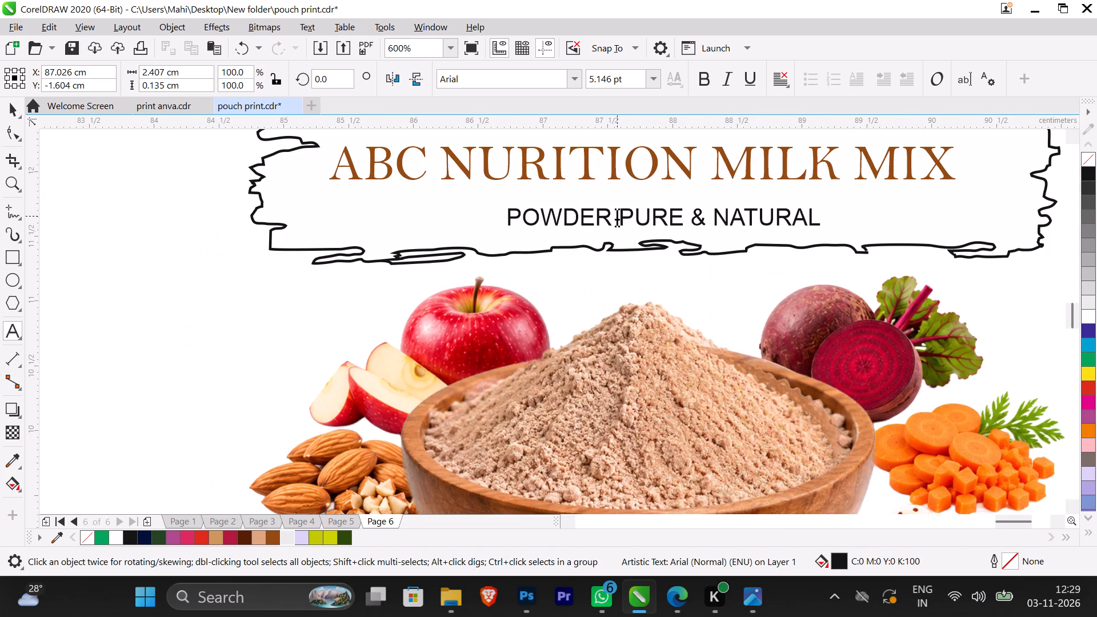
pyautogui.click(617, 216)
pyautogui.press('BackSpace')
pyautogui.press(',')
# Group all ten labels in the 12.5 cm and 10.2 cm rows with their dimension texts, leaving out the pouch mockup.
pyautogui.scroll(-4, 639, 230)
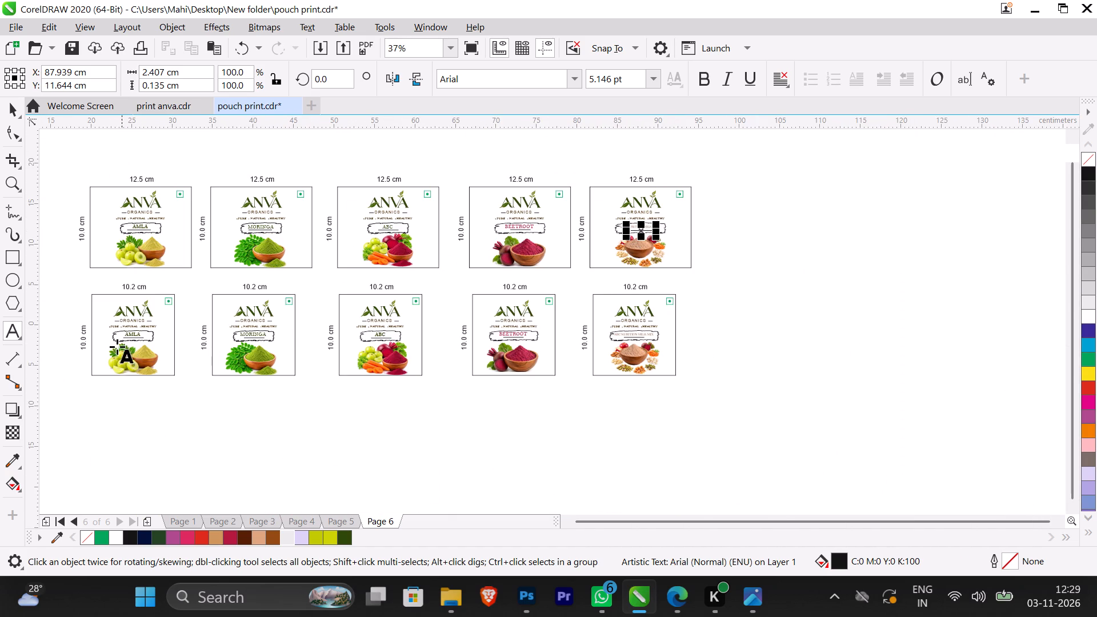
pyautogui.scroll(2, 98, 347)
pyautogui.scroll(2, 162, 312)
pyautogui.scroll(-2, 171, 315)
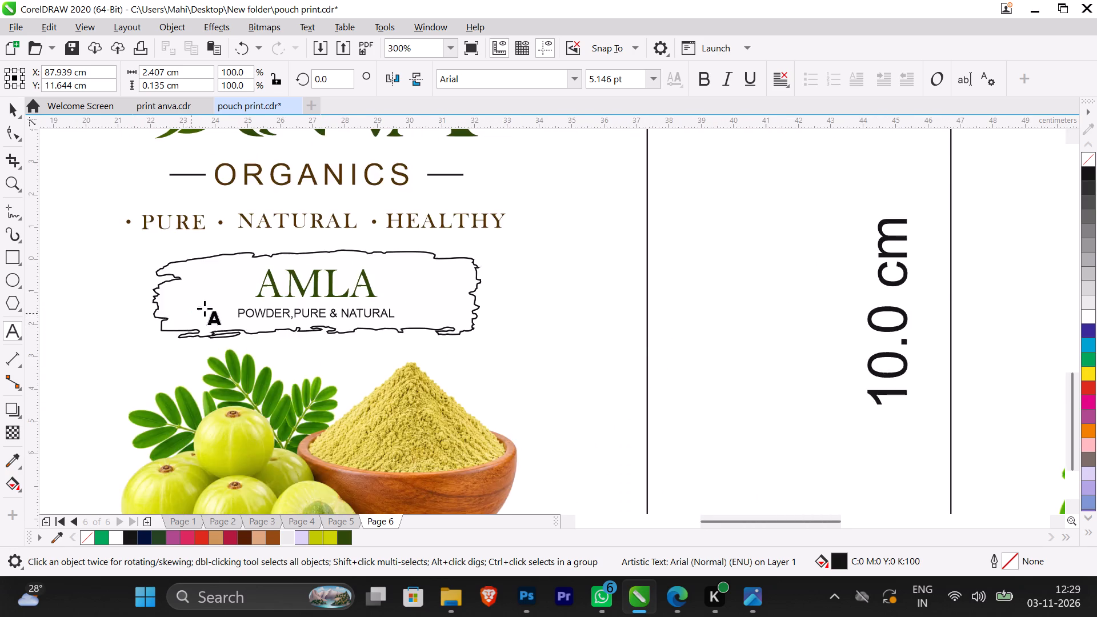
pyautogui.scroll(-3, 263, 306)
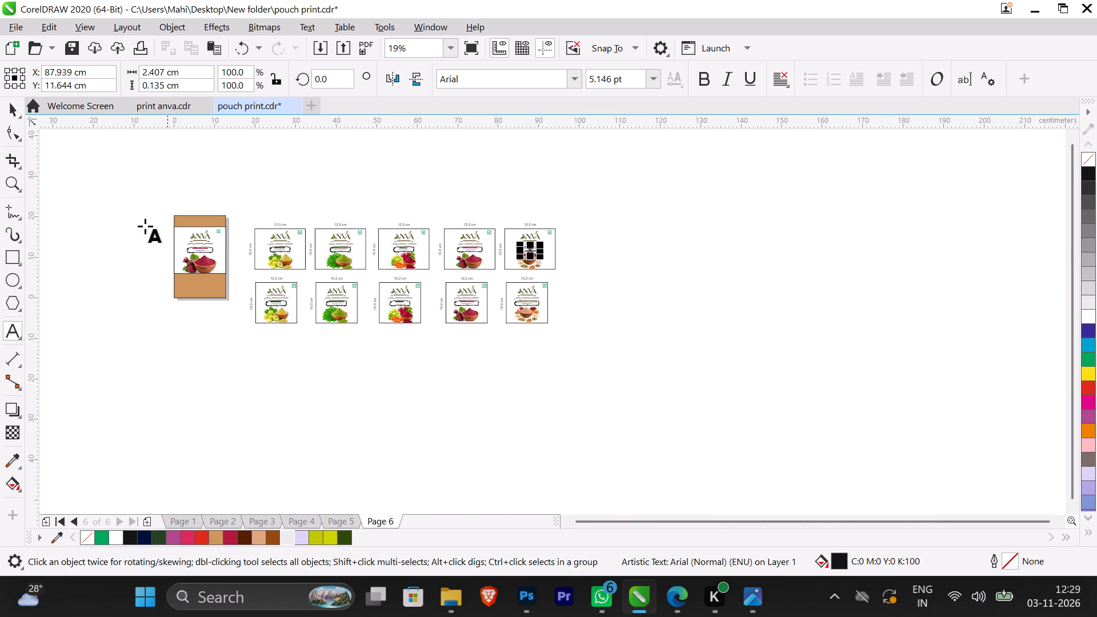
pyautogui.click(14, 109)
pyautogui.click(267, 175)
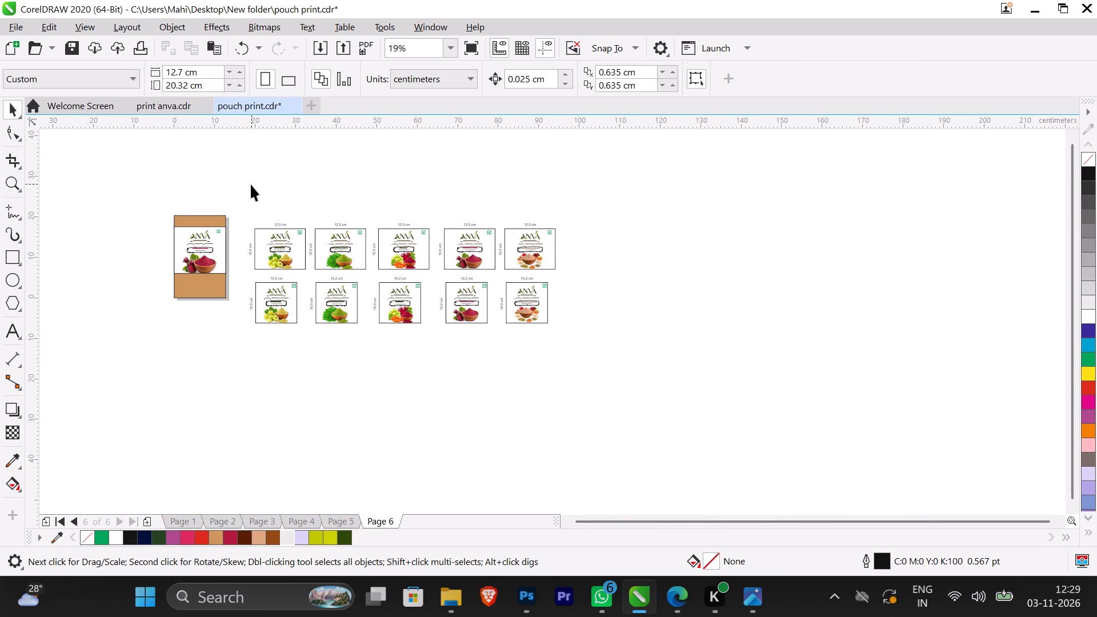
pyautogui.moveTo(238, 191); pyautogui.dragTo(576, 362)
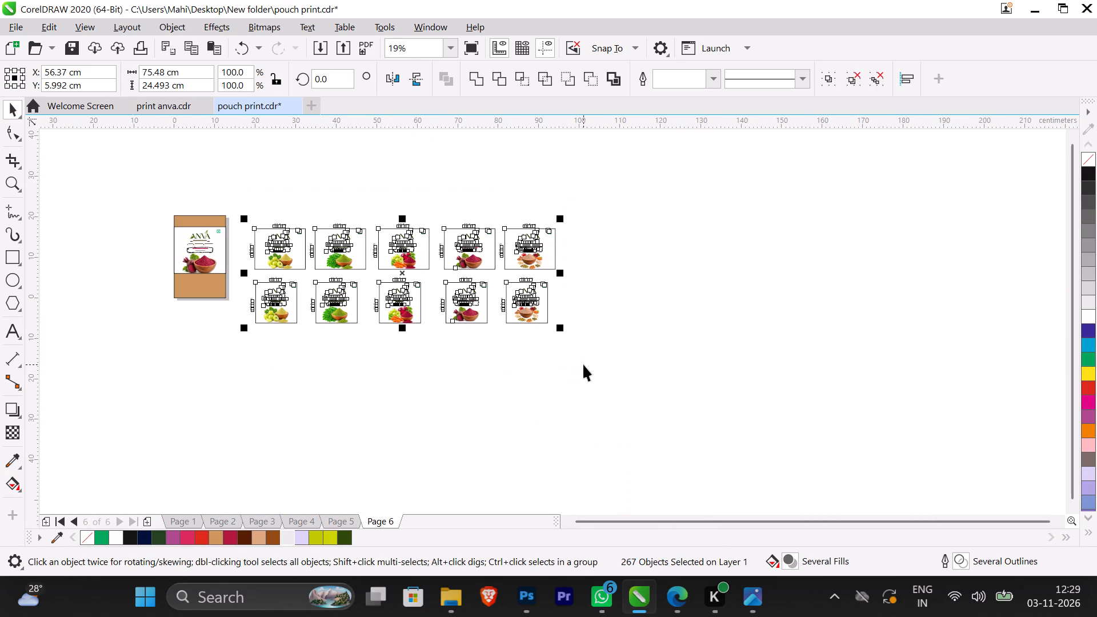
pyautogui.hotkey('ctrl', 'g')
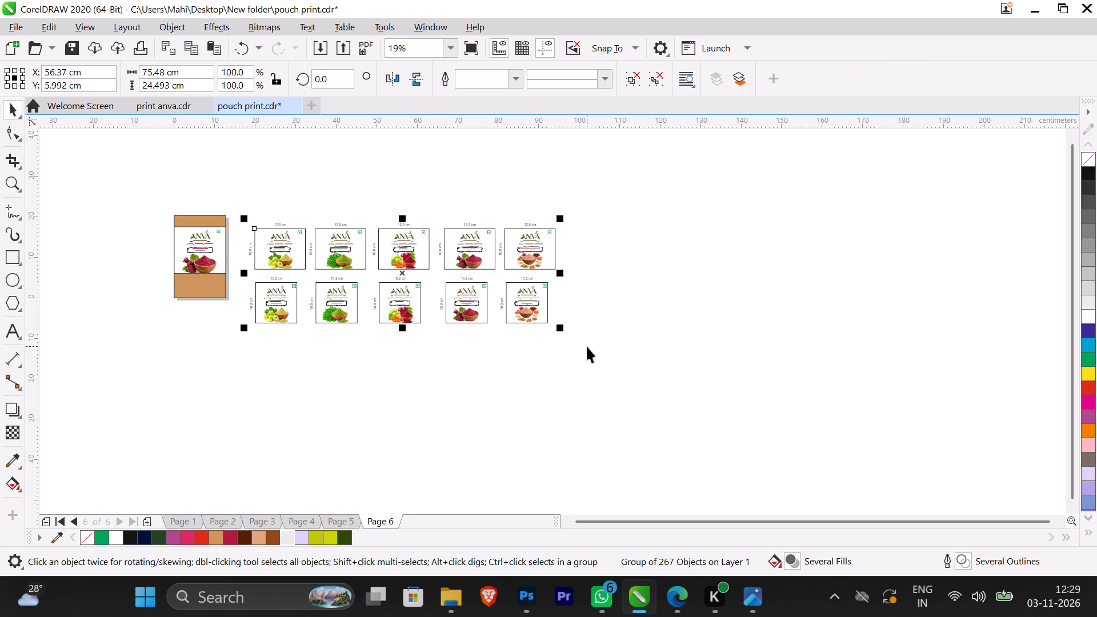
# Export only the selected label group as a PDF named pouch print in the anva folder.
pyautogui.hotkey('ctrl', 'e')
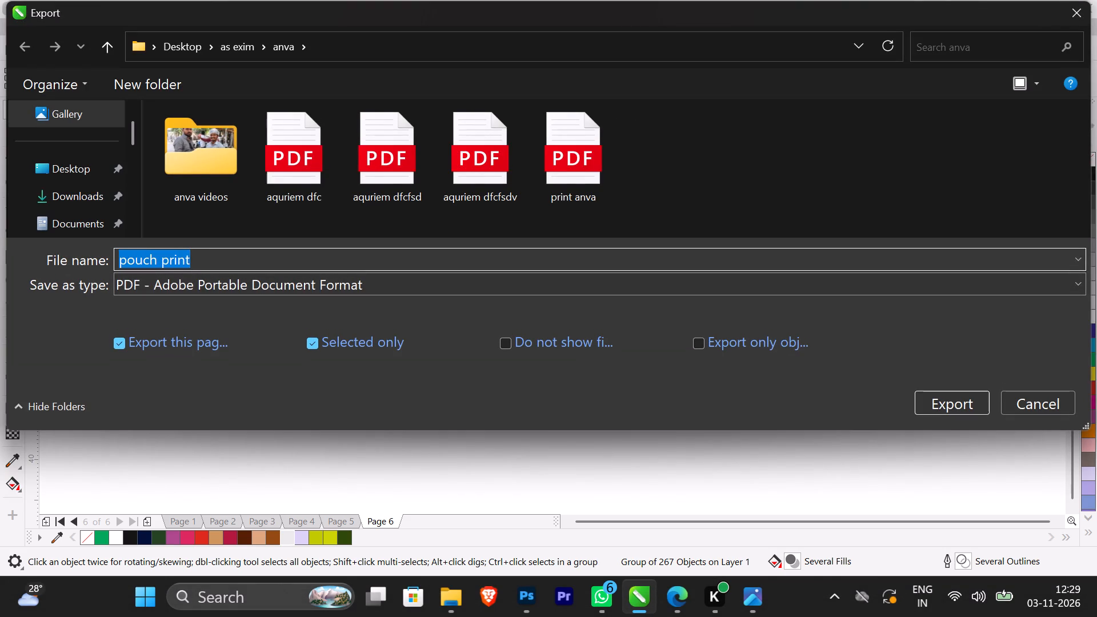
pyautogui.click(956, 411)
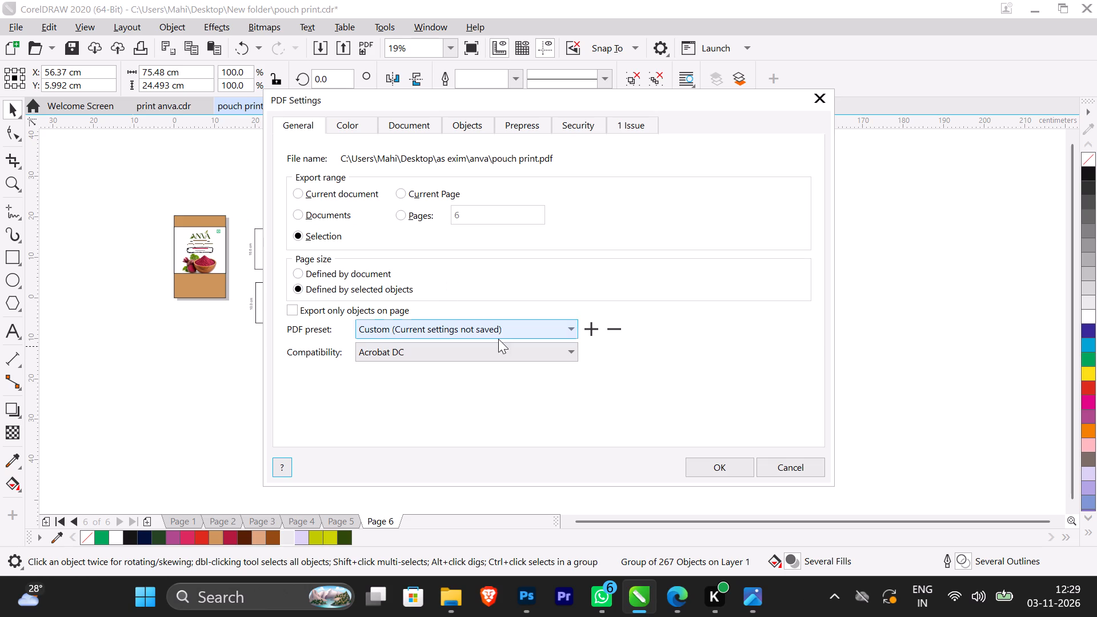
pyautogui.click(703, 459)
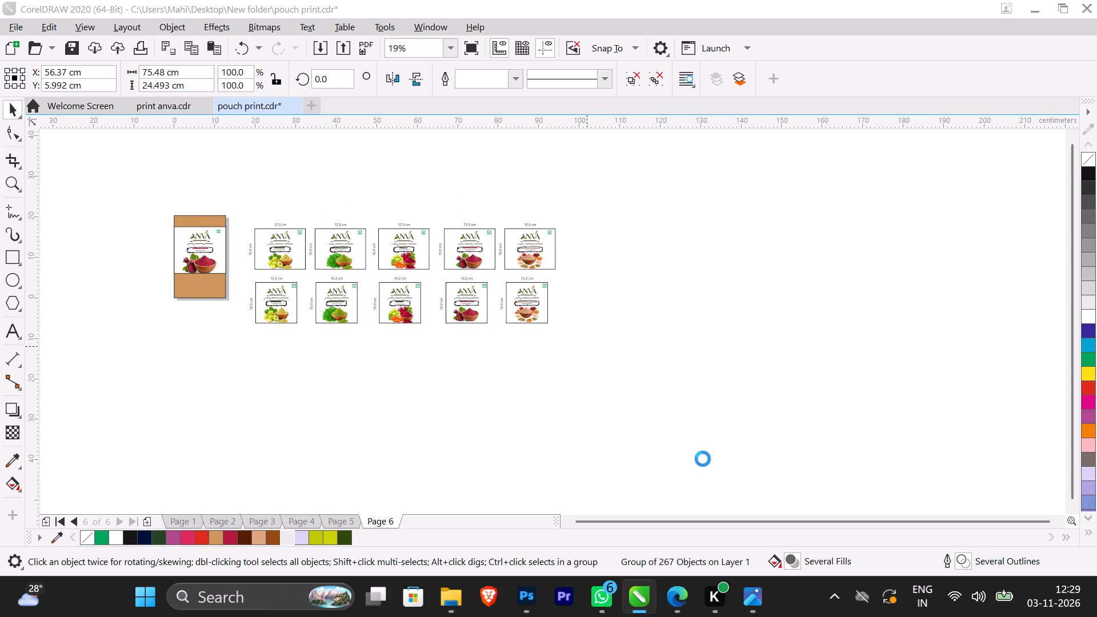
# Open the exported pouch print PDF from the recent files in File Explorer and review both rows of labels.
pyautogui.click(437, 592)
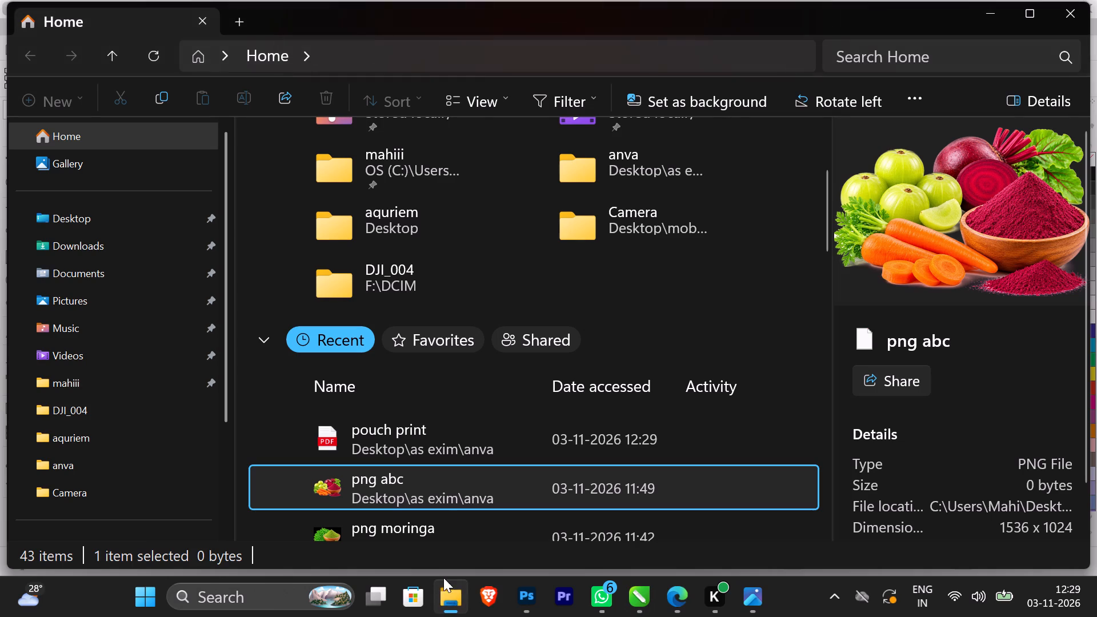
pyautogui.doubleClick(429, 446)
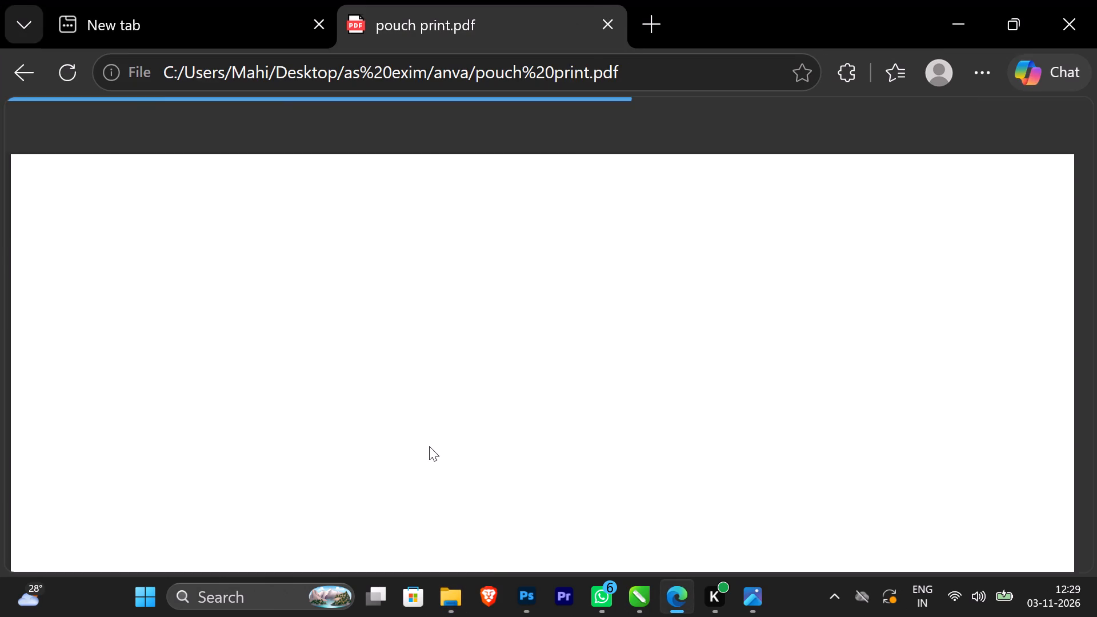
pyautogui.scroll(-5, 428, 445)
pyautogui.scroll(-5, 826, 390)
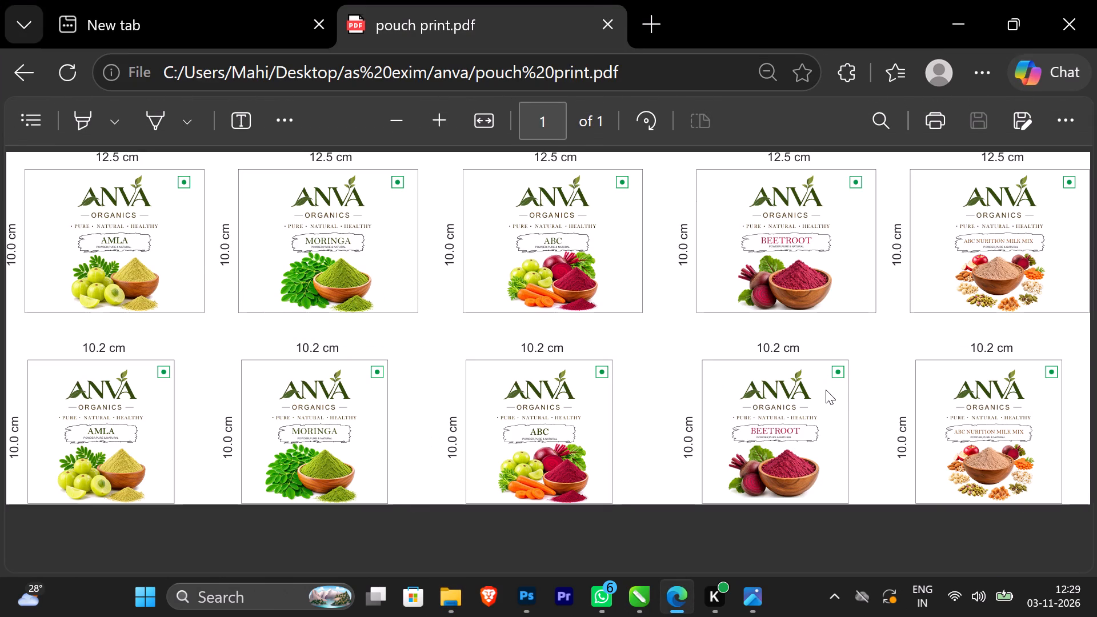
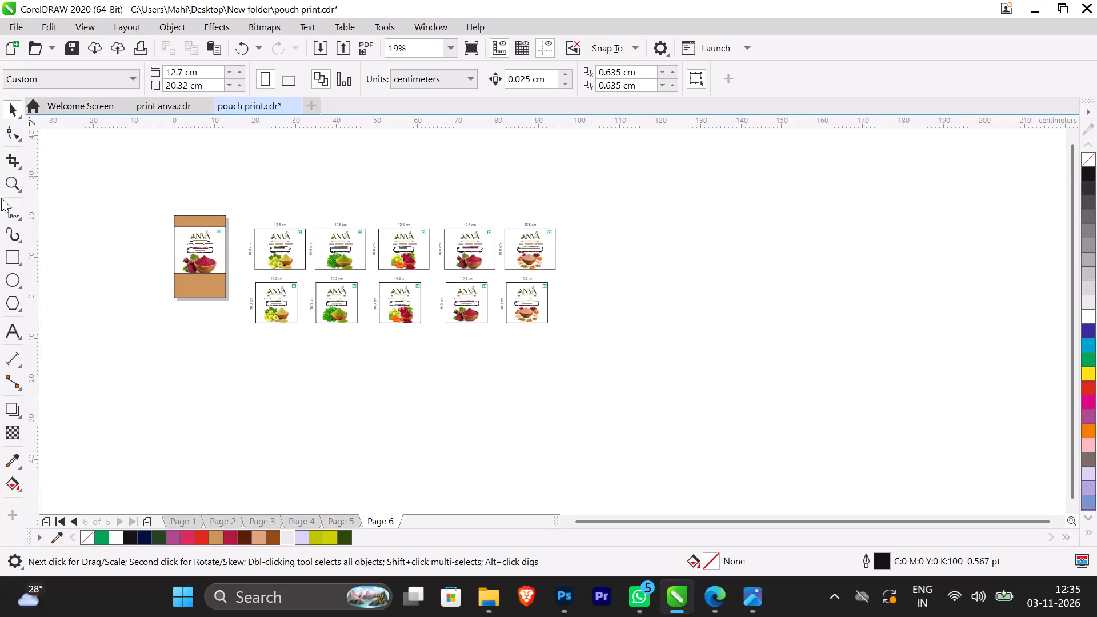
# Draw a rectangle about 29.9 cm wide and 36.8 cm high in the empty area beyond the label rows on Page 6.
pyautogui.click(14, 251)
pyautogui.moveTo(681, 198); pyautogui.dragTo(770, 366)
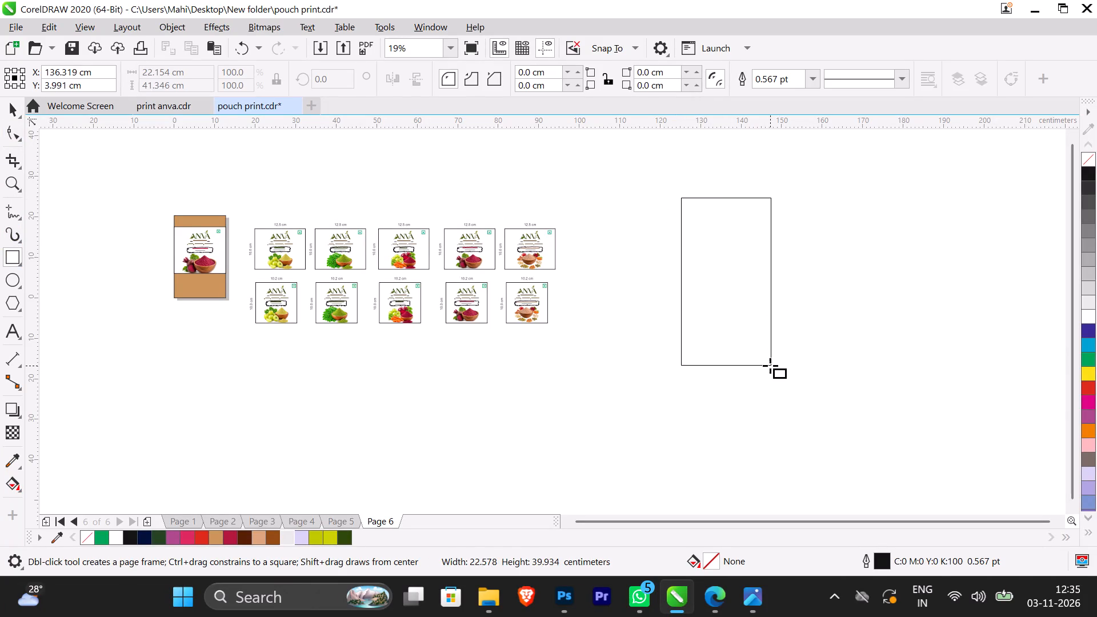
pyautogui.moveTo(770, 366); pyautogui.dragTo(802, 347)
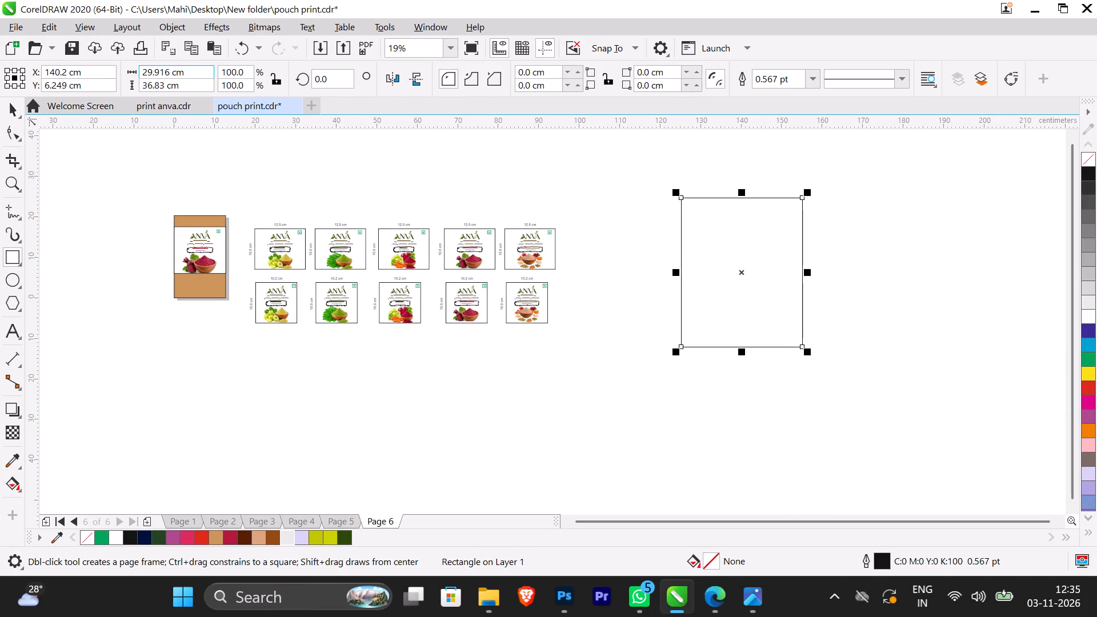
# Open the new rectangle's width for editing and clear its existing value.
pyautogui.moveTo(193, 72); pyautogui.dragTo(139, 77)
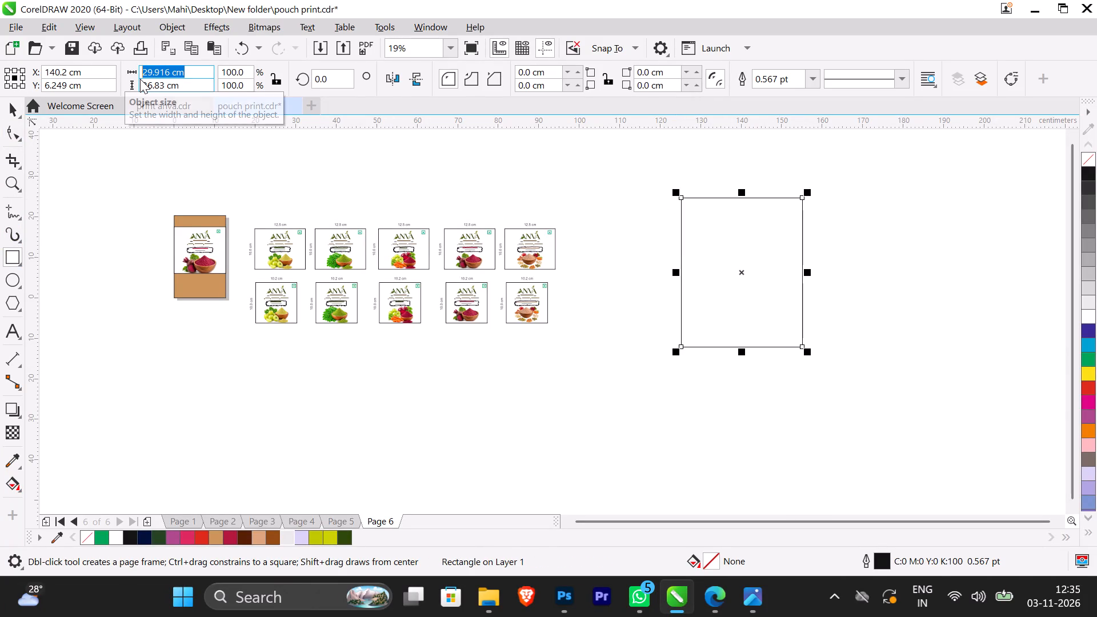
pyautogui.press('BackSpace')
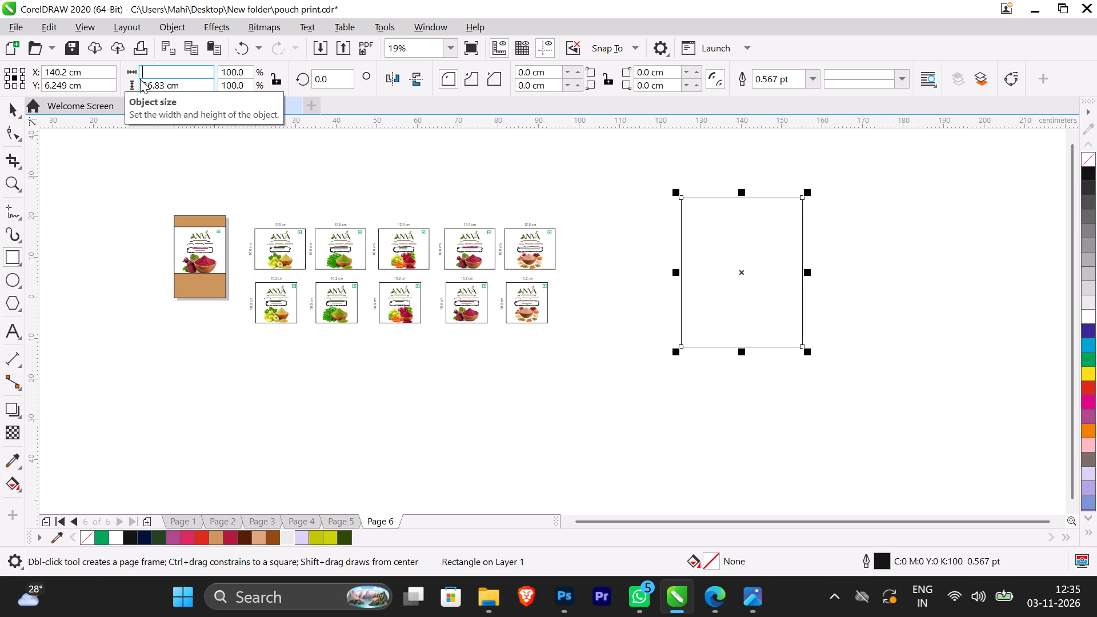
pyautogui.press('`')
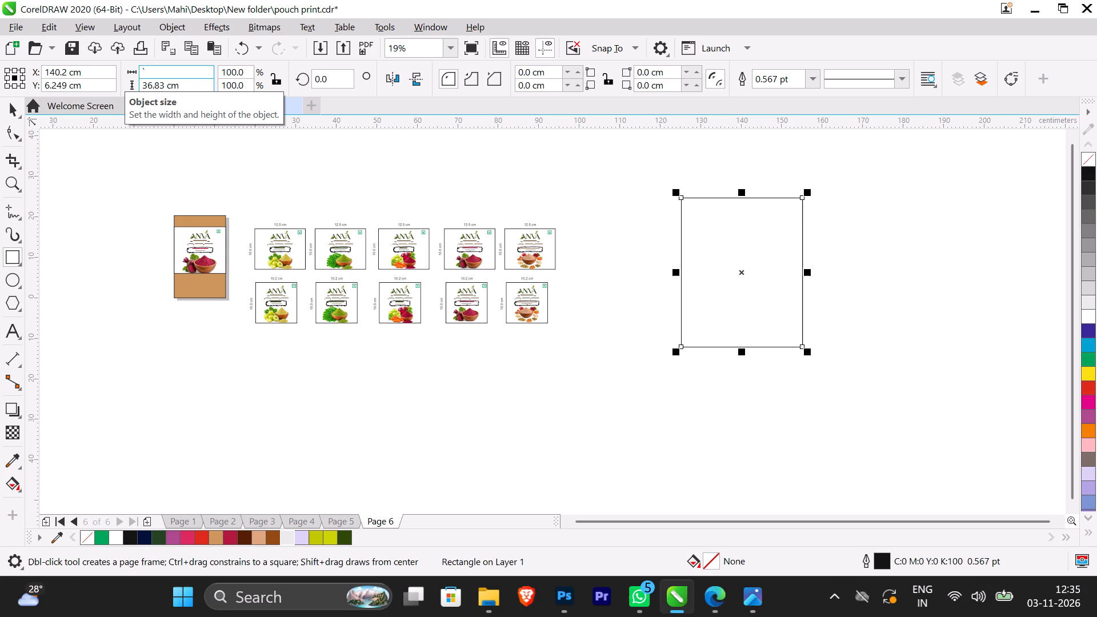
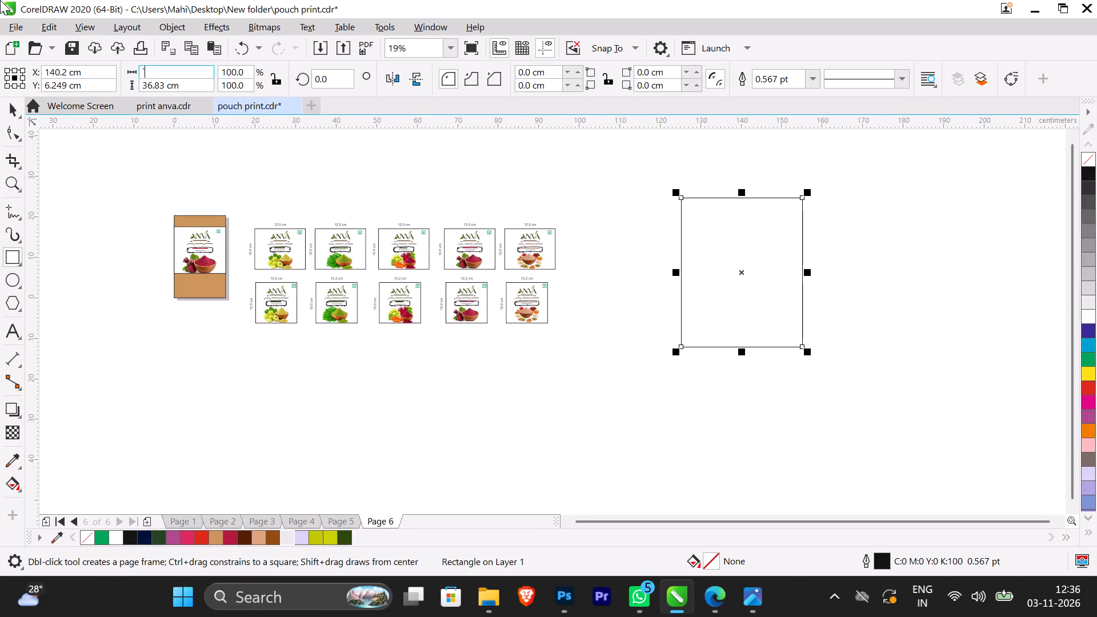
# Abandon the width edit and deselect the large rectangle beside the label rows on Page 6.
pyautogui.click(5, 118)
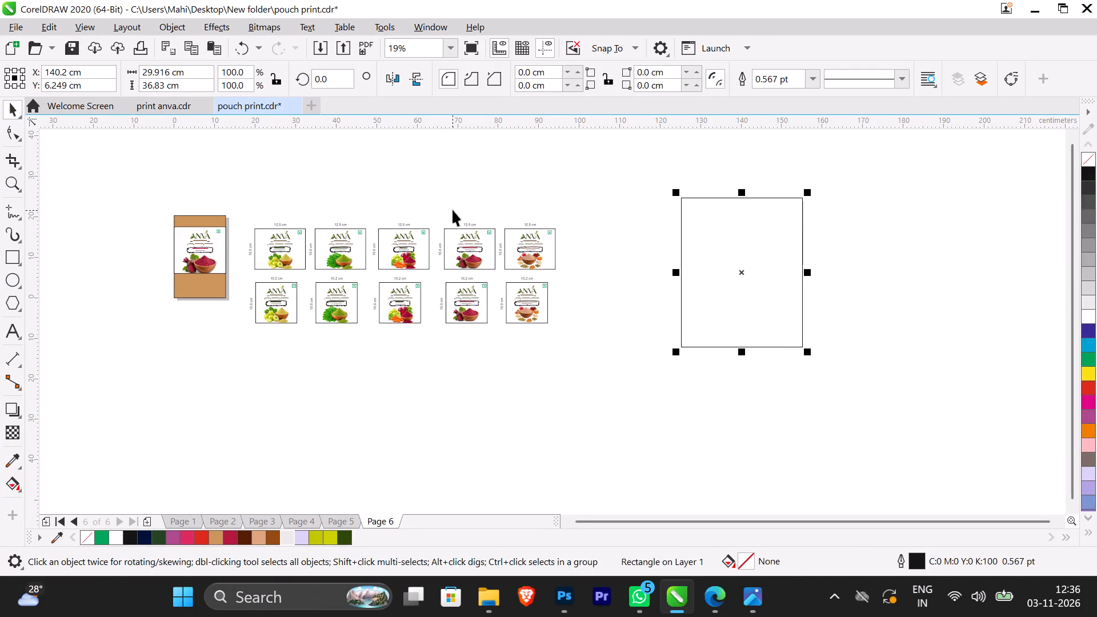
pyautogui.click(453, 209)
pyautogui.scroll(1, 461, 222)
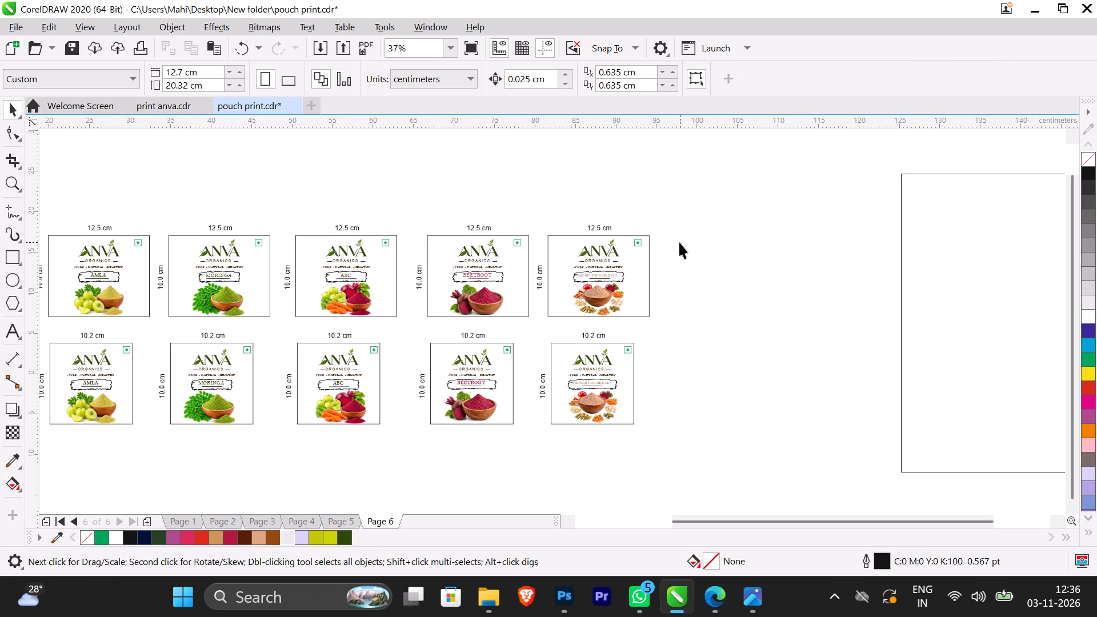
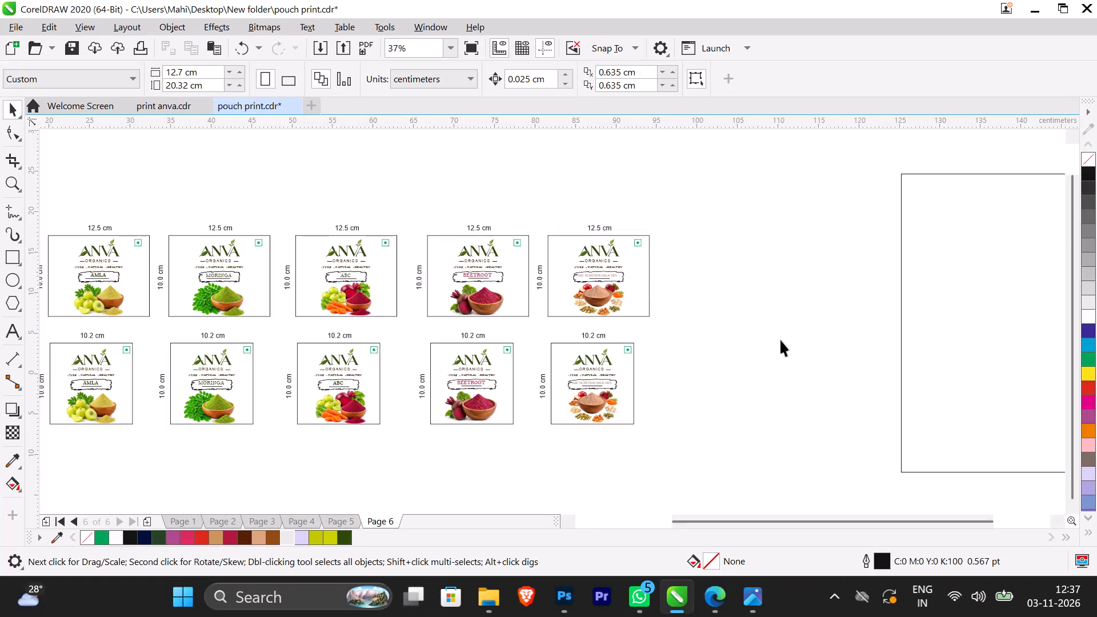
# Resize the large empty rectangle beside the label rows on Page 6 to 12.5 cm wide and 11 cm high.
pyautogui.scroll(-1, 763, 328)
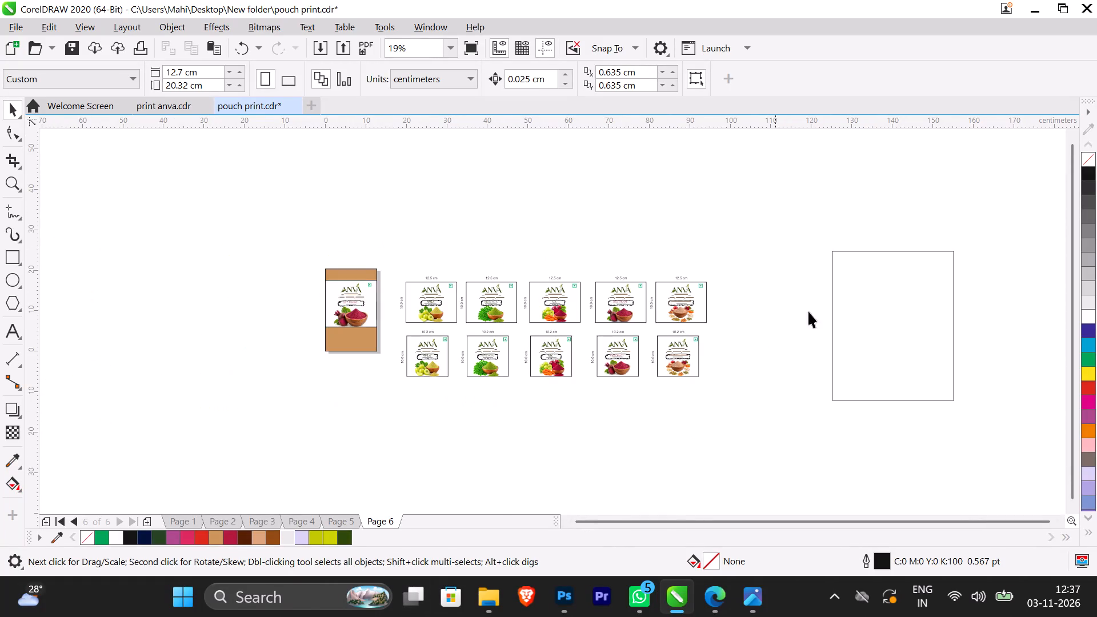
pyautogui.scroll(1, 971, 301)
pyautogui.scroll(-1, 975, 302)
pyautogui.scroll(1, 1016, 301)
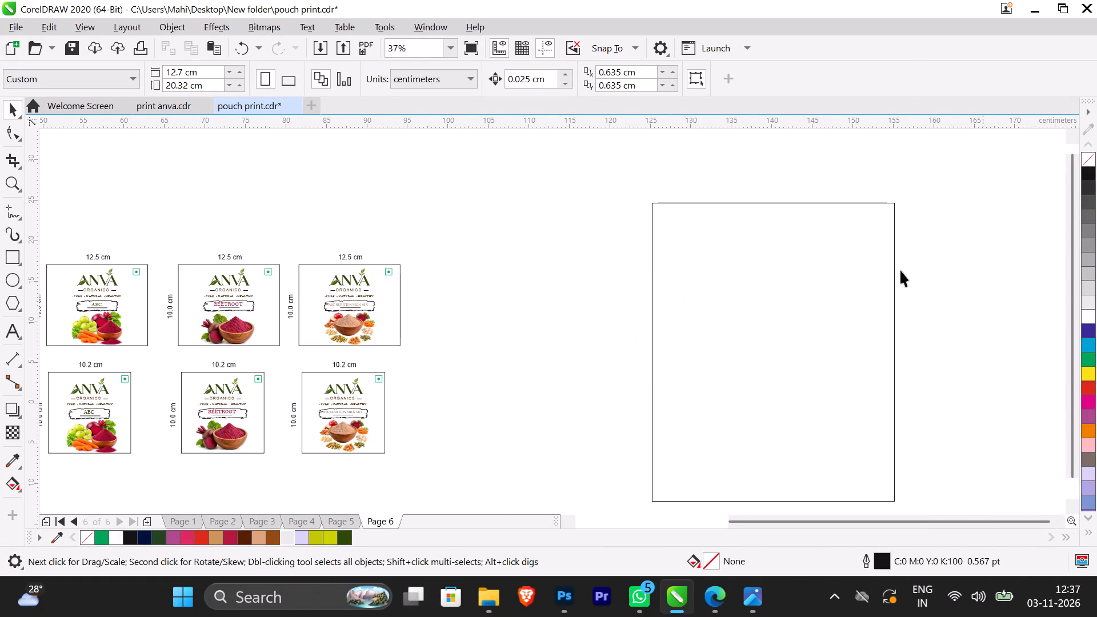
pyautogui.click(767, 213)
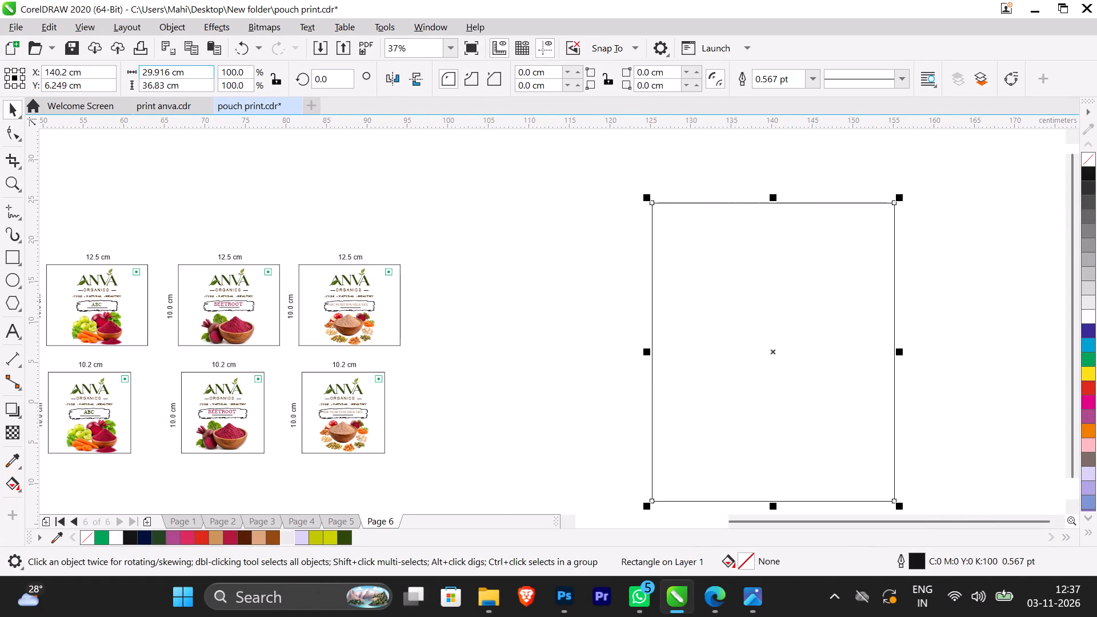
pyautogui.moveTo(204, 69); pyautogui.dragTo(135, 77)
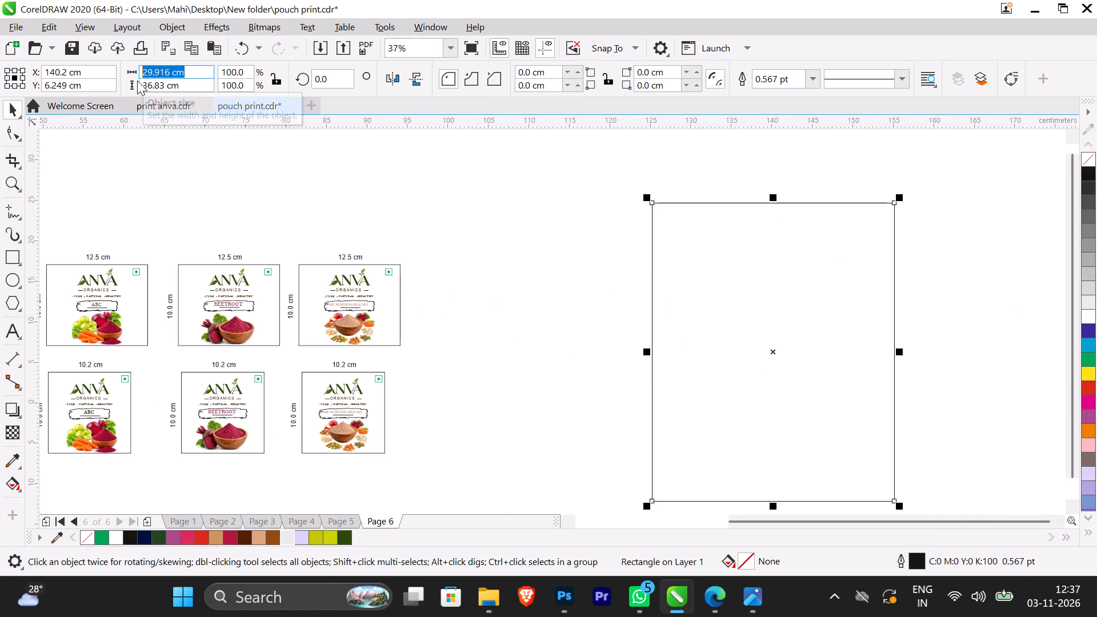
pyautogui.write('12')
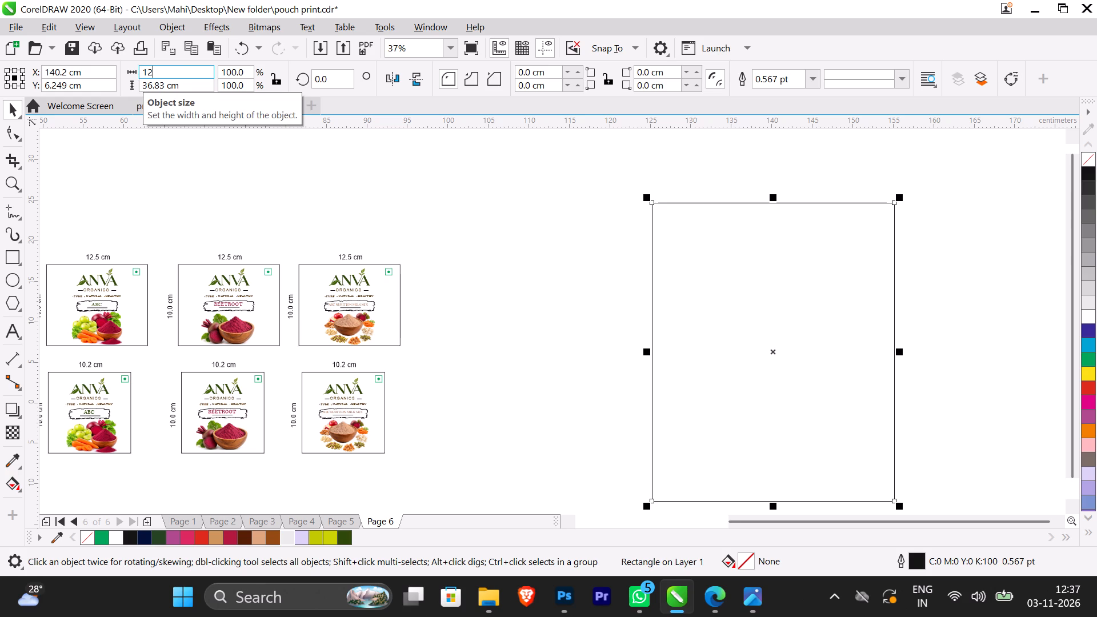
pyautogui.write('.5')
pyautogui.press('Return')
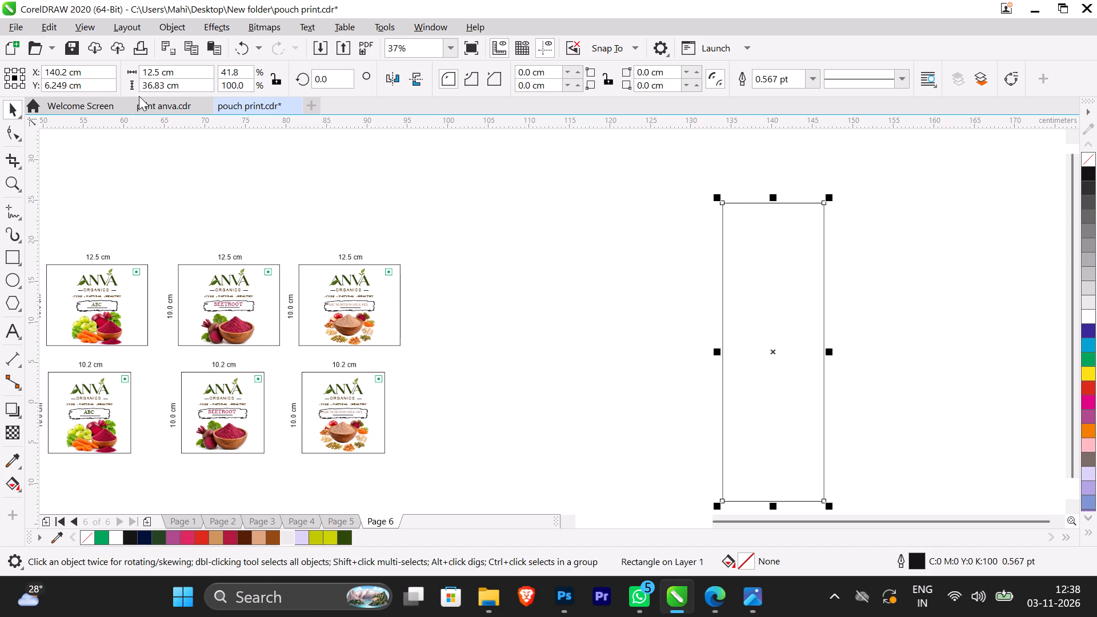
pyautogui.moveTo(185, 88); pyautogui.dragTo(107, 95)
pyautogui.write('11')
pyautogui.press('Return')
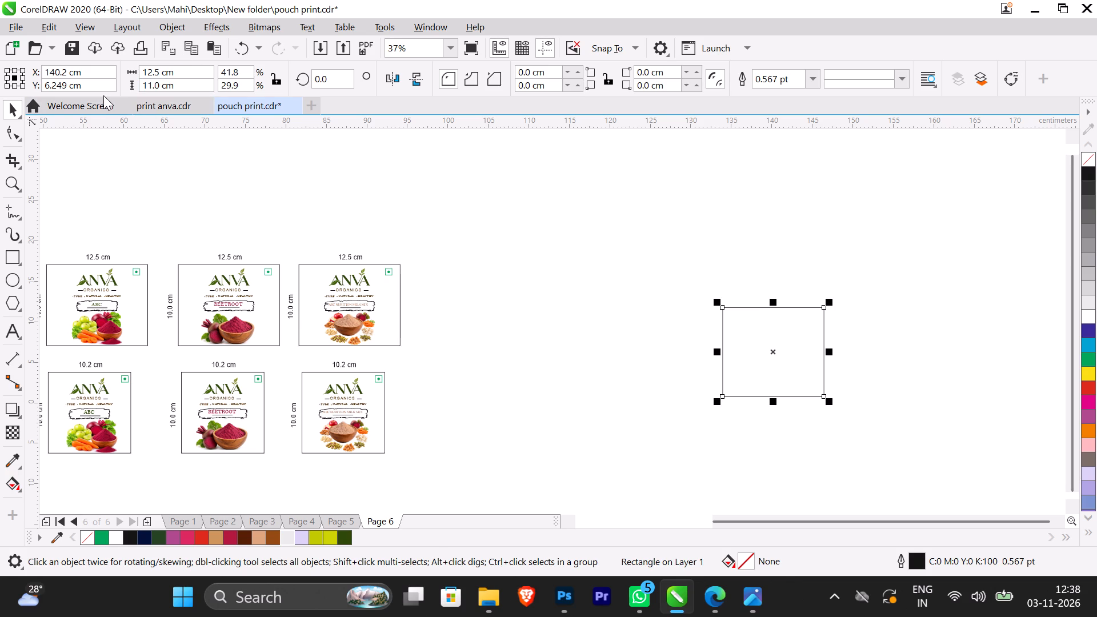
pyautogui.click(619, 263)
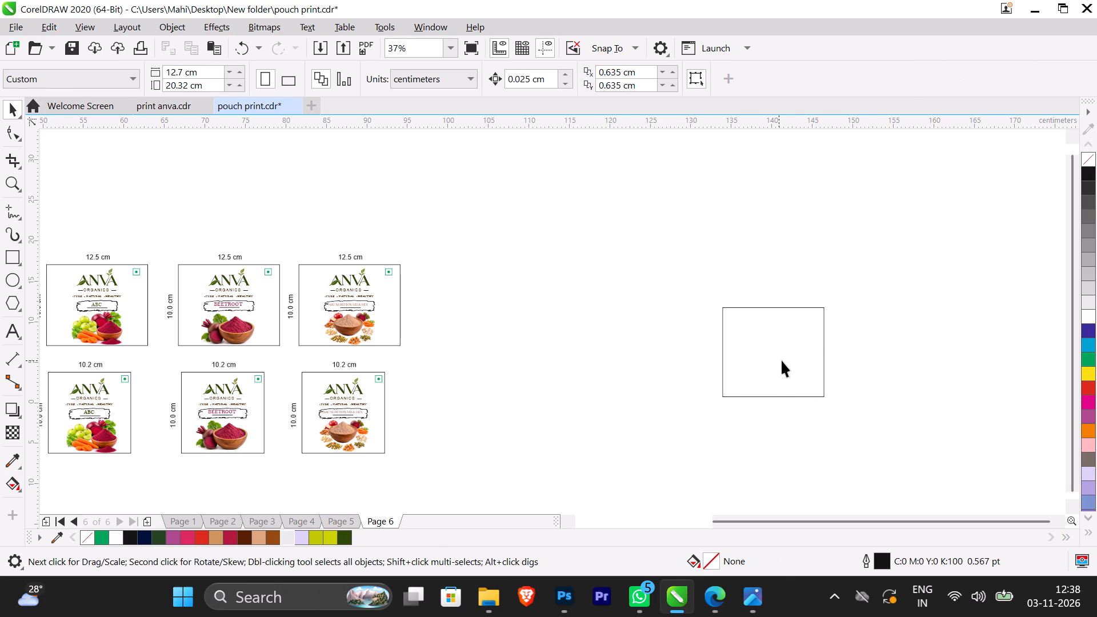
# Move the resized rectangle closer to the label rows, centred at about X 116 cm, Y 11.3 cm.
pyautogui.click(783, 360)
pyautogui.moveTo(783, 356); pyautogui.dragTo(549, 308)
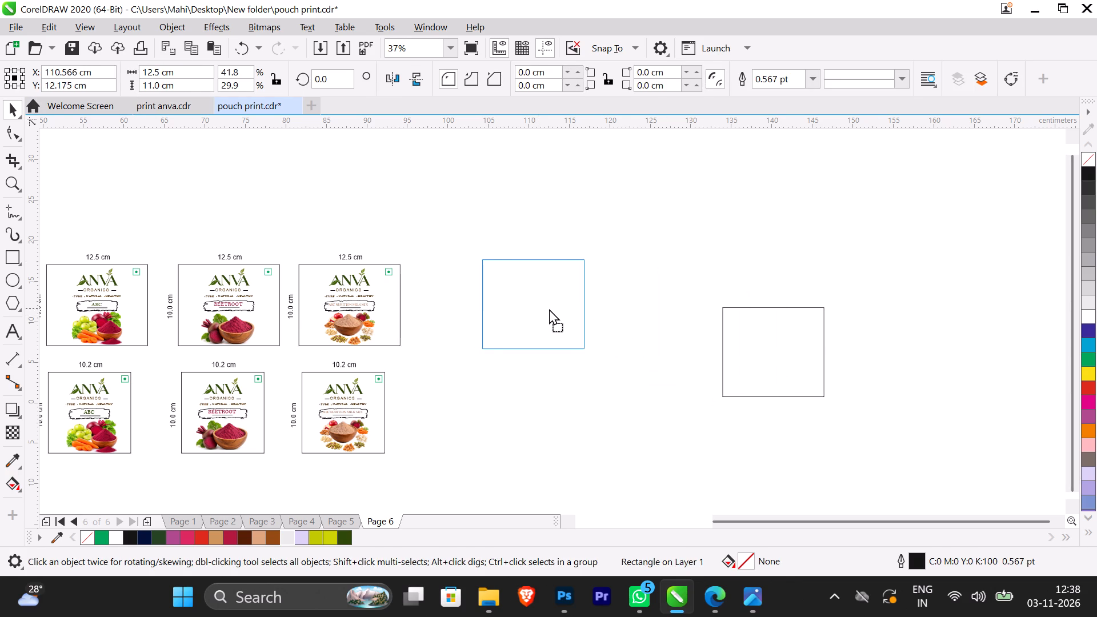
pyautogui.moveTo(549, 308); pyautogui.dragTo(587, 316)
# Select the Moringa, ABC, Beetroot and last-column labels in both rows, together with their dimension texts.
pyautogui.scroll(-2, 589, 316)
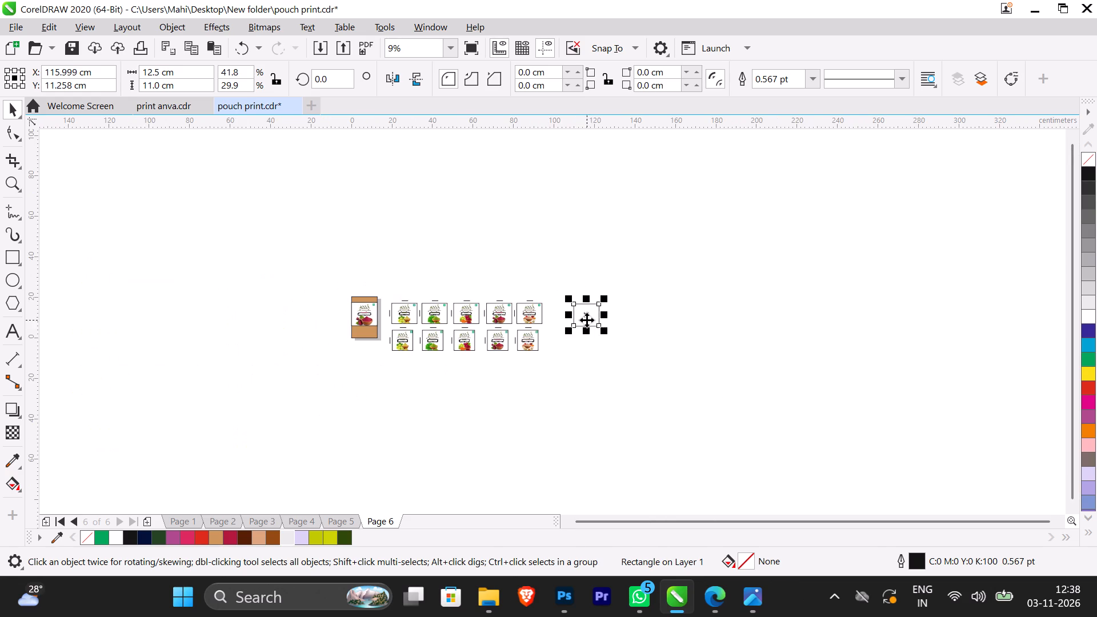
pyautogui.scroll(1, 556, 358)
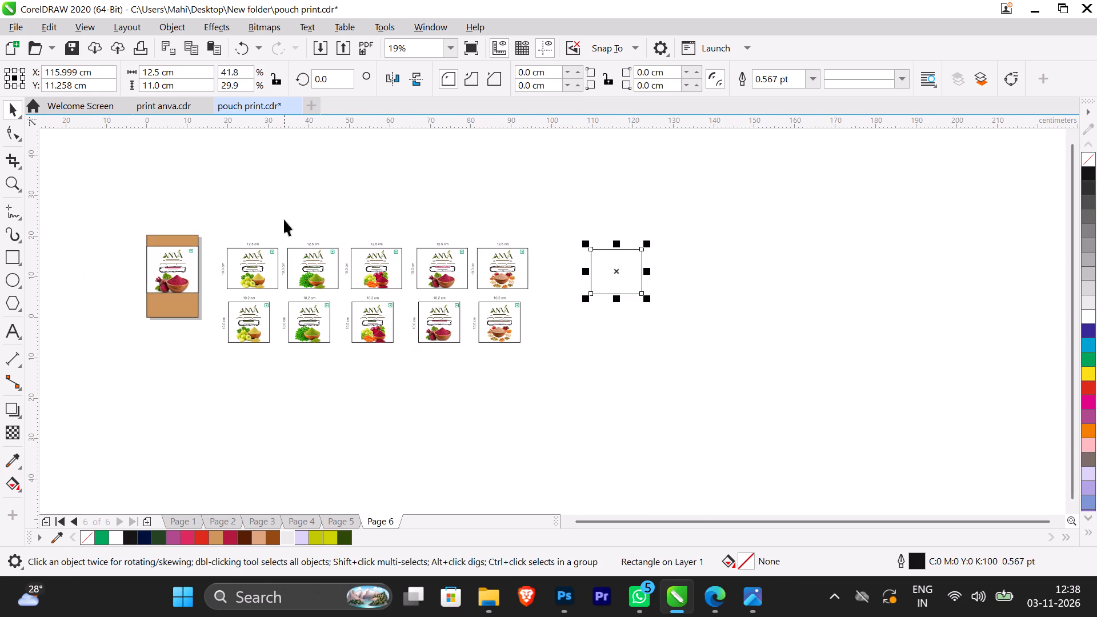
pyautogui.moveTo(281, 215); pyautogui.dragTo(535, 382)
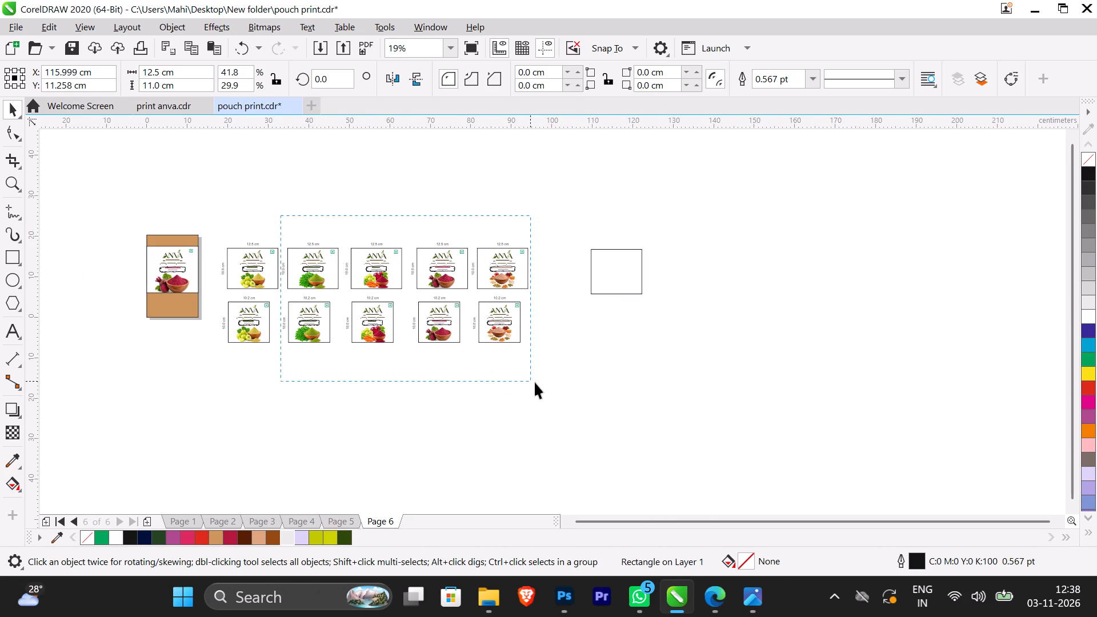
# Ungroup the grouped set of ten product labels and their dimension texts on Page 6.
pyautogui.moveTo(535, 382); pyautogui.dragTo(543, 384)
pyautogui.click(377, 275)
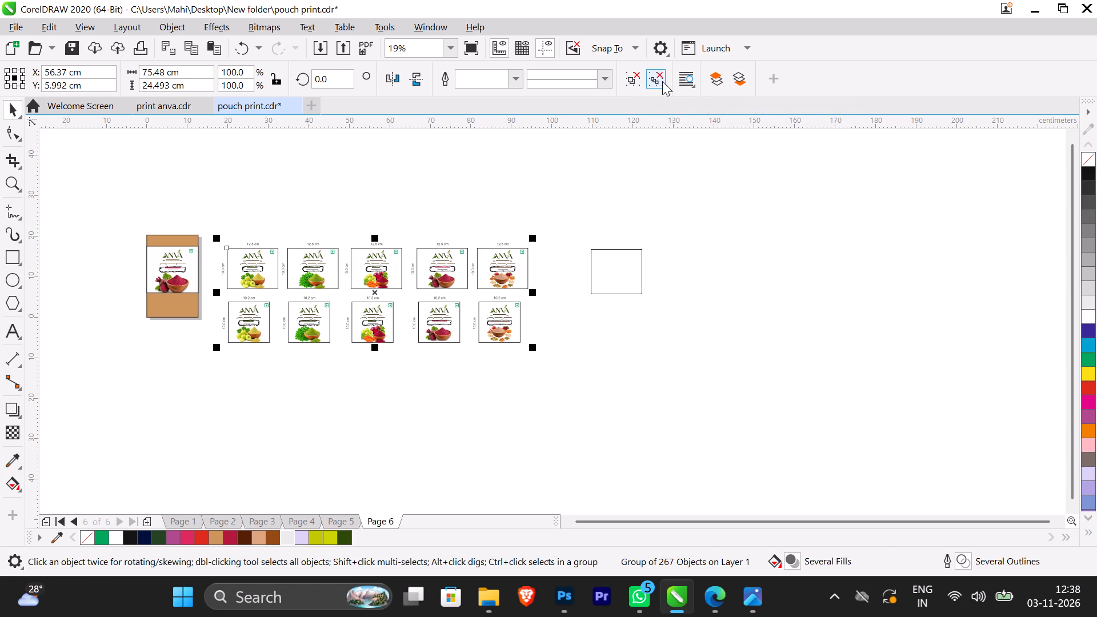
pyautogui.click(634, 81)
pyautogui.click(469, 147)
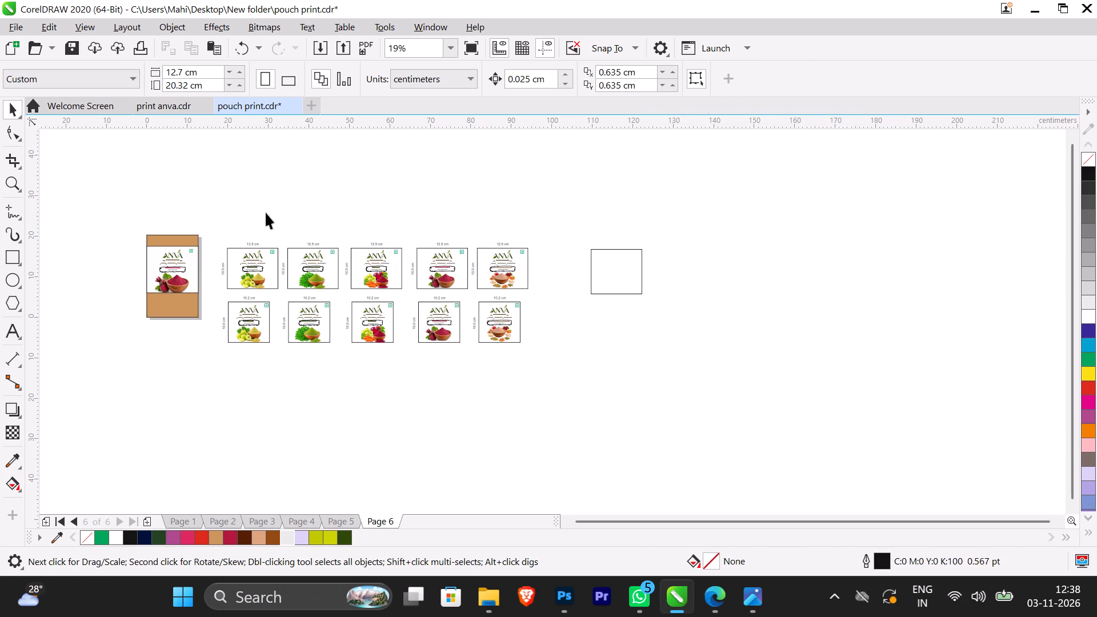
# Move the Moringa, ABC, Beetroot and last-column labels with their dimension texts above the pouch mockup, centred at about X -12.8 cm, Y 37 cm.
pyautogui.moveTo(278, 215); pyautogui.dragTo(550, 399)
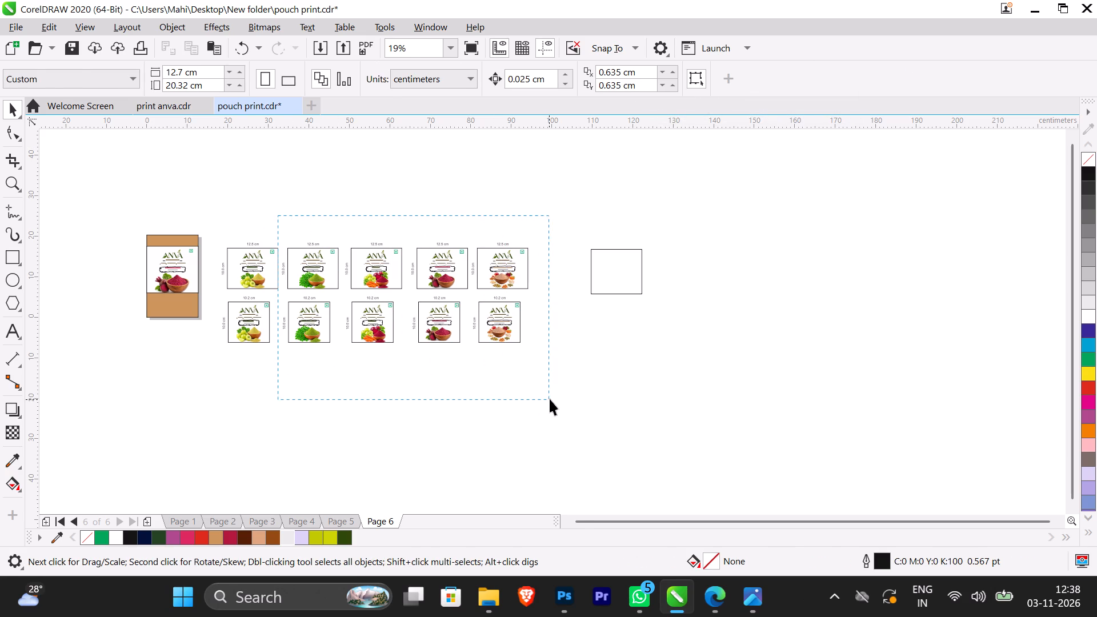
pyautogui.moveTo(550, 399); pyautogui.dragTo(551, 399)
pyautogui.moveTo(405, 296); pyautogui.dragTo(370, 357)
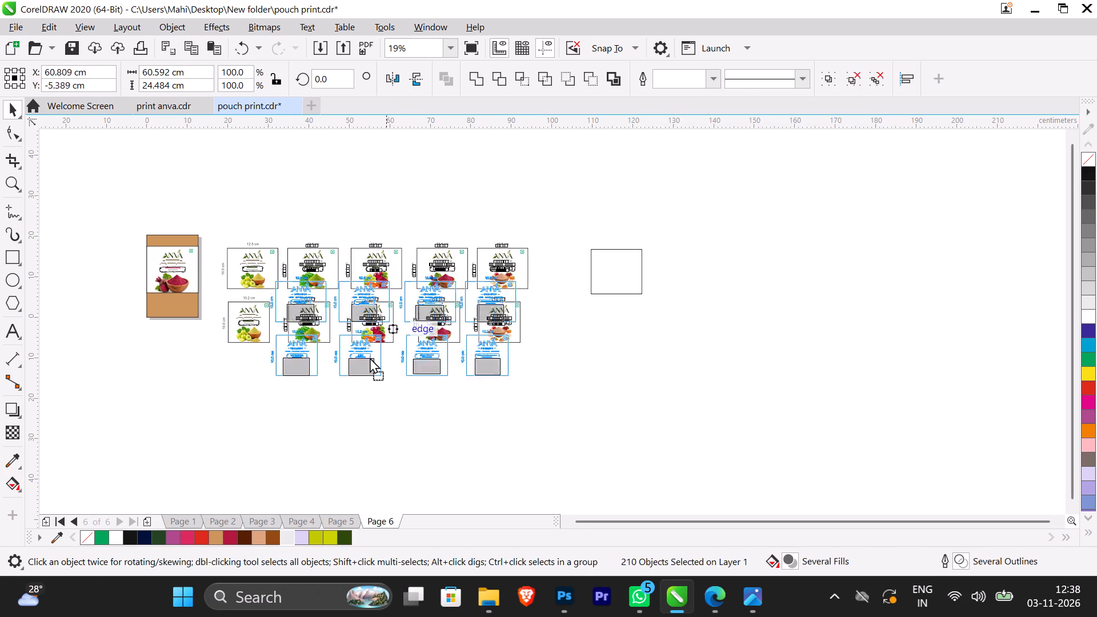
pyautogui.moveTo(370, 357); pyautogui.dragTo(85, 188)
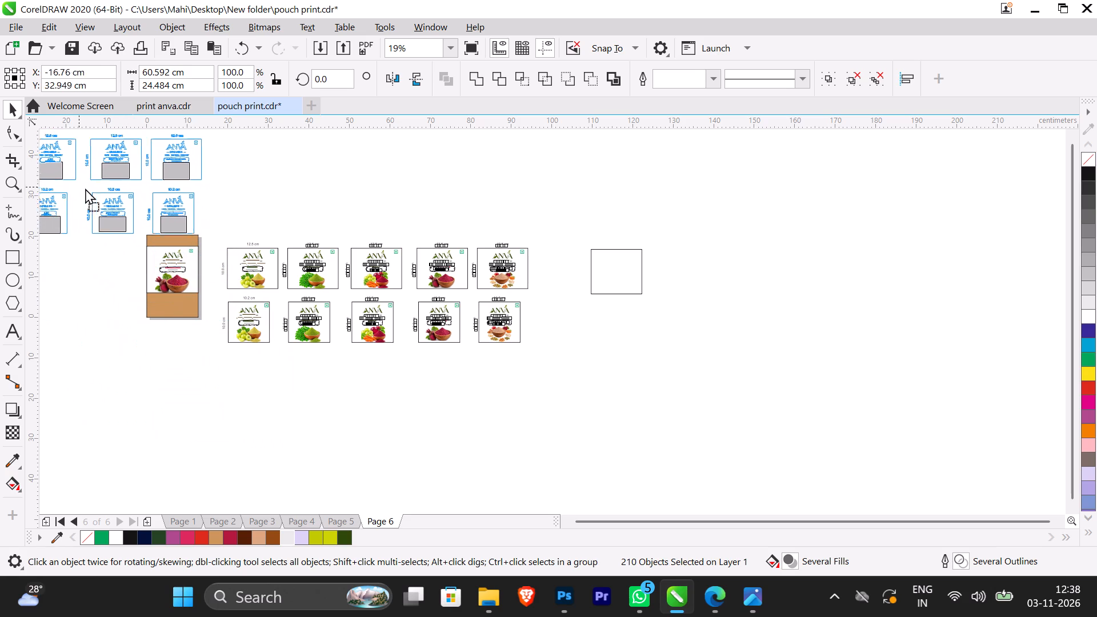
pyautogui.moveTo(85, 188); pyautogui.dragTo(95, 170)
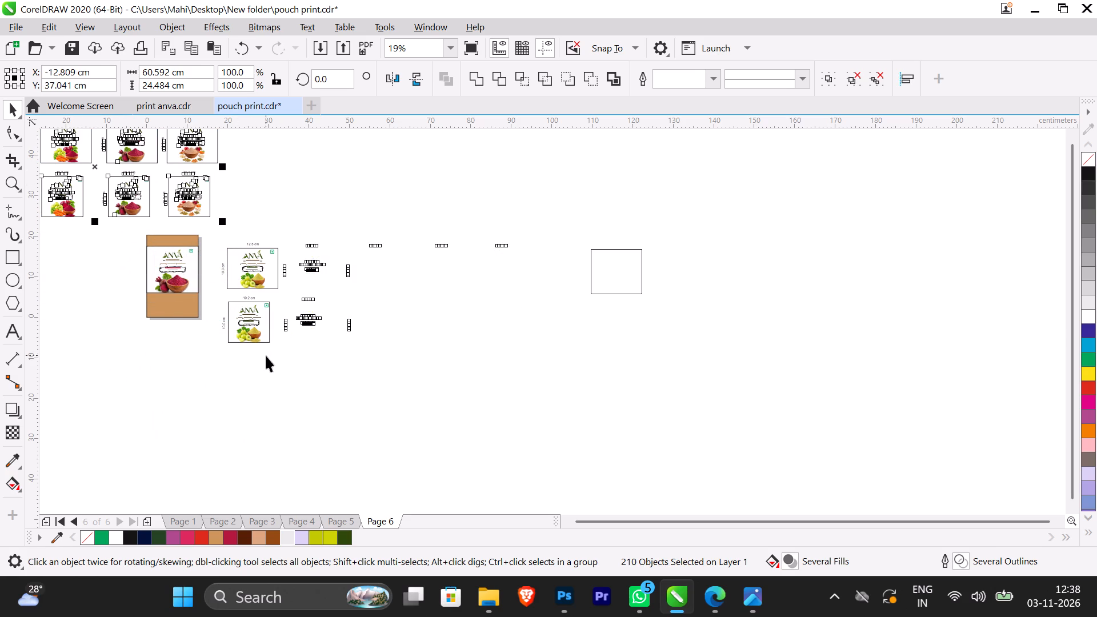
pyautogui.click(297, 350)
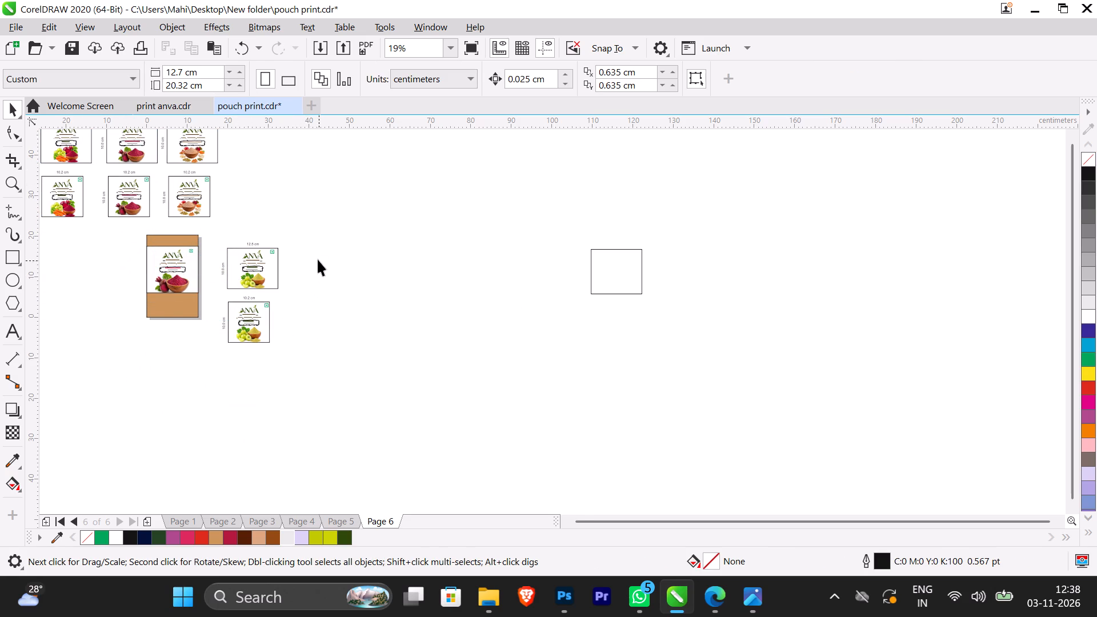
# Move the empty 12.5 × 11 cm rectangle beside the wider Amla label, centred at about X 42.8 cm, Y 12 cm.
pyautogui.click(602, 272)
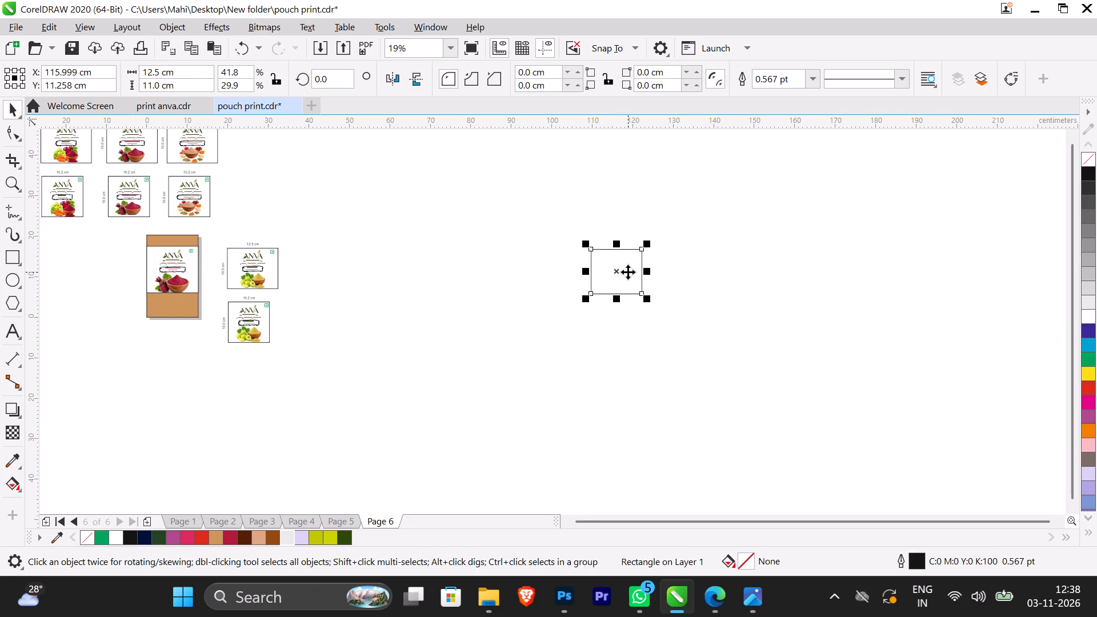
pyautogui.moveTo(625, 271); pyautogui.dragTo(330, 268)
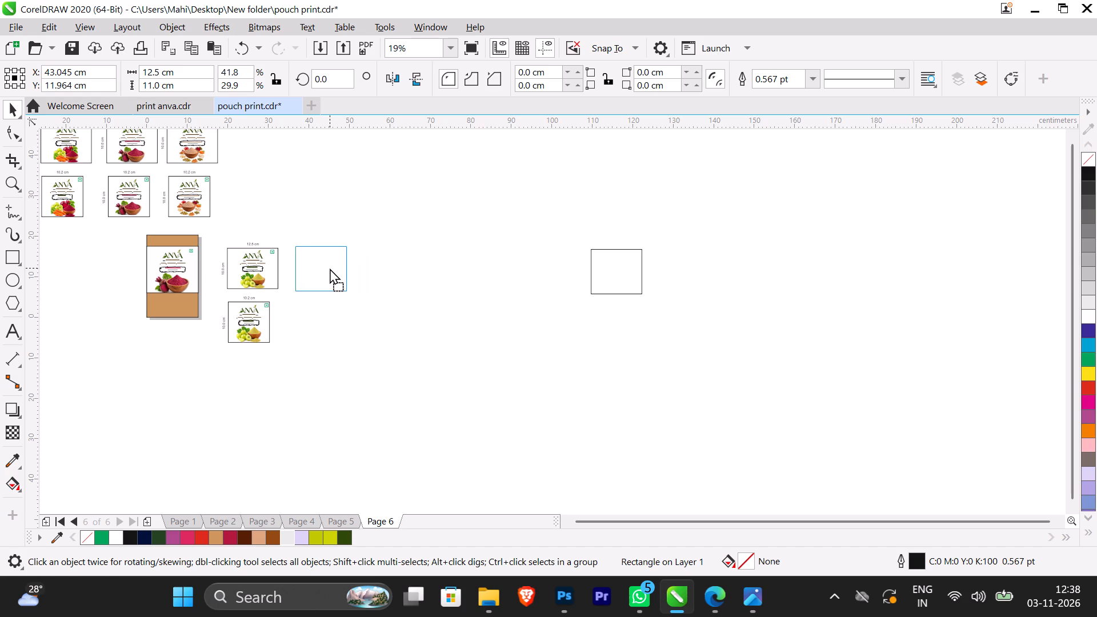
pyautogui.moveTo(330, 268); pyautogui.dragTo(329, 268)
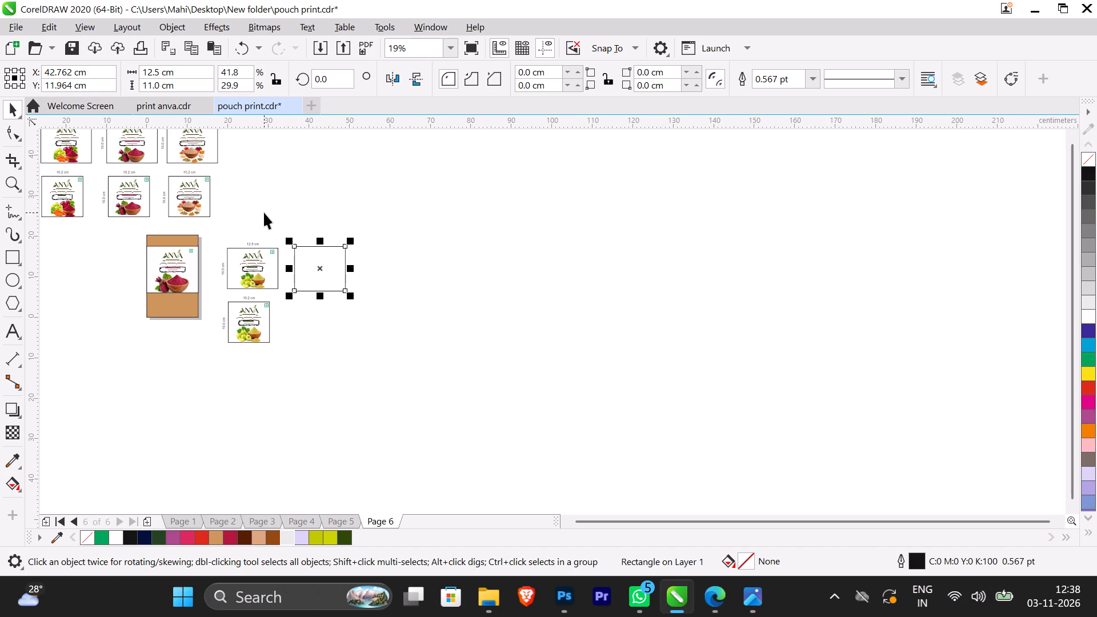
pyautogui.scroll(2, 264, 213)
pyautogui.scroll(-1, 358, 324)
pyautogui.moveTo(429, 382); pyautogui.dragTo(418, 381)
pyautogui.click(474, 270)
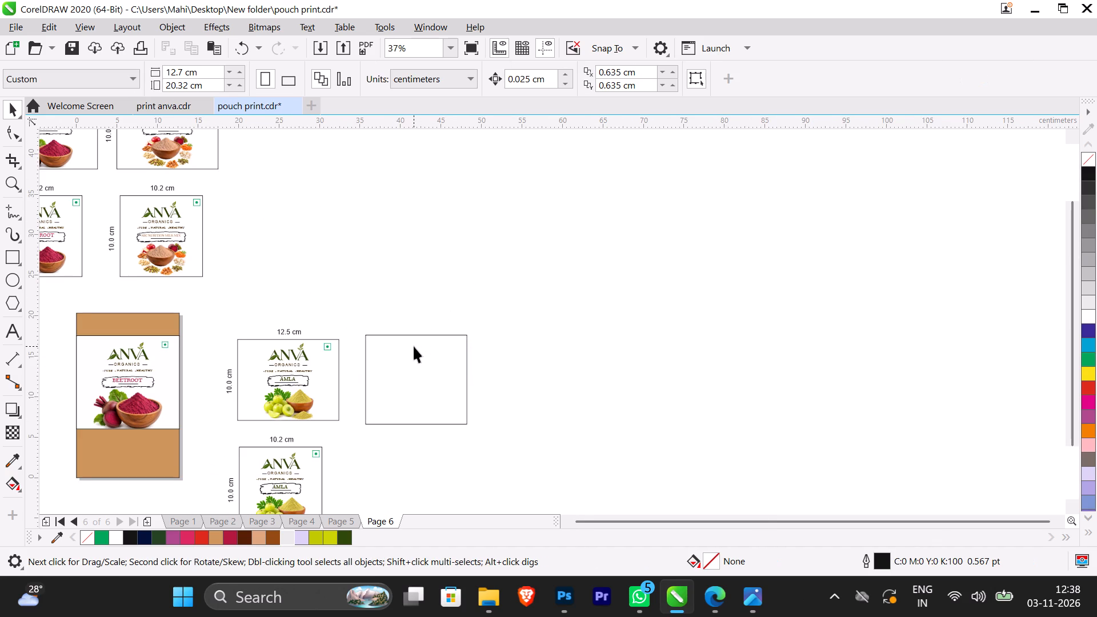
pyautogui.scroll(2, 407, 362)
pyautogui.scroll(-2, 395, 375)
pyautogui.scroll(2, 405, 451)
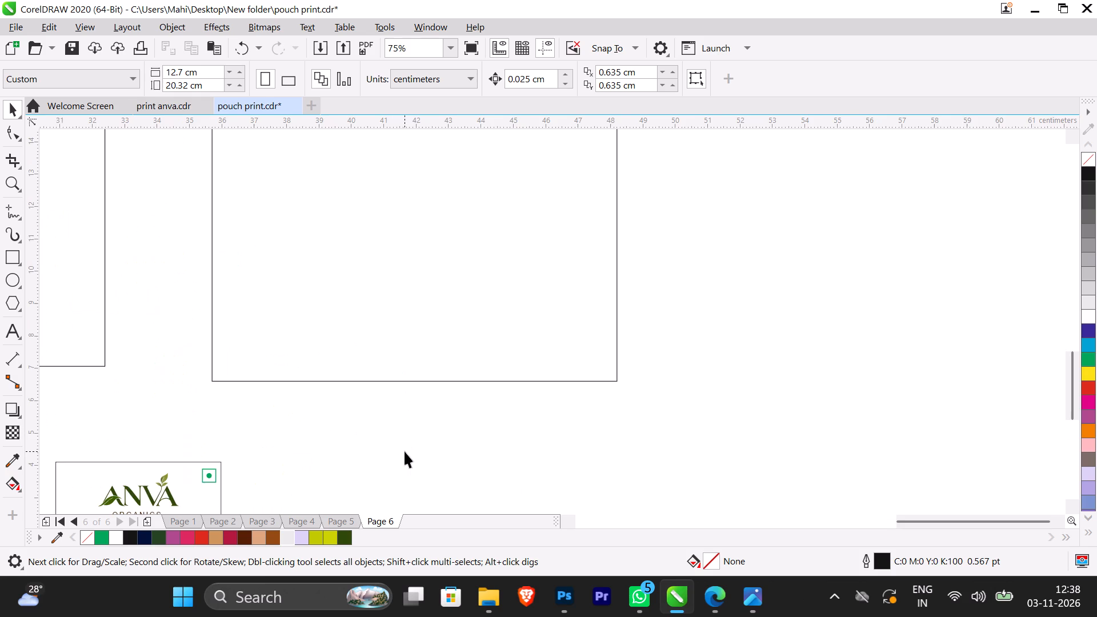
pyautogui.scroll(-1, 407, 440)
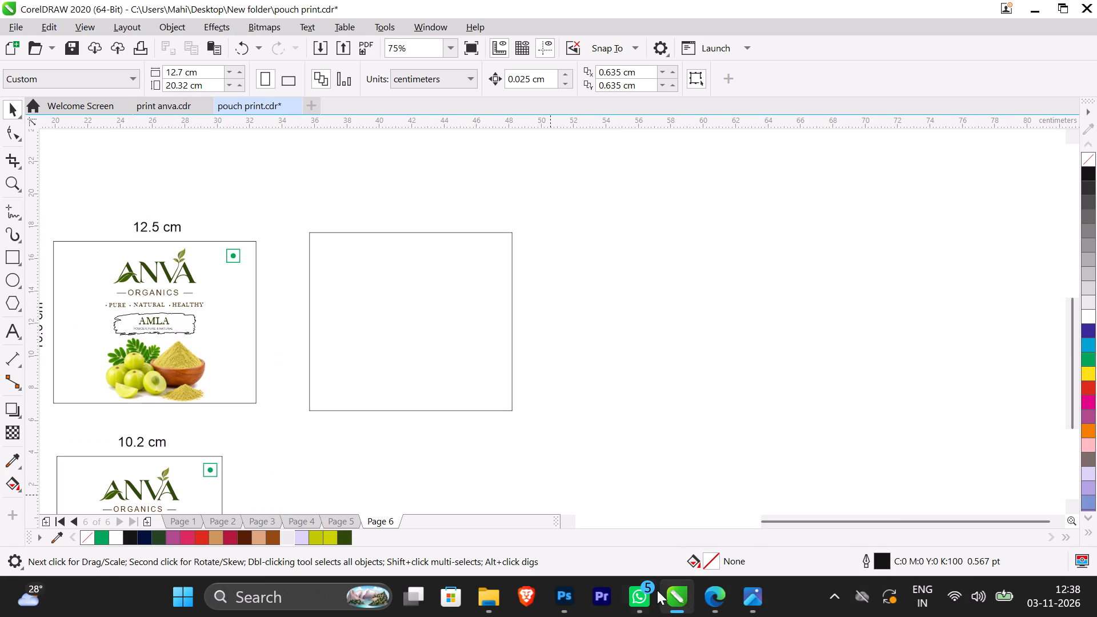
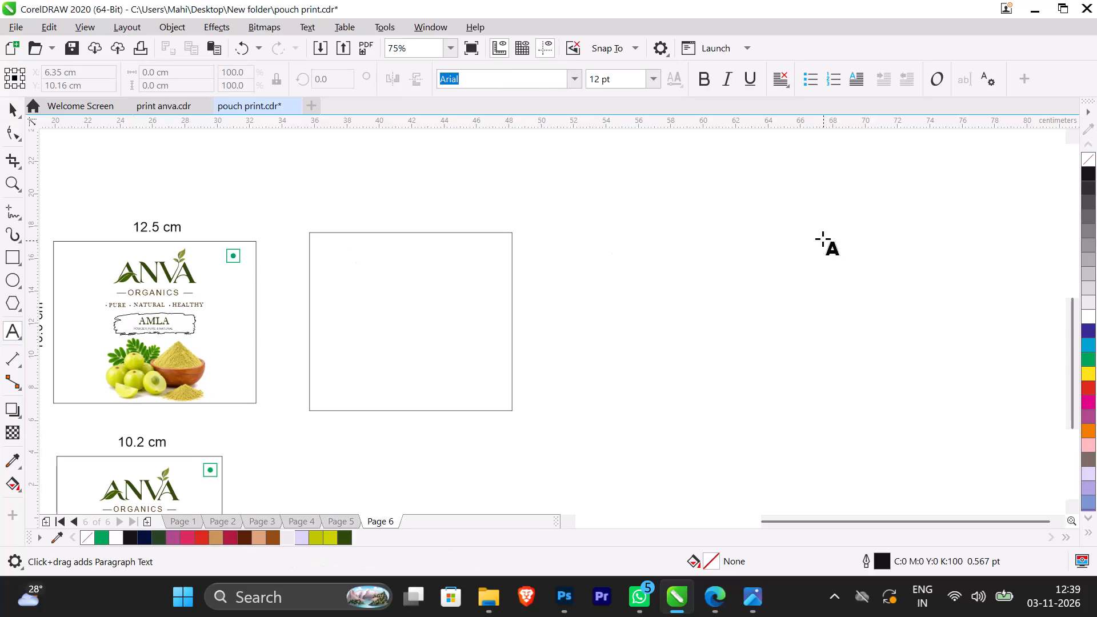
# Create a paragraph text frame about 15.6 × 18 cm beside the empty rectangle and paste the copied Moringa Powder product information into it.
pyautogui.moveTo(567, 184); pyautogui.dragTo(667, 324)
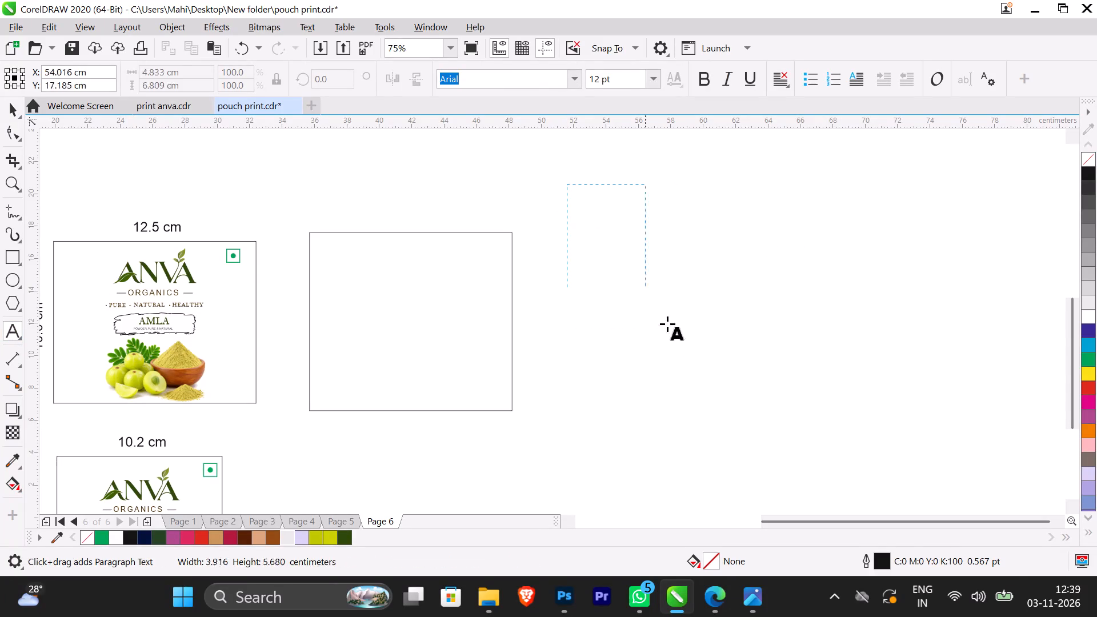
pyautogui.moveTo(667, 324); pyautogui.dragTo(820, 475)
pyautogui.hotkey('ctrl', 'v')
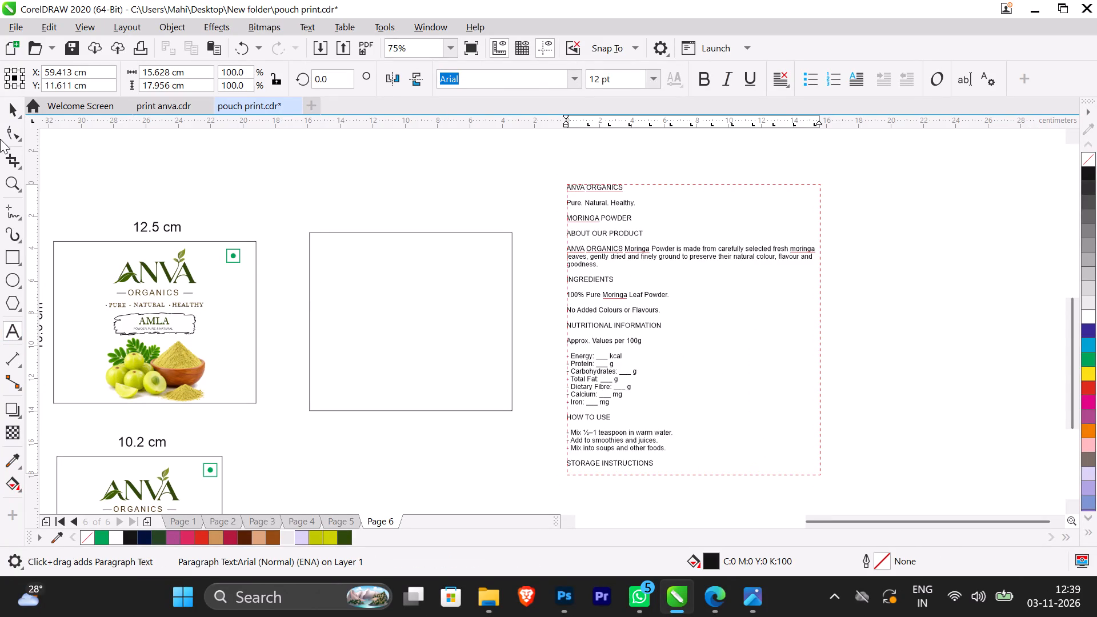
pyautogui.click(18, 110)
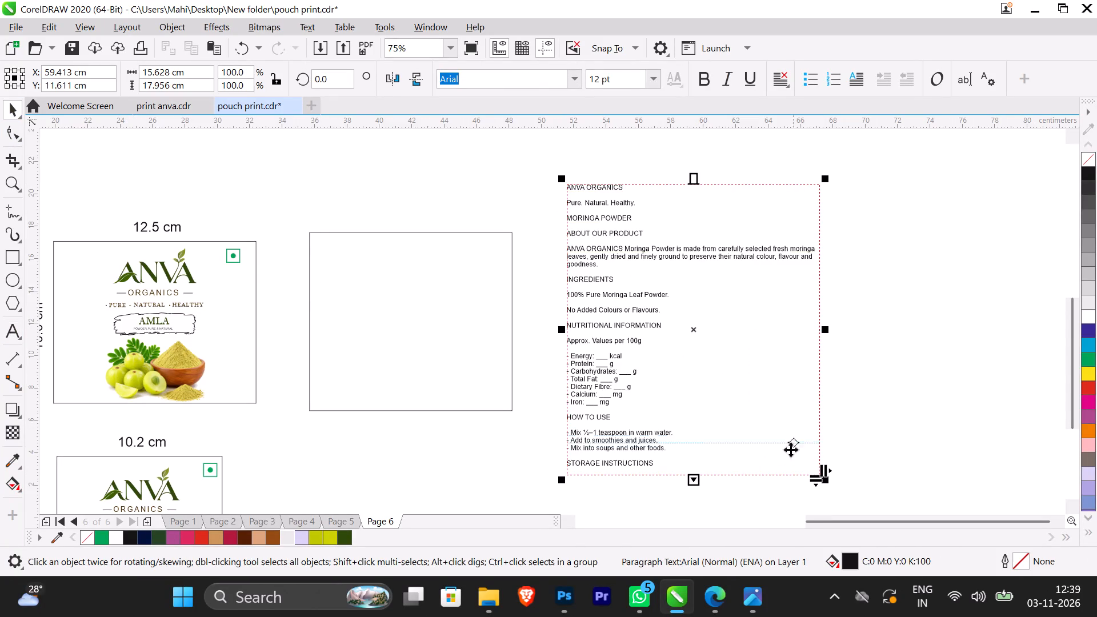
# Enlarge the product information text frame to about 24.2 cm wide and 28.9 cm high so the whole text fits.
pyautogui.moveTo(826, 484); pyautogui.dragTo(785, 494)
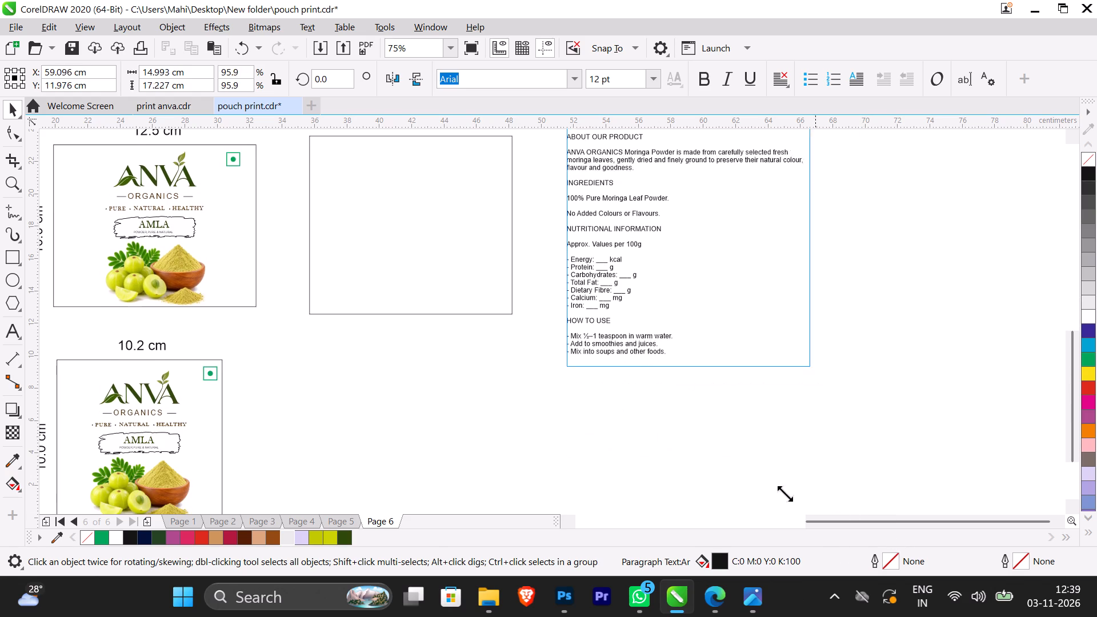
pyautogui.moveTo(785, 494); pyautogui.dragTo(891, 494)
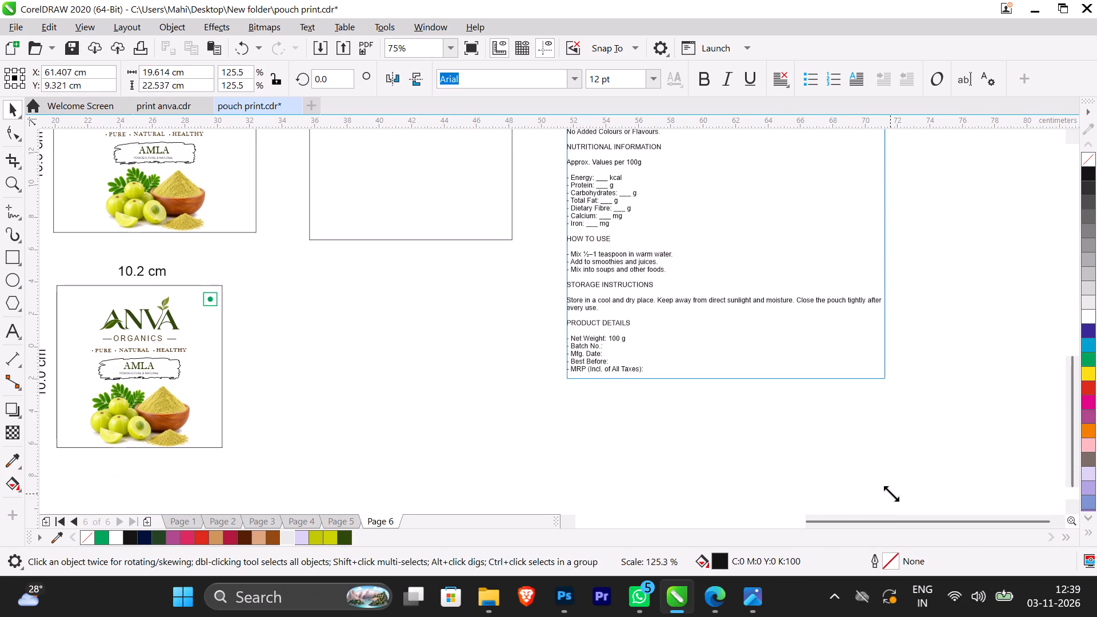
pyautogui.moveTo(891, 494); pyautogui.dragTo(927, 485)
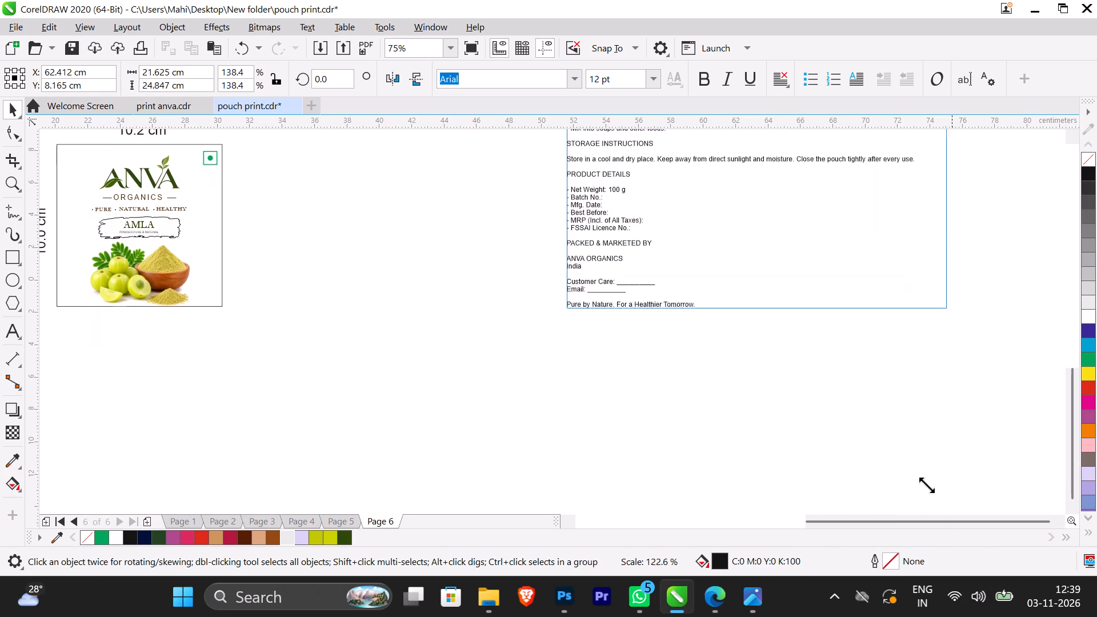
pyautogui.moveTo(927, 485); pyautogui.dragTo(990, 513)
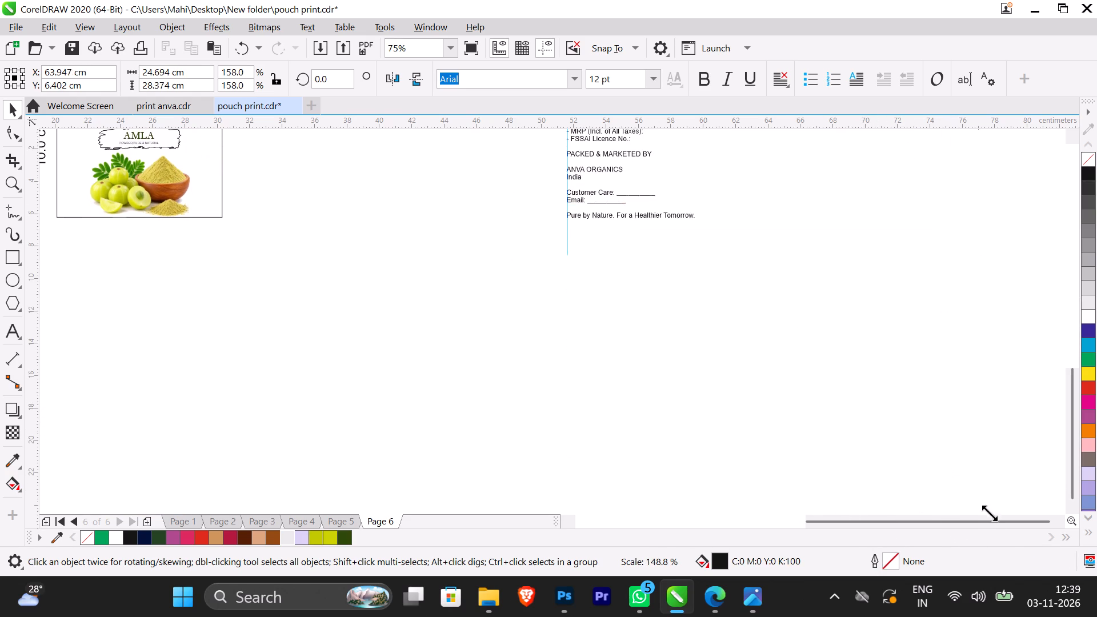
pyautogui.moveTo(990, 513); pyautogui.dragTo(991, 525)
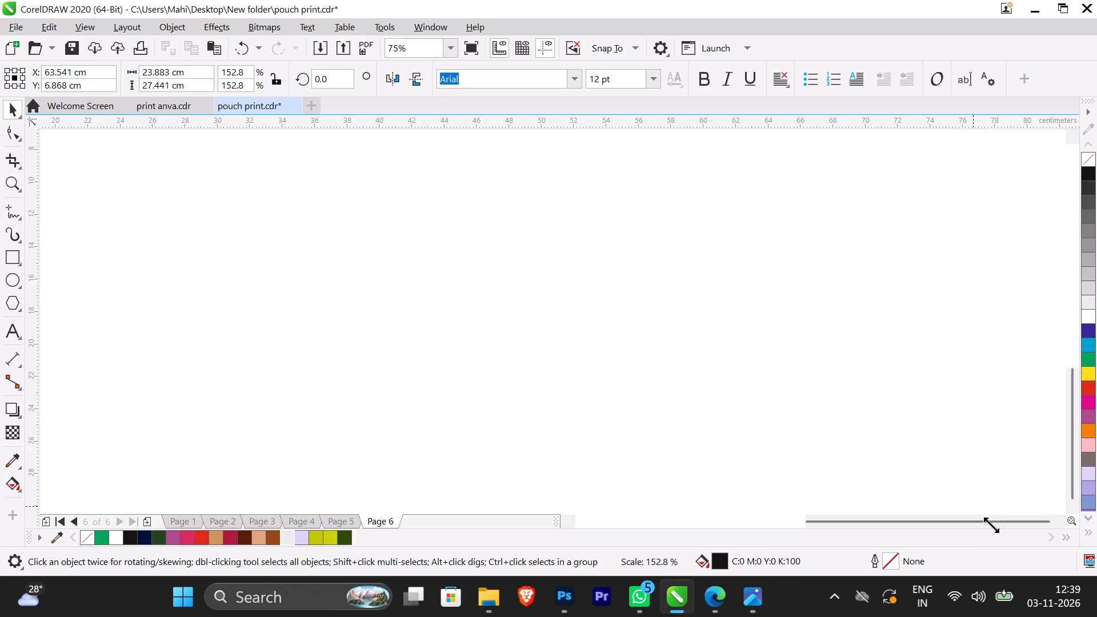
pyautogui.moveTo(991, 525); pyautogui.dragTo(964, 473)
pyautogui.scroll(5, 659, 265)
pyautogui.scroll(-6, 726, 308)
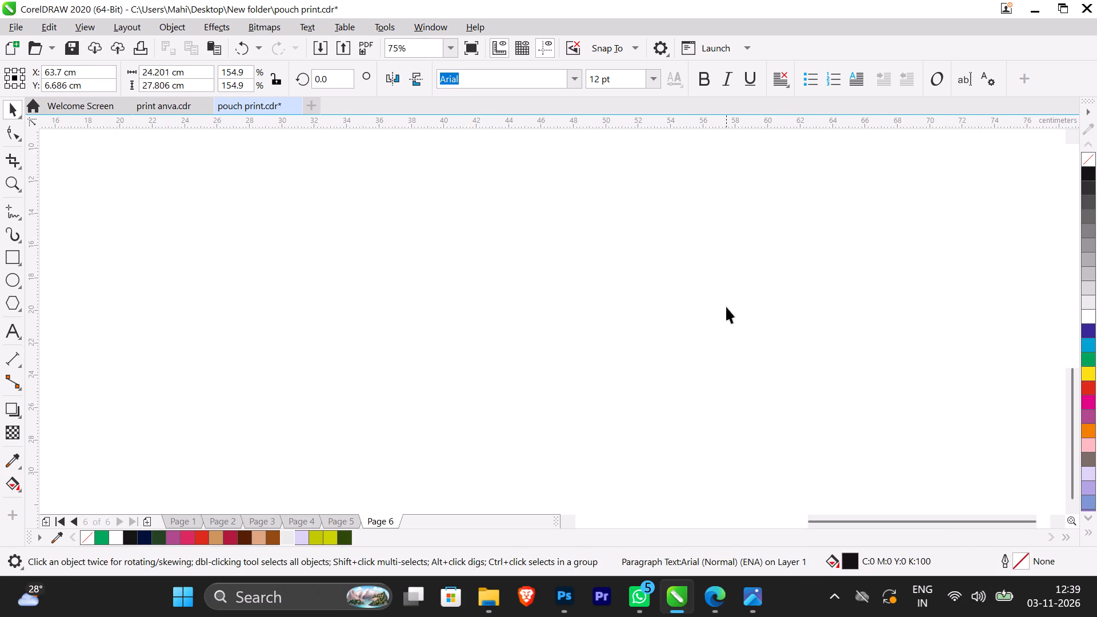
pyautogui.scroll(-3, 731, 307)
pyautogui.scroll(2, 767, 259)
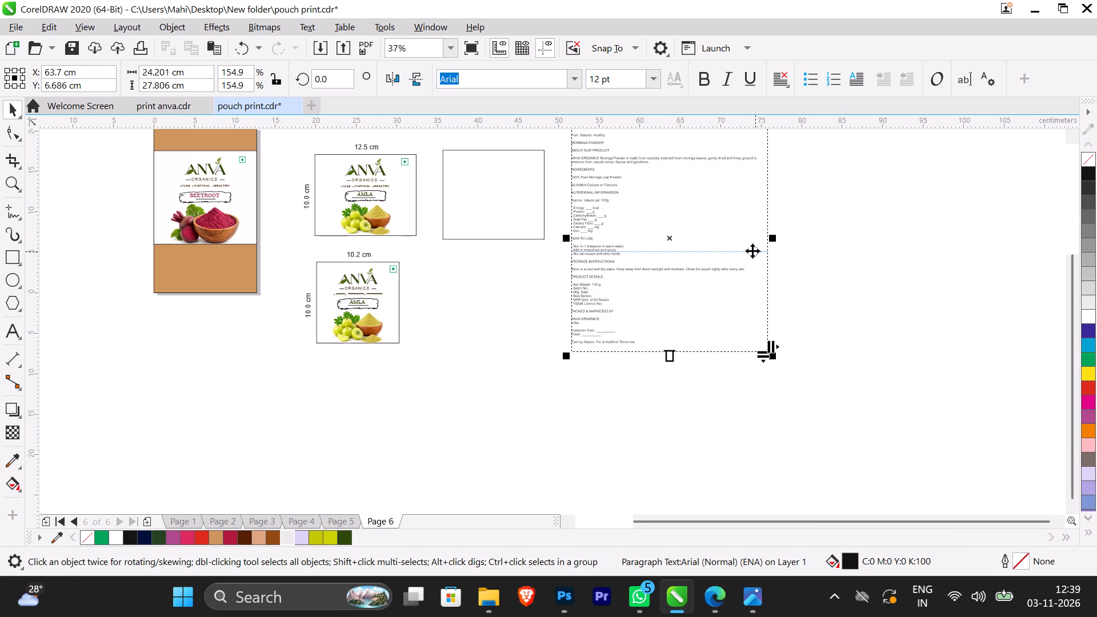
pyautogui.scroll(1, 692, 233)
pyautogui.moveTo(650, 476); pyautogui.dragTo(650, 490)
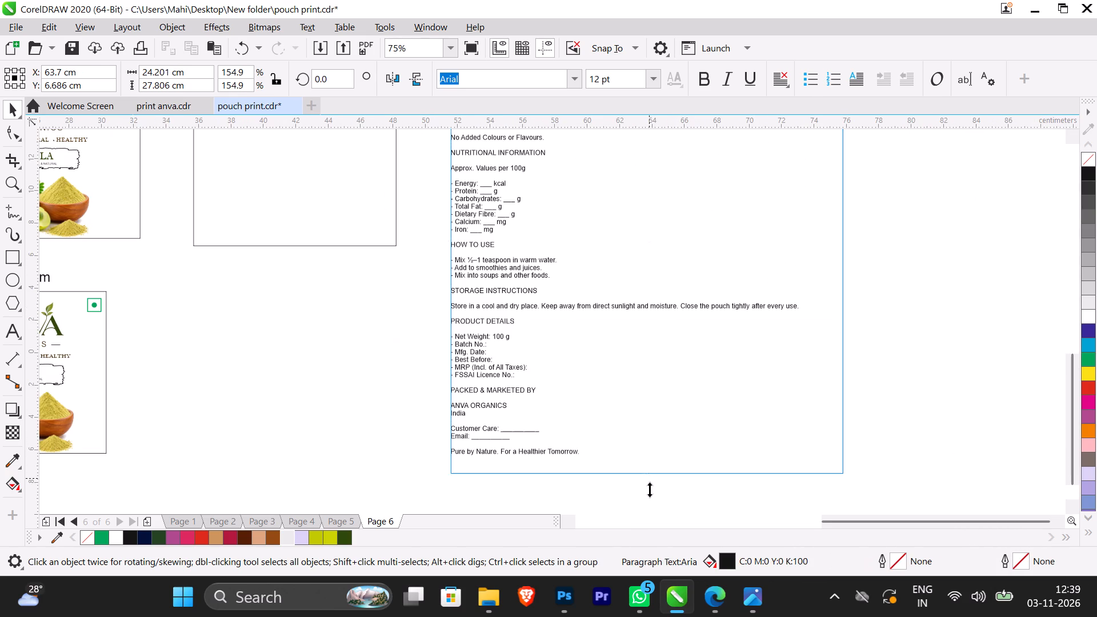
pyautogui.moveTo(650, 490); pyautogui.dragTo(666, 441)
pyautogui.scroll(-2, 628, 332)
pyautogui.scroll(2, 626, 257)
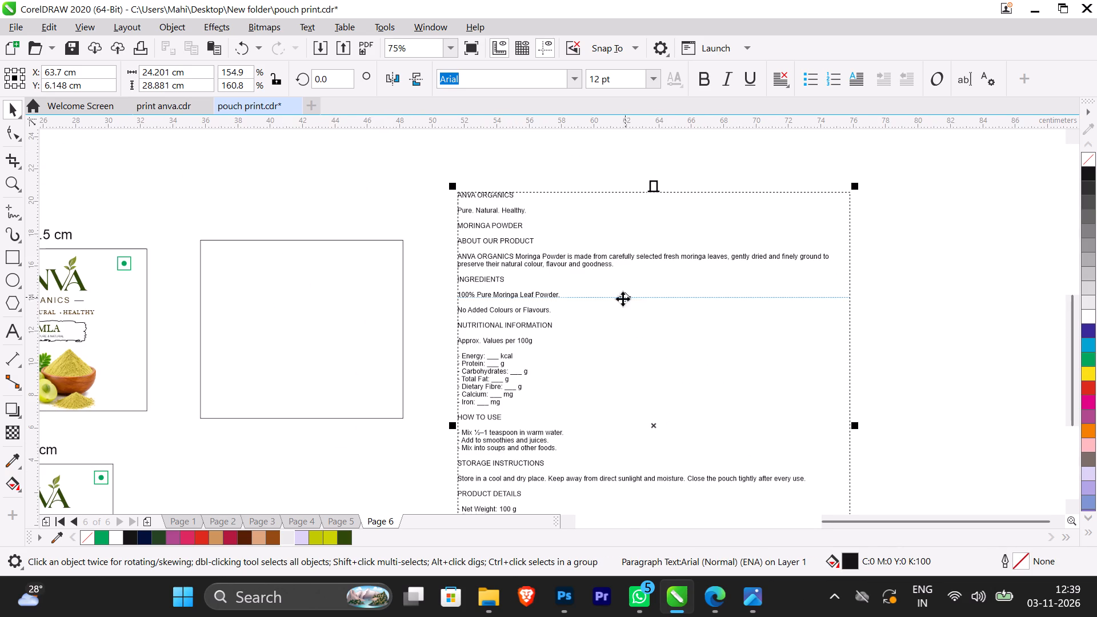
# Move the product information text frame farther from the empty rectangle, centred at about X 77.2 cm, Y 8.7 cm.
pyautogui.moveTo(652, 423); pyautogui.dragTo(662, 415)
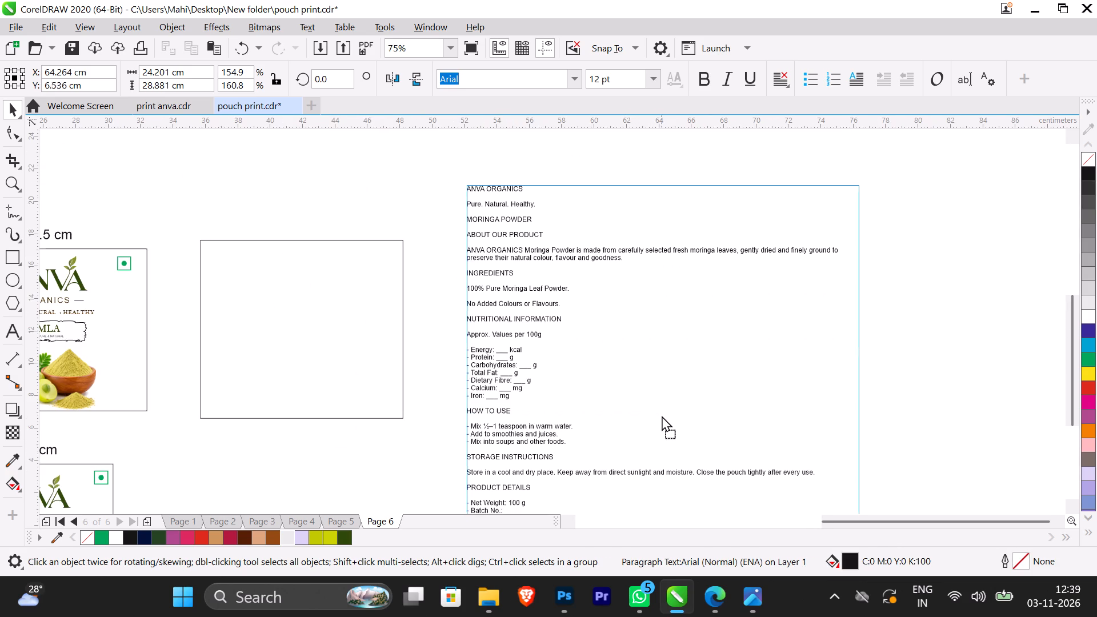
pyautogui.moveTo(662, 415); pyautogui.dragTo(871, 381)
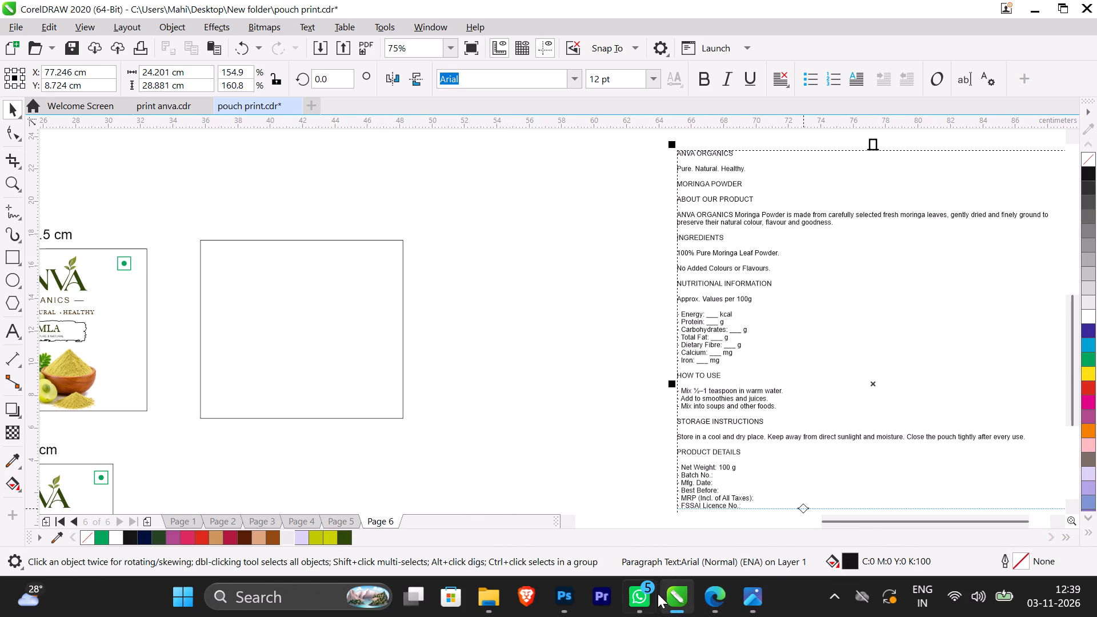
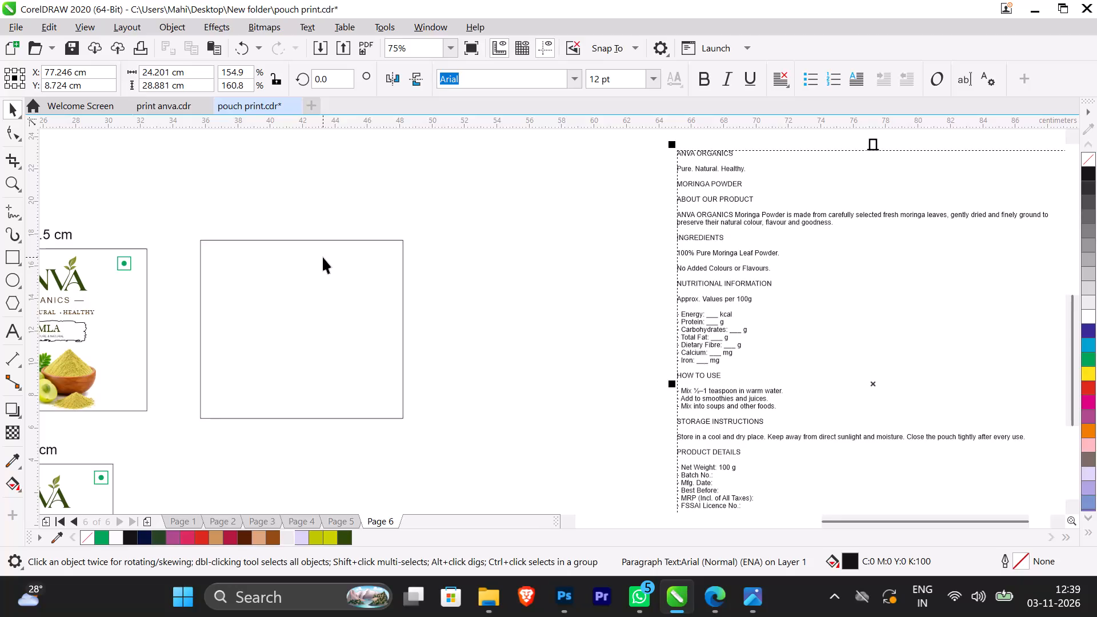
# Paste the ANVA Organics back-of-pouch image and place it over the empty rectangle, centred at about X 49 cm, Y 9.3 cm.
pyautogui.hotkey('ctrl', 'v')
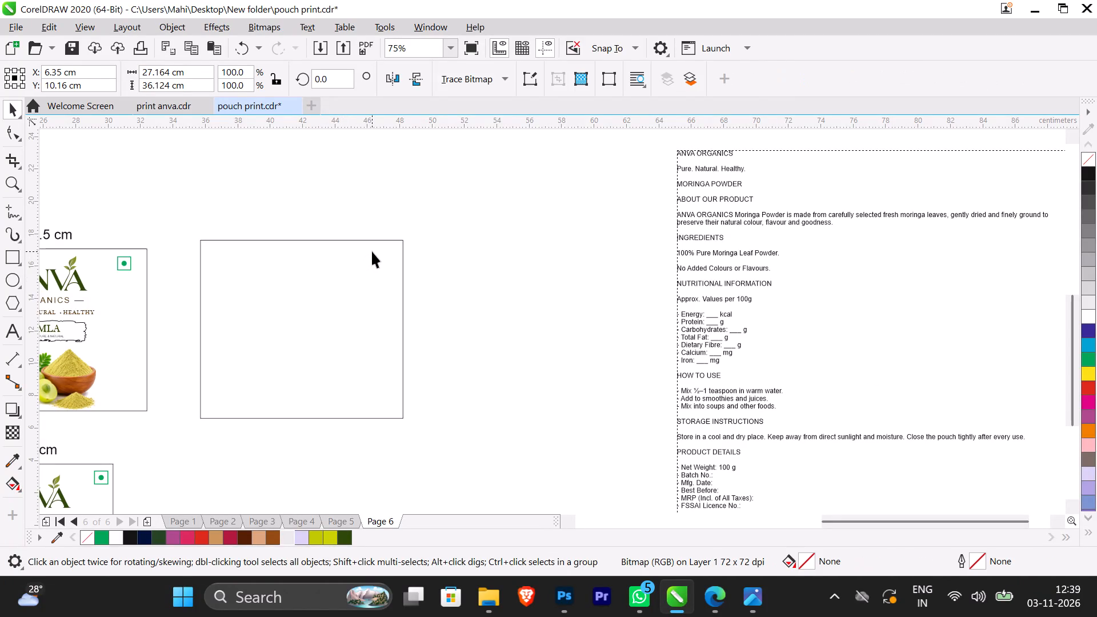
pyautogui.scroll(-2, 506, 269)
pyautogui.moveTo(310, 269); pyautogui.dragTo(445, 287)
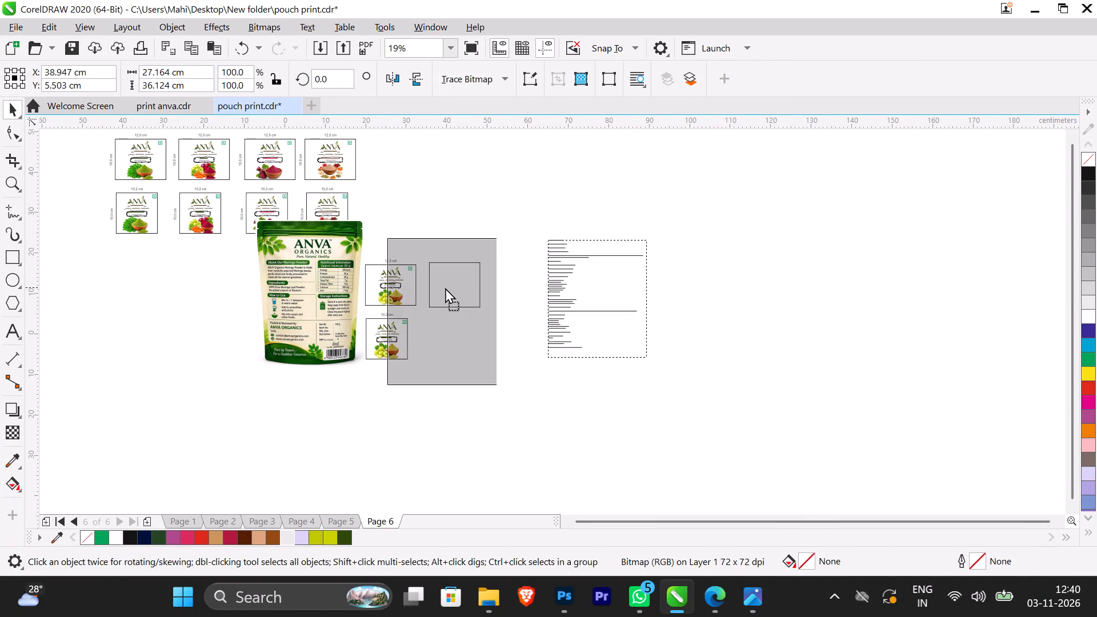
pyautogui.moveTo(445, 287); pyautogui.dragTo(483, 272)
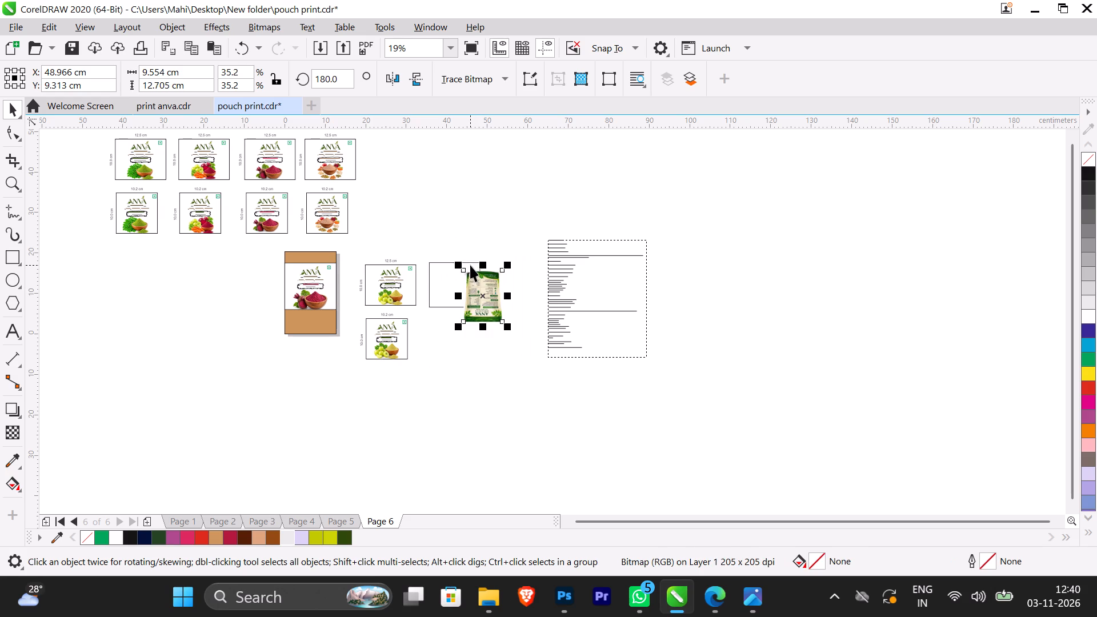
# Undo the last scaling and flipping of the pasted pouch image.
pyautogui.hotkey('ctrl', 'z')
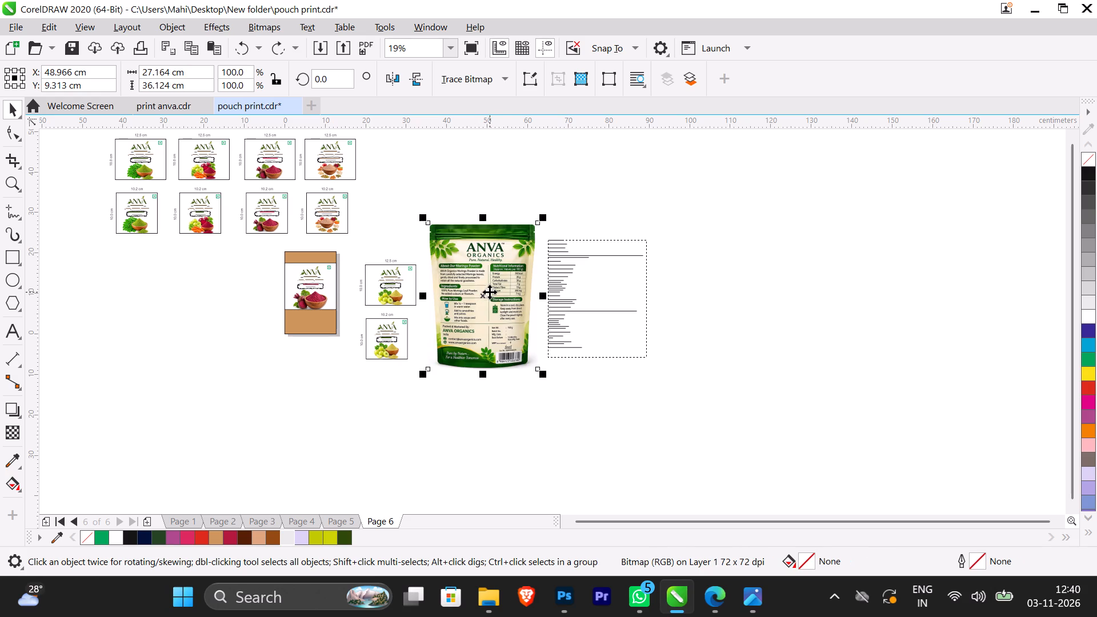
# Scale the pouch reference picture down to about 12.1 × 16.1 cm and place it between the empty rectangle and the text block.
pyautogui.keyDown('shift'); pyautogui.moveTo(543, 373); pyautogui.dragTo(513, 338); pyautogui.keyUp('shift')
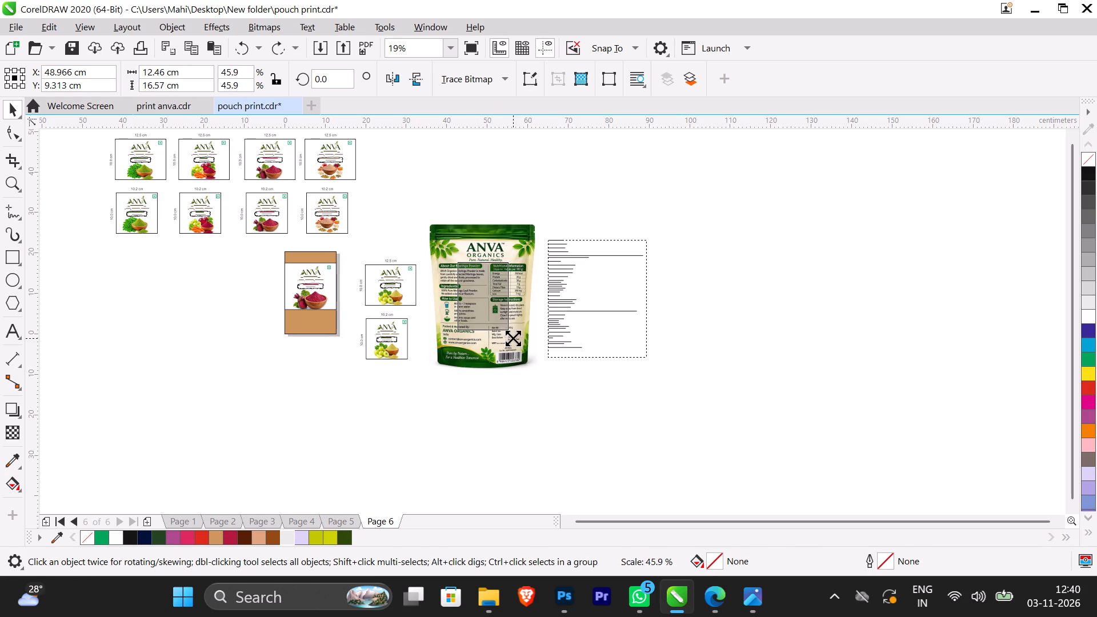
pyautogui.keyDown('shift'); pyautogui.moveTo(513, 338); pyautogui.dragTo(530, 342); pyautogui.keyUp('shift')
pyautogui.moveTo(494, 308); pyautogui.dragTo(513, 301)
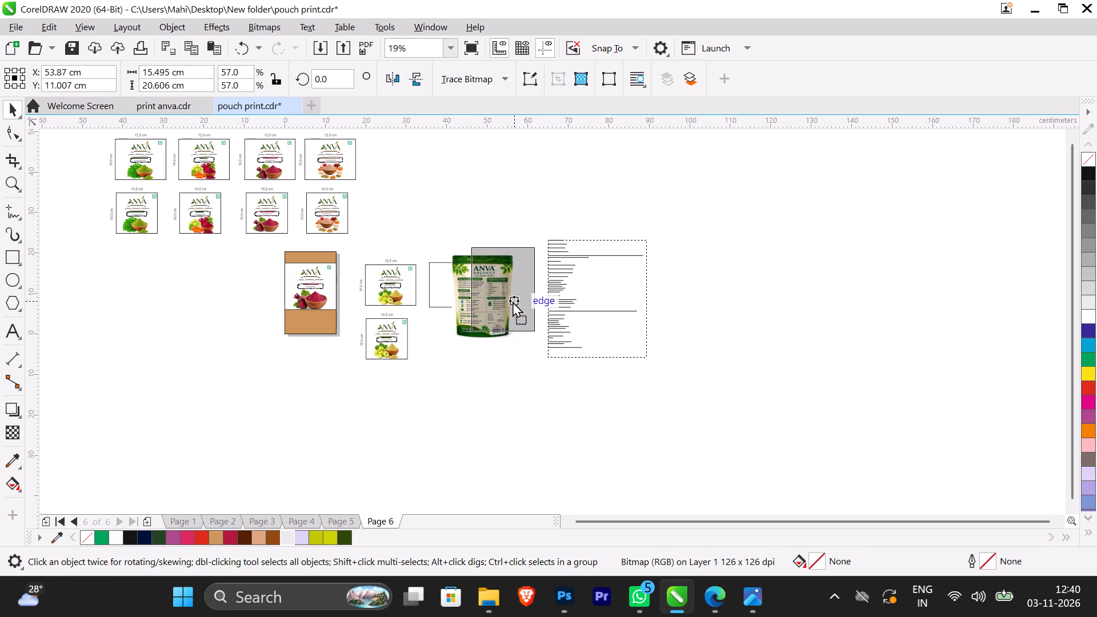
pyautogui.moveTo(513, 301); pyautogui.dragTo(519, 300)
pyautogui.scroll(2, 491, 265)
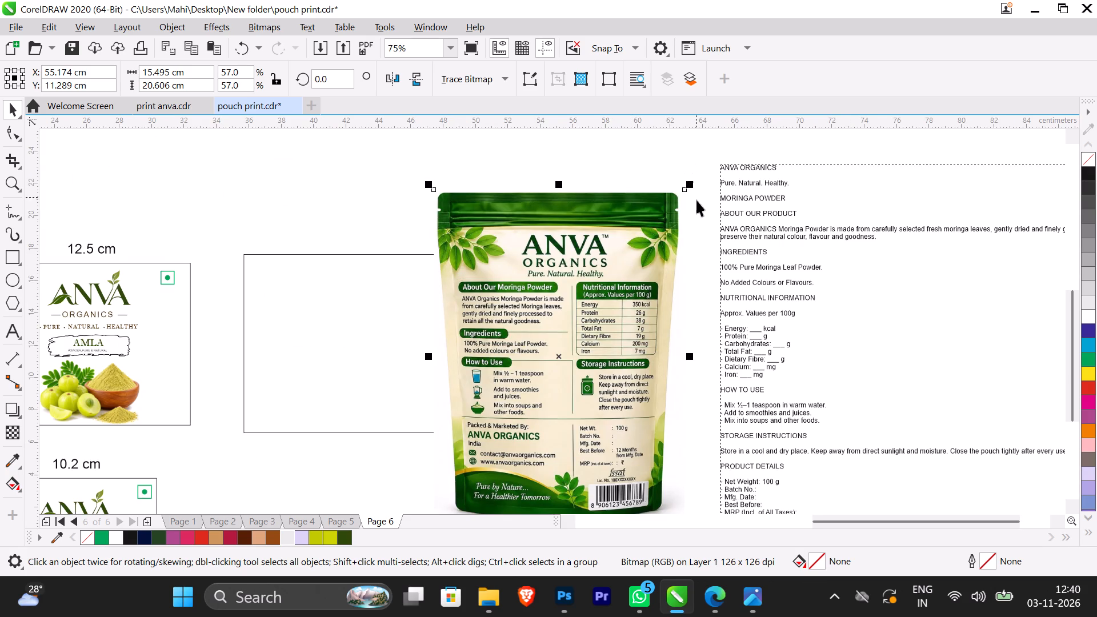
pyautogui.keyDown('shift'); pyautogui.moveTo(687, 186); pyautogui.dragTo(664, 199); pyautogui.keyUp('shift')
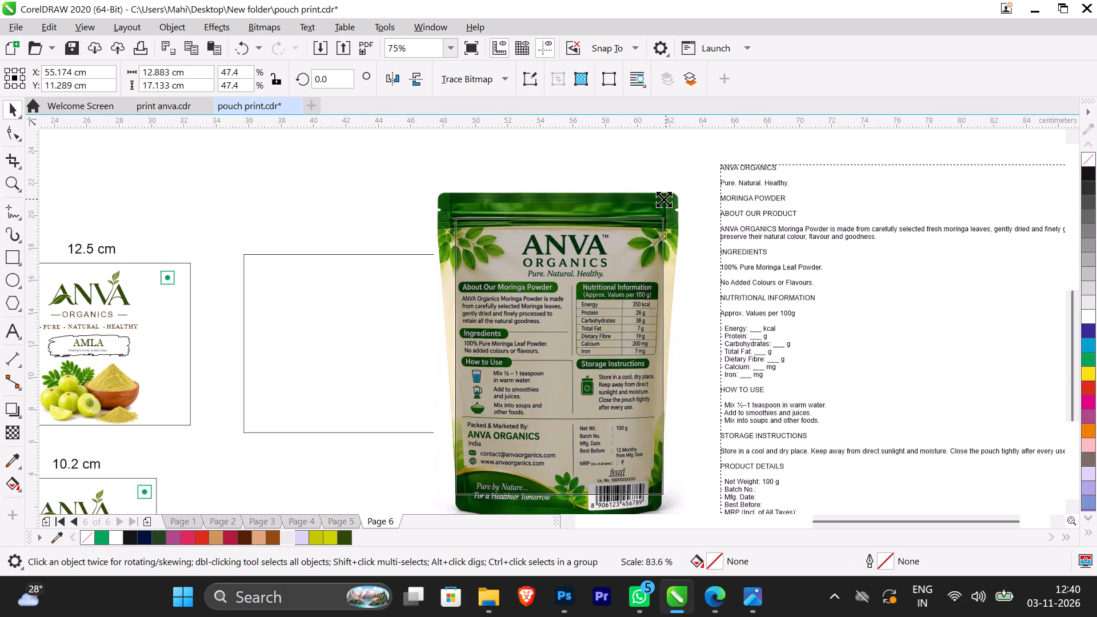
pyautogui.keyDown('shift'); pyautogui.moveTo(664, 199); pyautogui.dragTo(660, 208); pyautogui.keyUp('shift')
pyautogui.moveTo(590, 324); pyautogui.dragTo(600, 312)
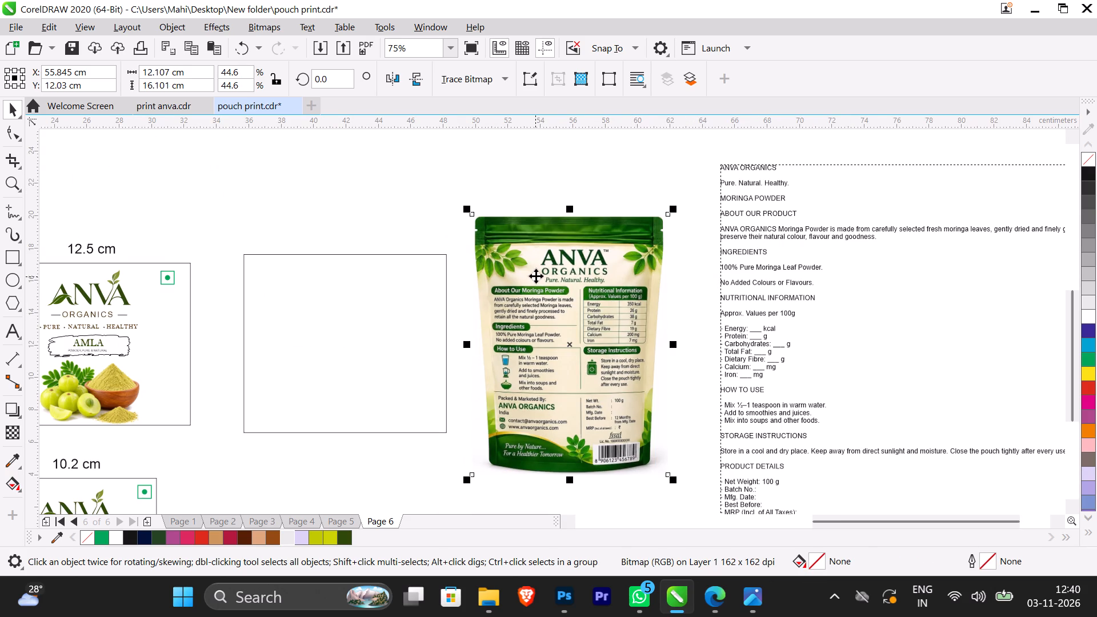
pyautogui.click(152, 185)
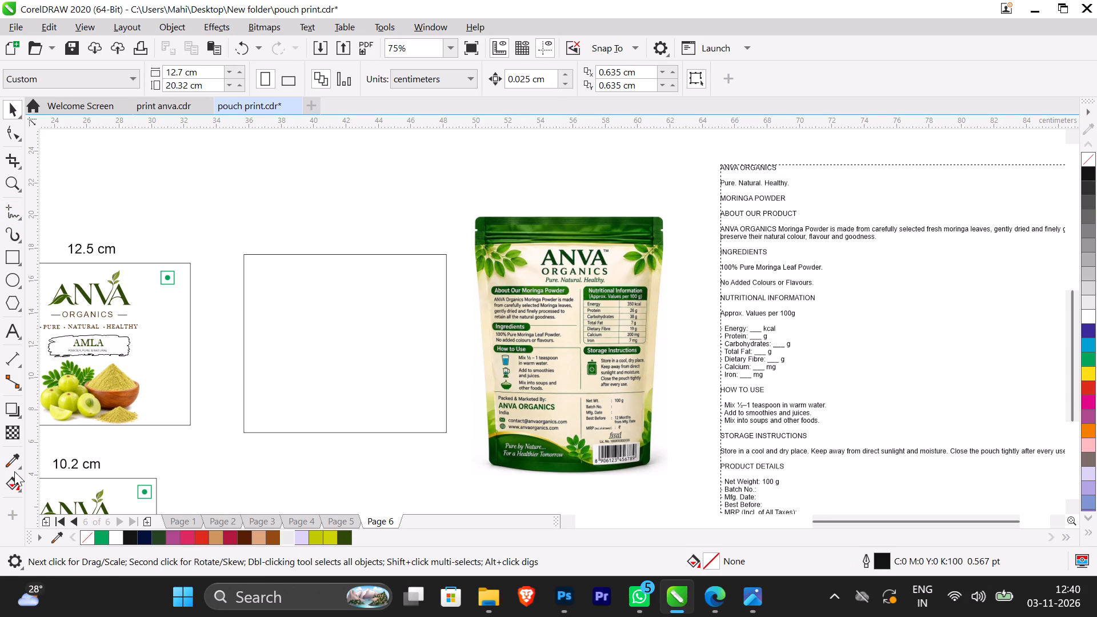
# Sample the cream background colour from the pouch picture and fill the empty 12.5 × 11 cm rectangle with it.
pyautogui.click(19, 462)
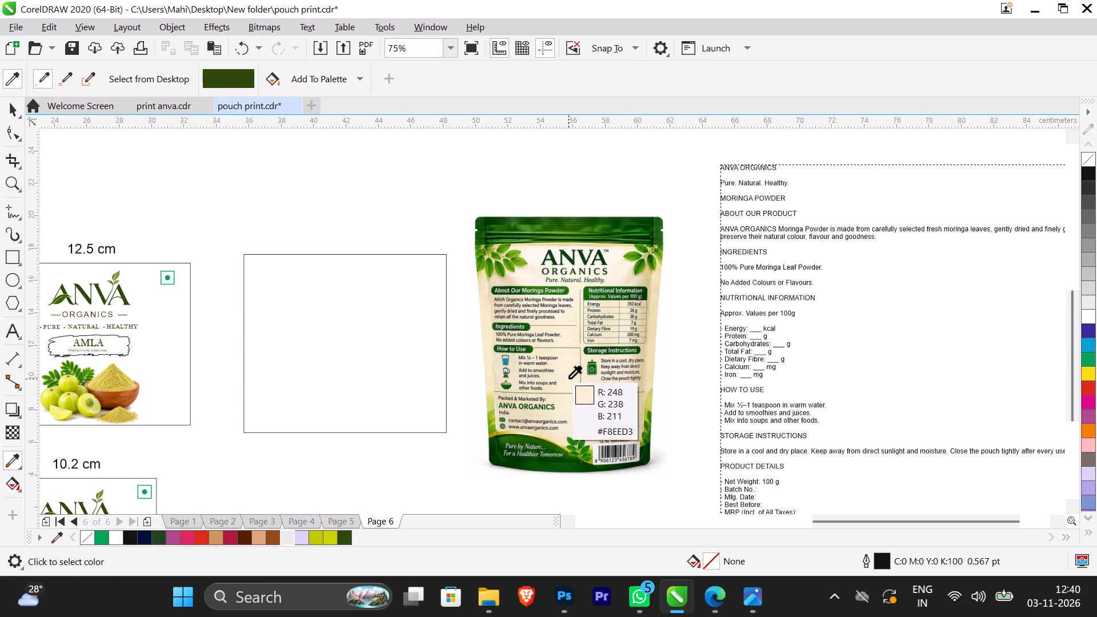
pyautogui.click(575, 412)
pyautogui.click(333, 371)
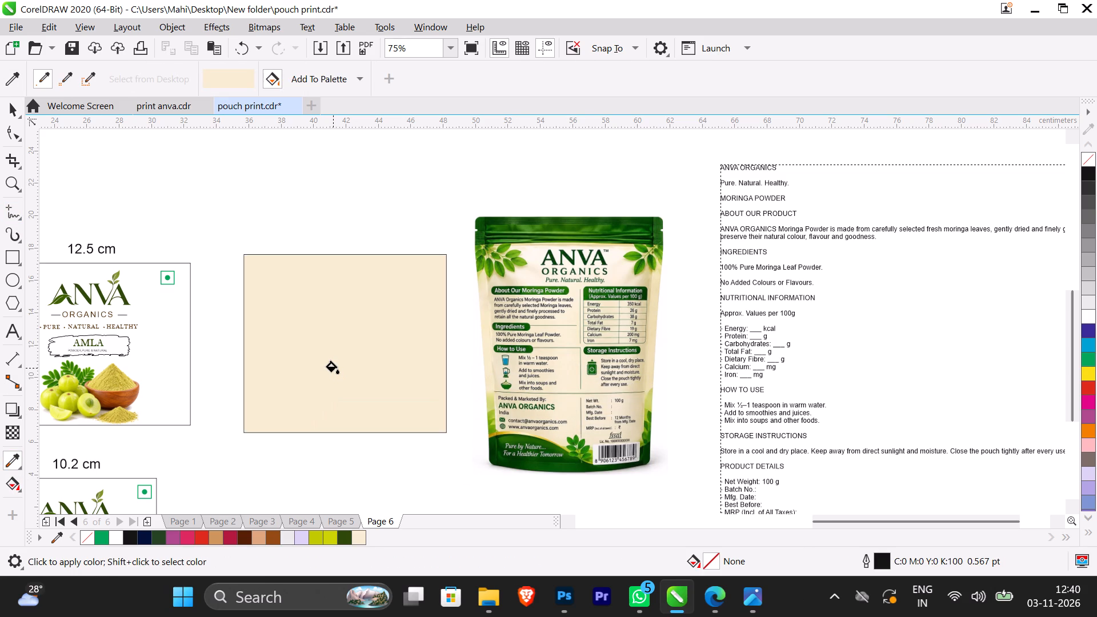
pyautogui.click(6, 105)
pyautogui.click(161, 161)
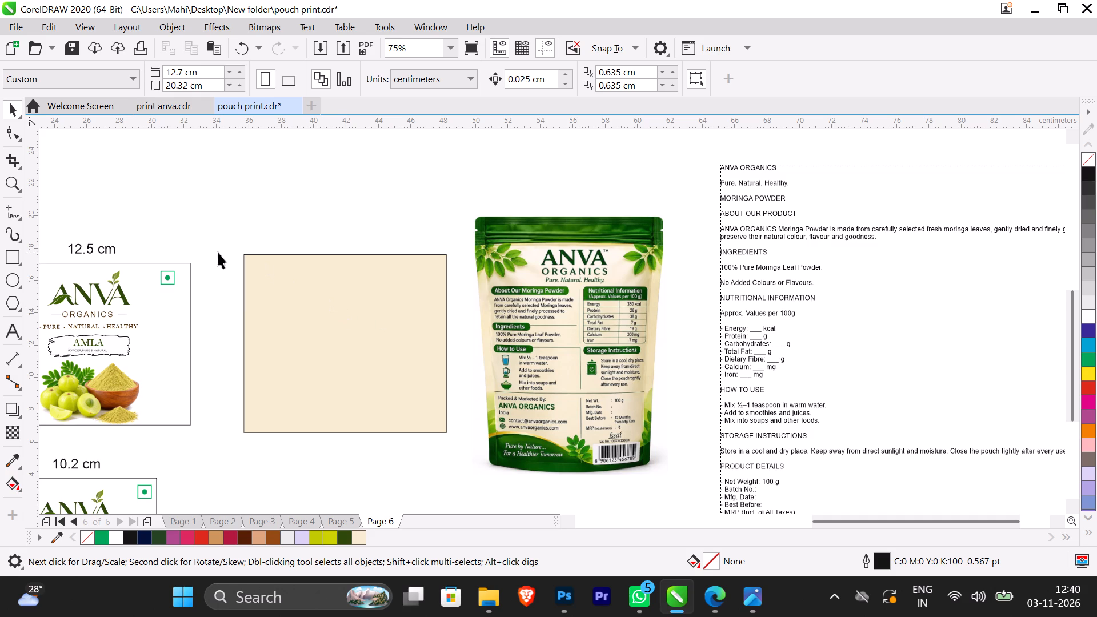
# Move the ANVA Organics logo and tagline from the 12.5 cm Amla label onto the cream rectangle and bring them to the front.
pyautogui.click(126, 303)
pyautogui.click(149, 190)
pyautogui.scroll(-1, 193, 325)
pyautogui.scroll(1, 105, 317)
pyautogui.moveTo(103, 253); pyautogui.dragTo(130, 267)
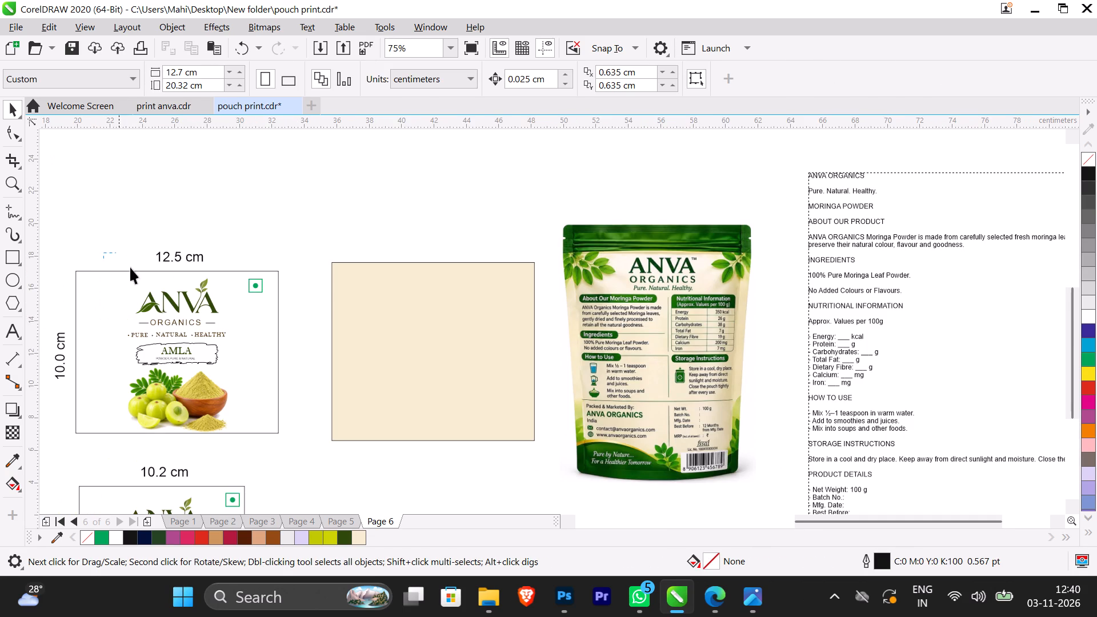
pyautogui.moveTo(130, 267); pyautogui.dragTo(242, 339)
pyautogui.moveTo(183, 321); pyautogui.dragTo(214, 321)
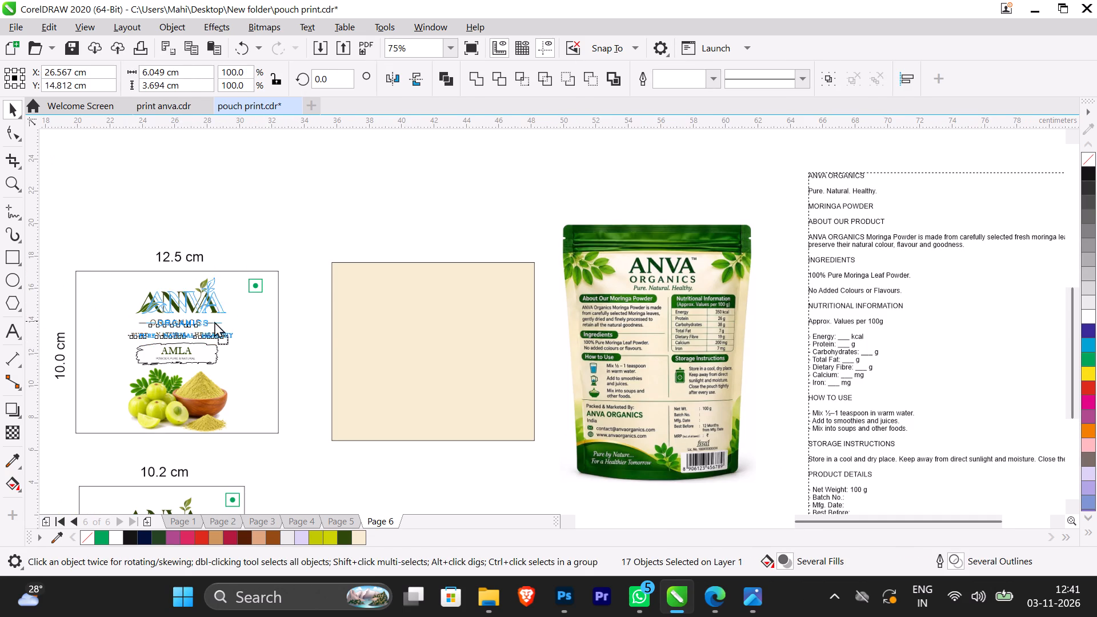
pyautogui.moveTo(214, 321); pyautogui.dragTo(433, 302)
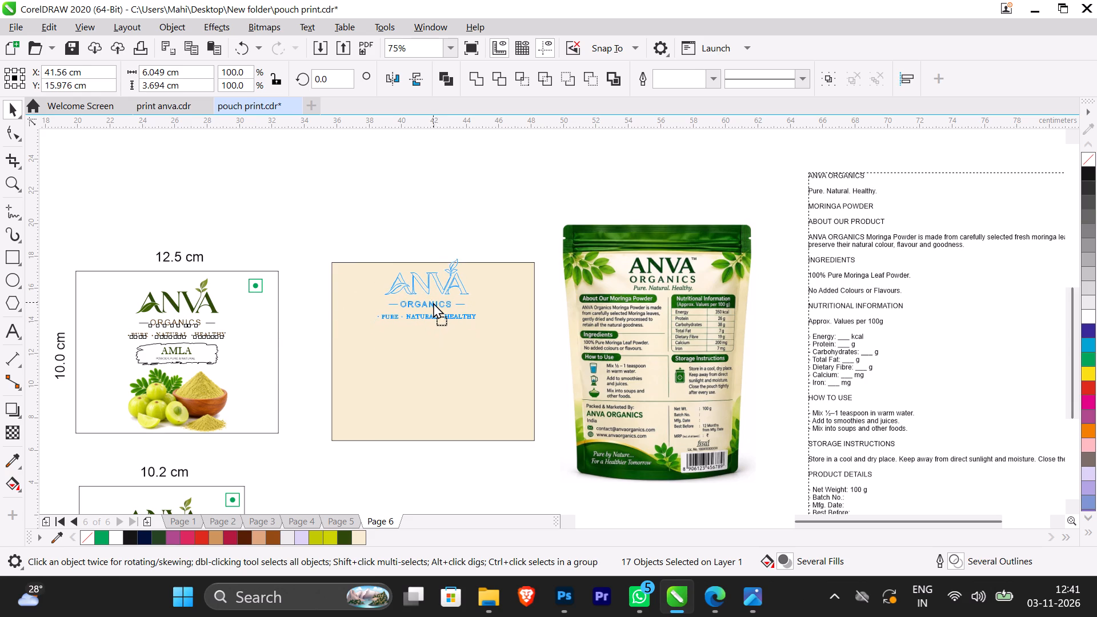
pyautogui.moveTo(433, 302); pyautogui.dragTo(434, 310)
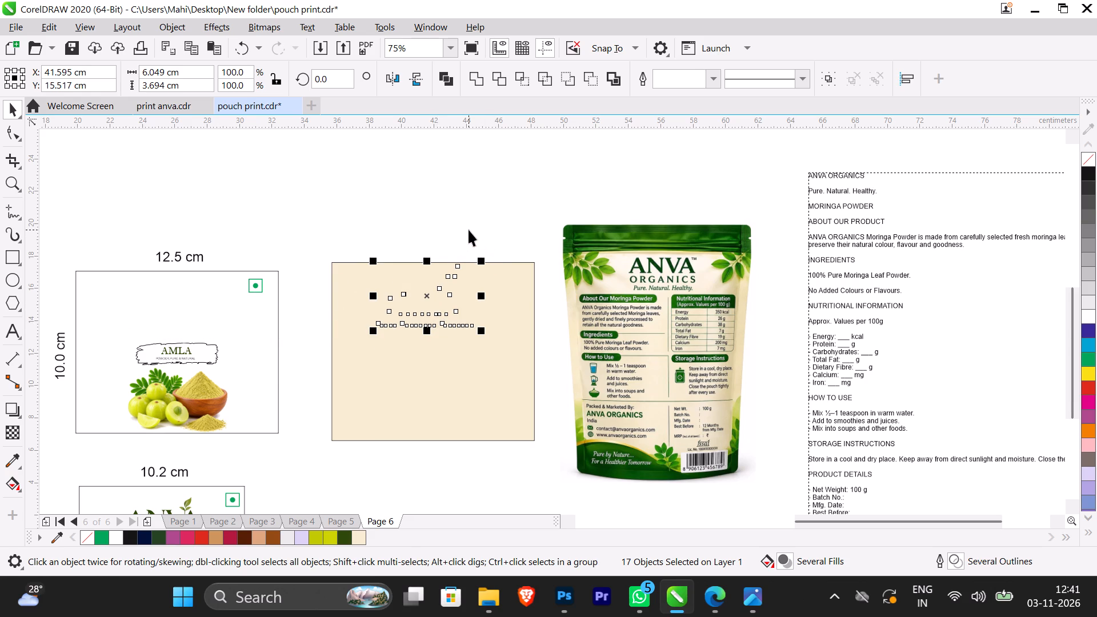
pyautogui.hotkey('shift', 'pageup')
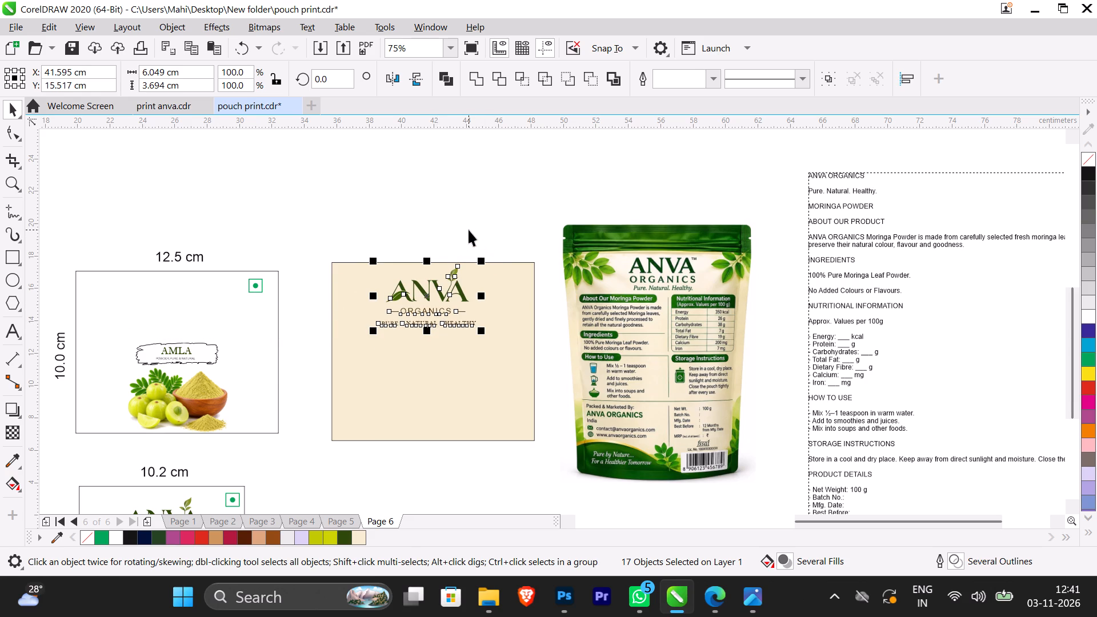
# Group all parts of the logo on the cream rectangle, including the leaves, ORGANICS lettering and tagline.
pyautogui.scroll(1, 461, 291)
pyautogui.click(514, 193)
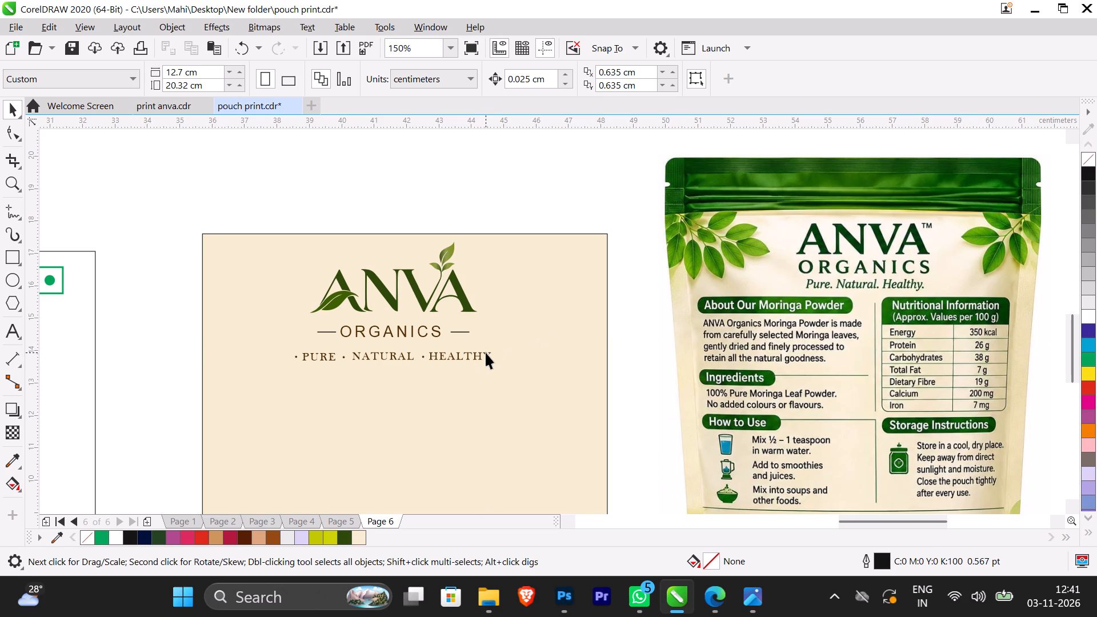
pyautogui.click(463, 297)
pyautogui.click(359, 188)
pyautogui.moveTo(265, 187); pyautogui.dragTo(603, 364)
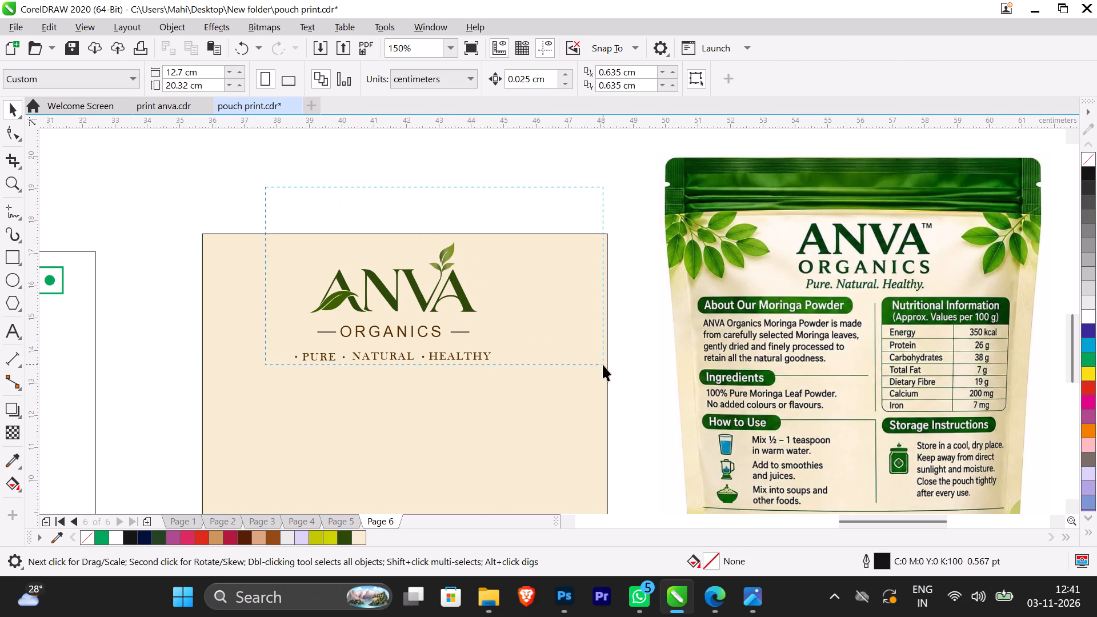
pyautogui.moveTo(603, 364); pyautogui.dragTo(529, 383)
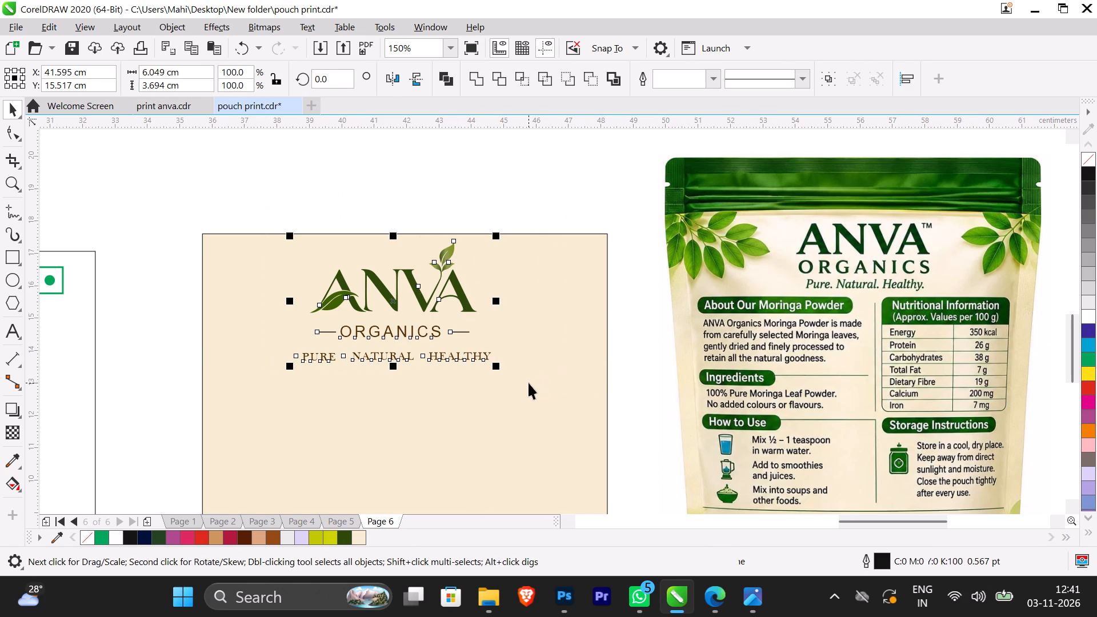
pyautogui.hotkey('ctrl', 'g')
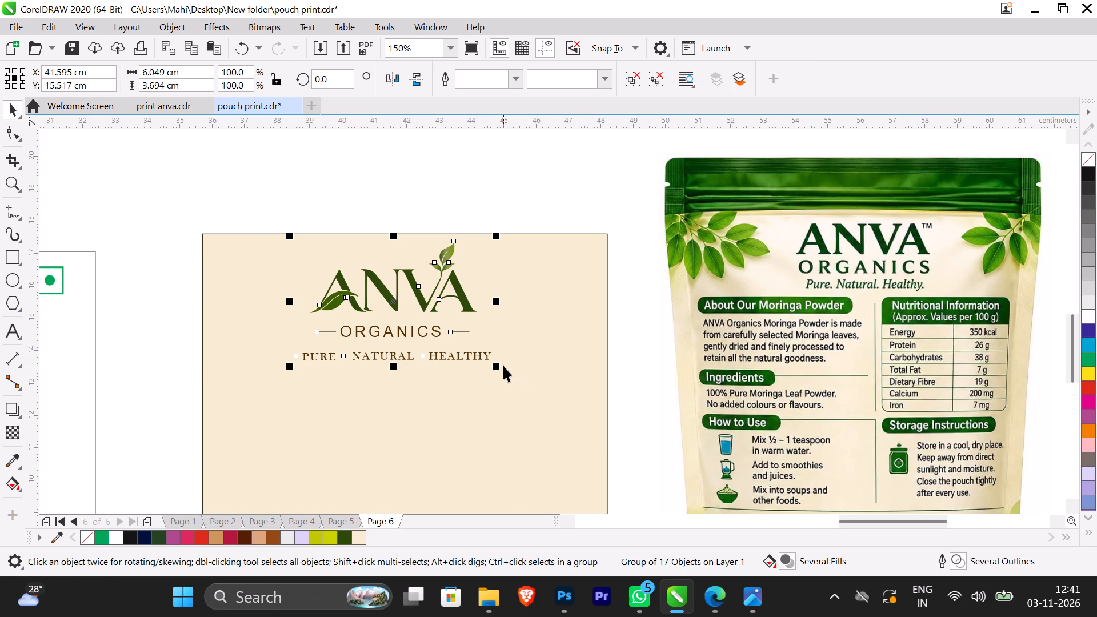
# Shrink the grouped logo to about 3.1 × 1.9 cm and centre it horizontally near the cream rectangle's top edge.
pyautogui.keyDown('shift'); pyautogui.moveTo(499, 365); pyautogui.dragTo(473, 338); pyautogui.keyUp('shift')
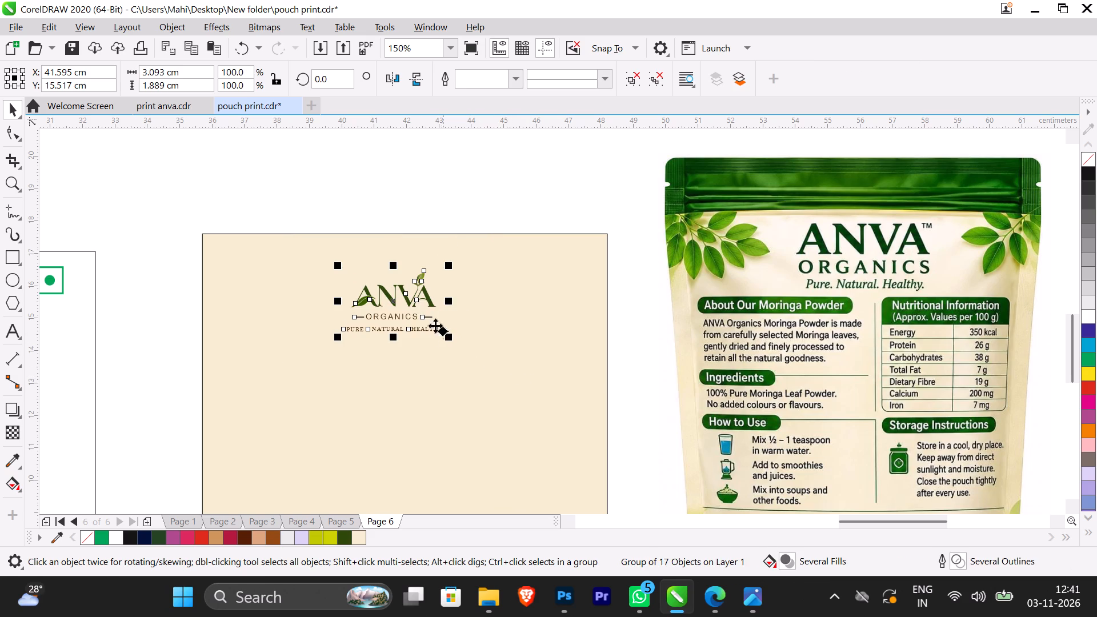
pyautogui.moveTo(413, 307); pyautogui.dragTo(431, 285)
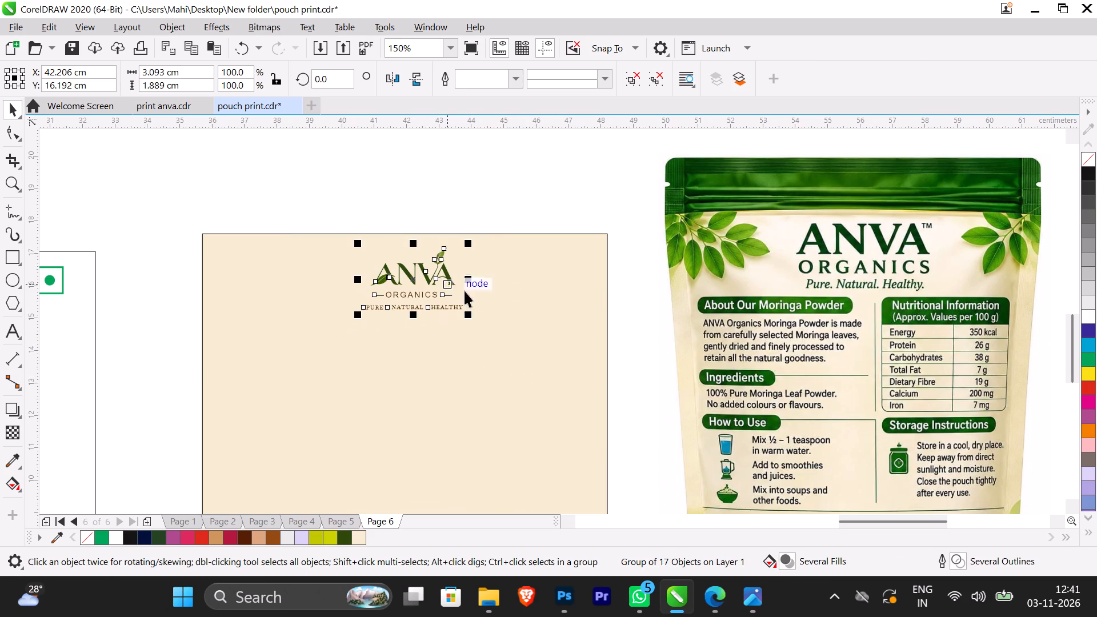
pyautogui.keyDown('shift'); pyautogui.click(584, 283); pyautogui.keyUp('shift')
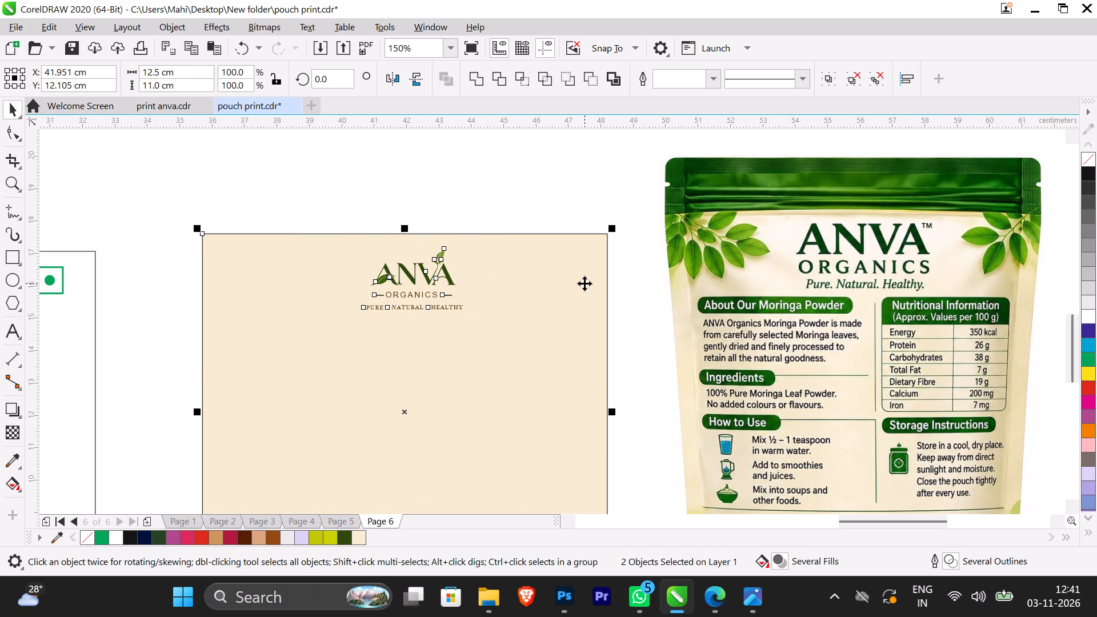
pyautogui.press('c')
pyautogui.click(474, 174)
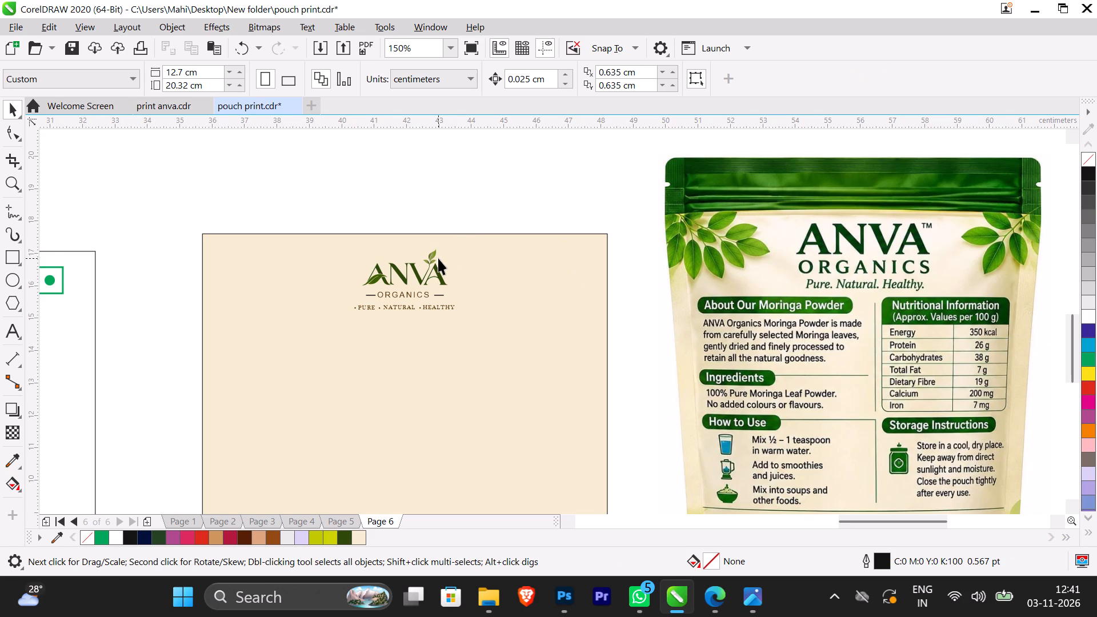
# Draw a narrow rectangle about 8.9 × 1.4 cm in the empty space above the cream panel.
pyautogui.scroll(-1, 438, 259)
pyautogui.scroll(1, 414, 255)
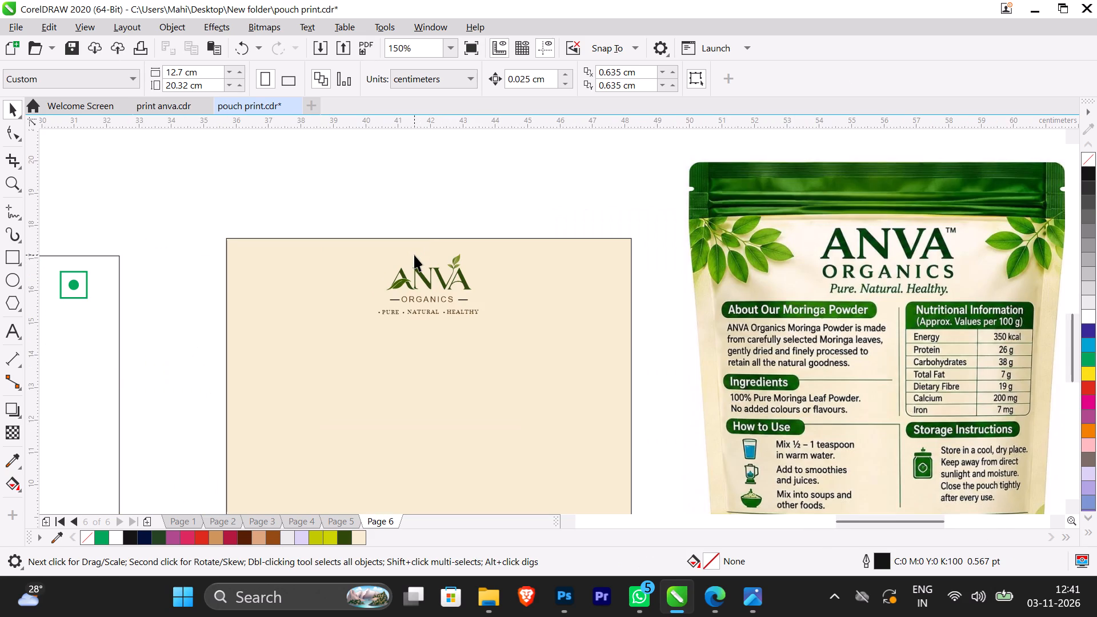
pyautogui.scroll(-1, 445, 270)
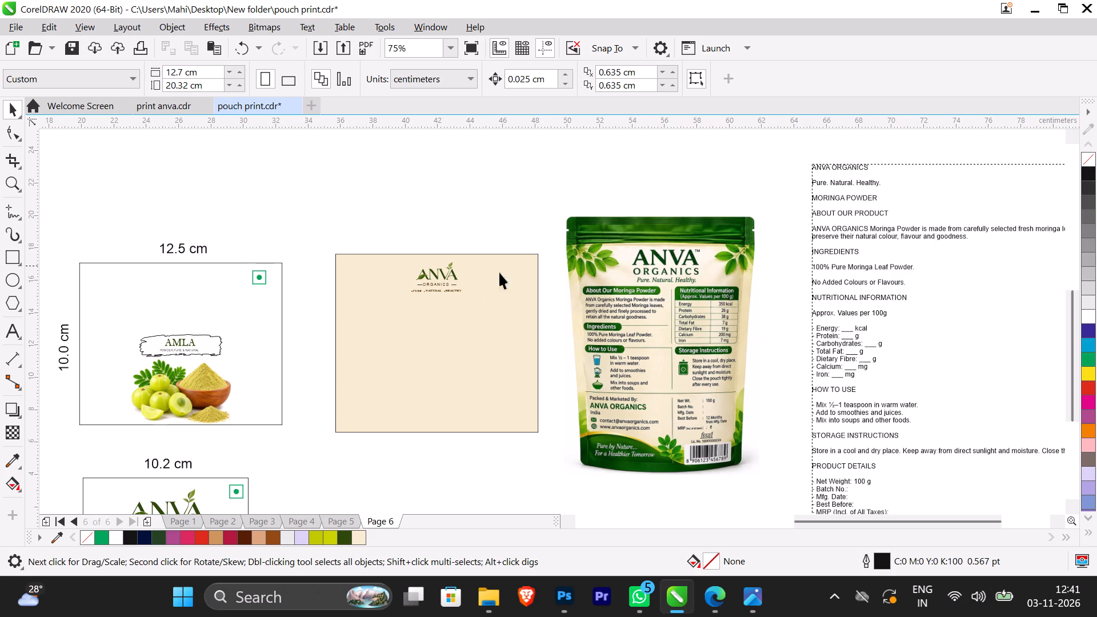
pyautogui.scroll(1, 627, 292)
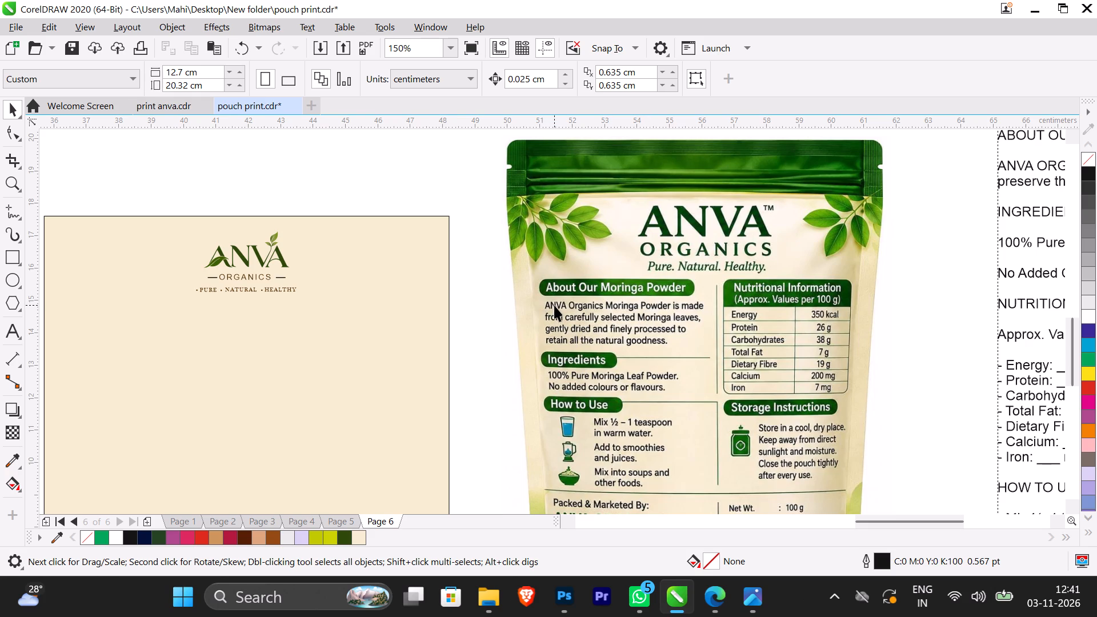
pyautogui.scroll(-1, 554, 305)
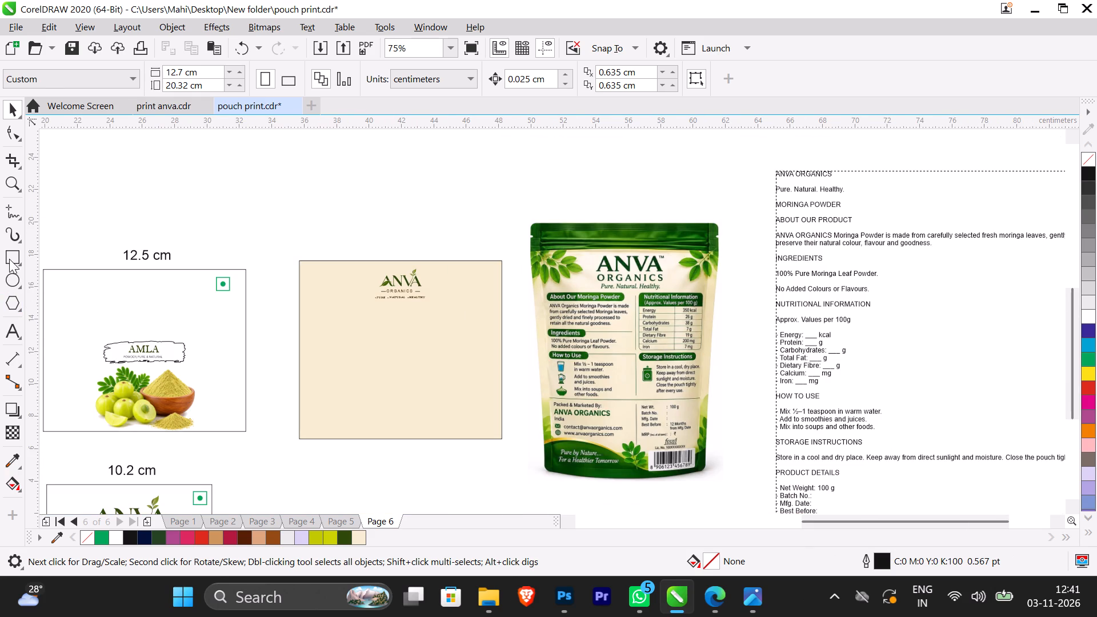
pyautogui.click(9, 257)
pyautogui.moveTo(253, 202); pyautogui.dragTo(397, 226)
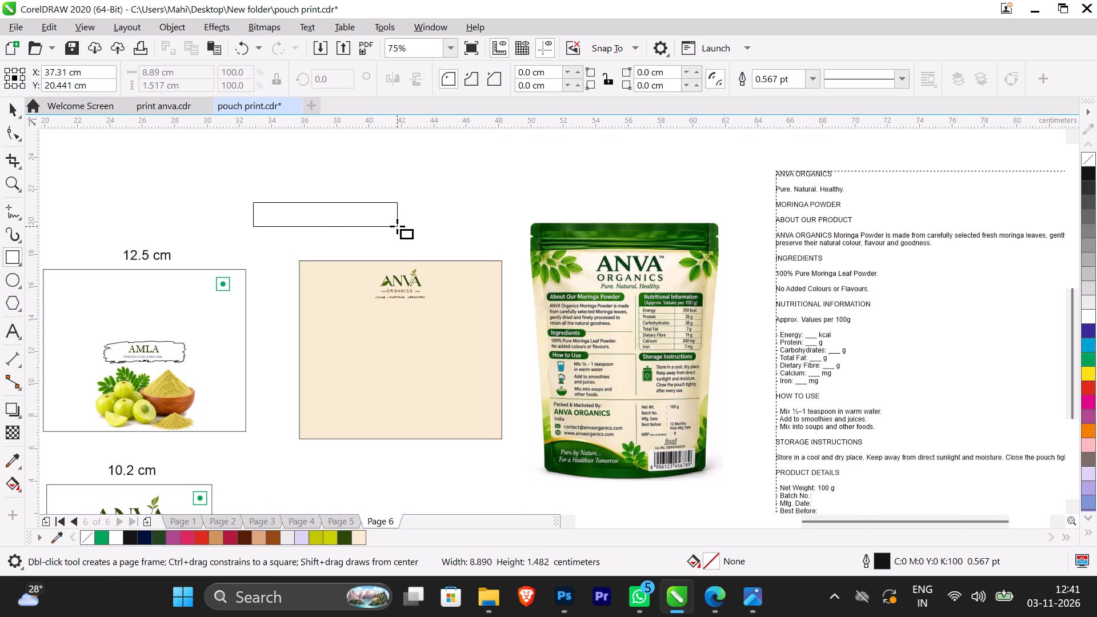
pyautogui.moveTo(397, 226); pyautogui.dragTo(397, 225)
pyautogui.click(12, 107)
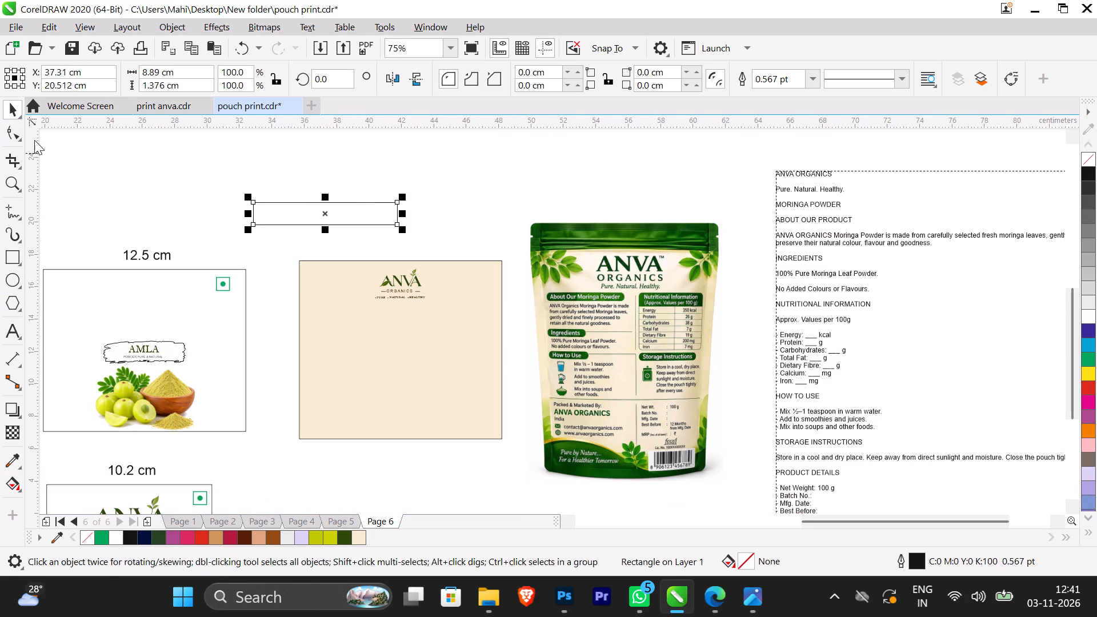
# Round the narrow rectangle's corners fully into a pill shape, with a radius of about 0.69 cm.
pyautogui.click(21, 138)
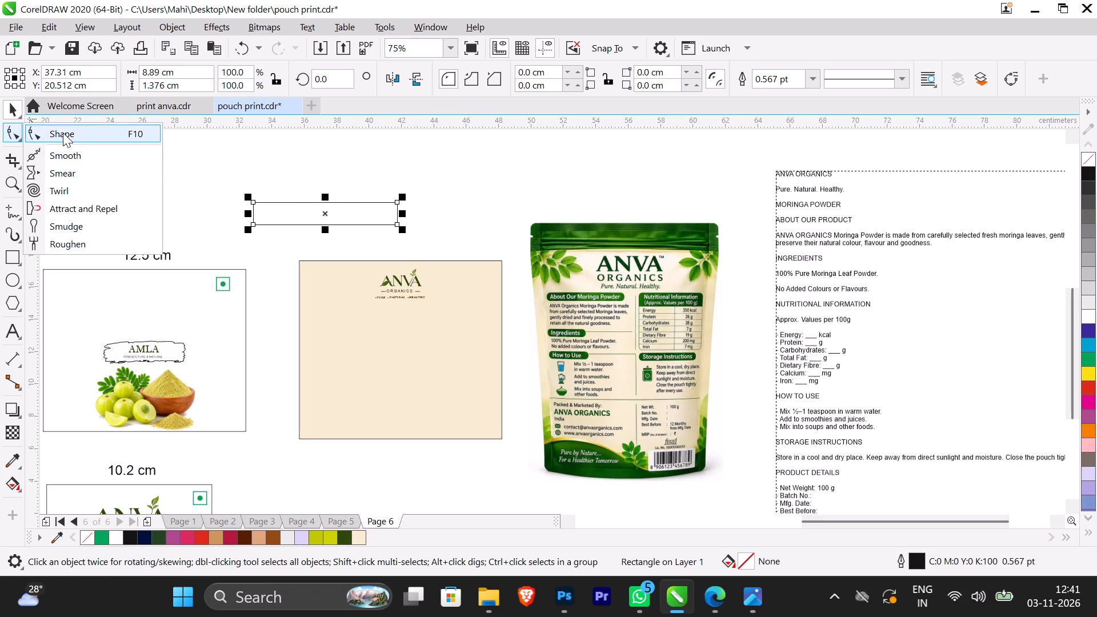
pyautogui.click(63, 133)
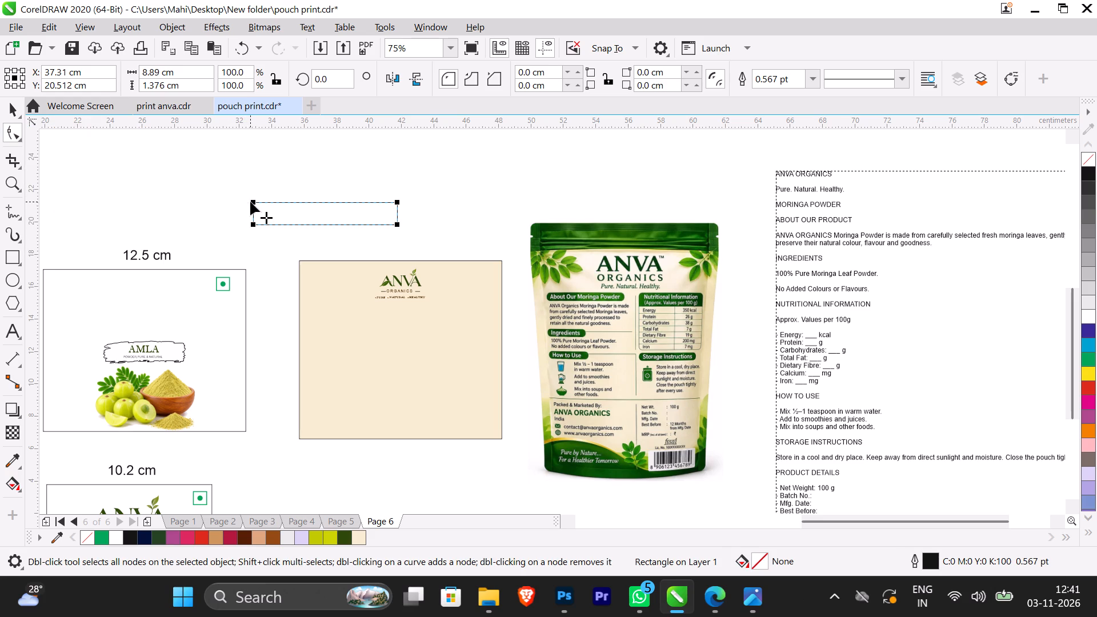
pyautogui.moveTo(250, 202); pyautogui.dragTo(274, 215)
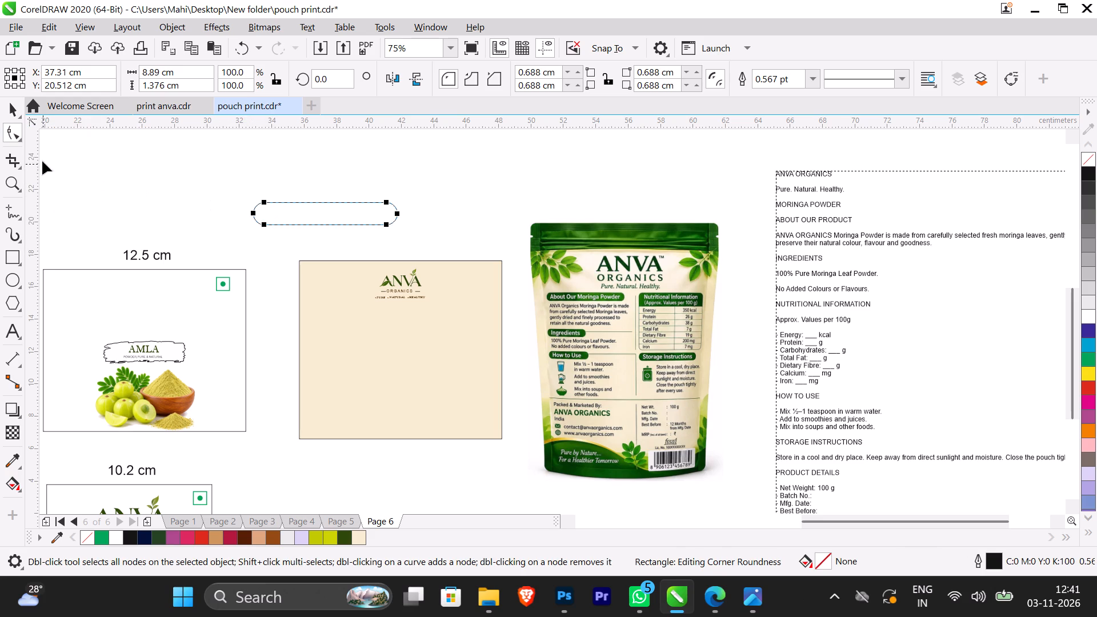
pyautogui.click(12, 113)
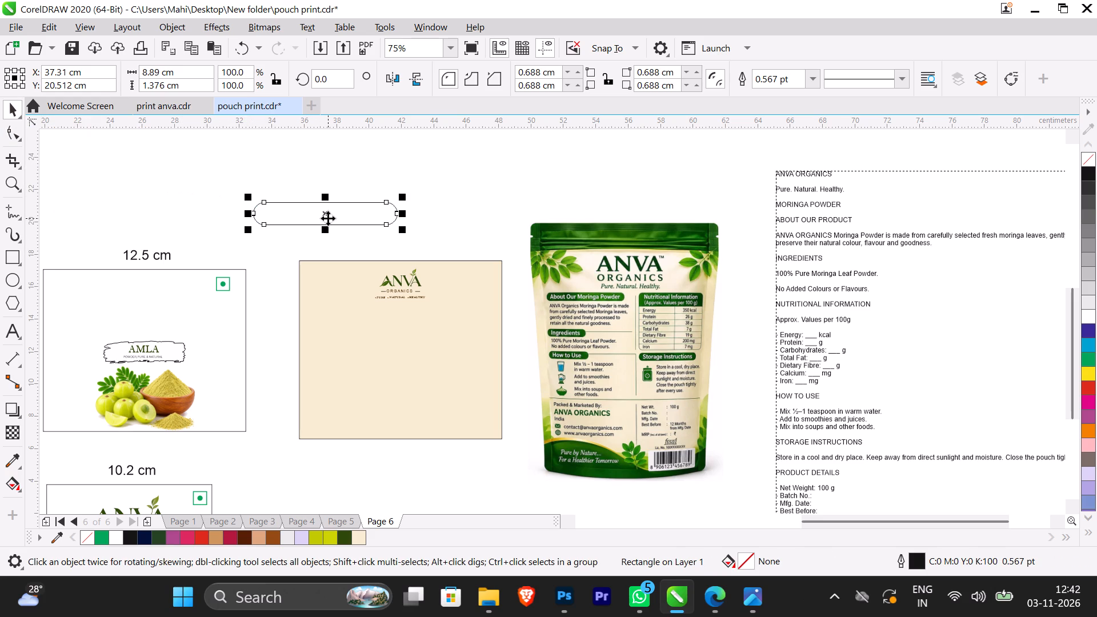
# Shrink the pill shape to about 5.5 × 0.85 cm and place it on the cream panel, below and left of the logo.
pyautogui.keyDown('shift'); pyautogui.click(406, 231); pyautogui.keyUp('shift')
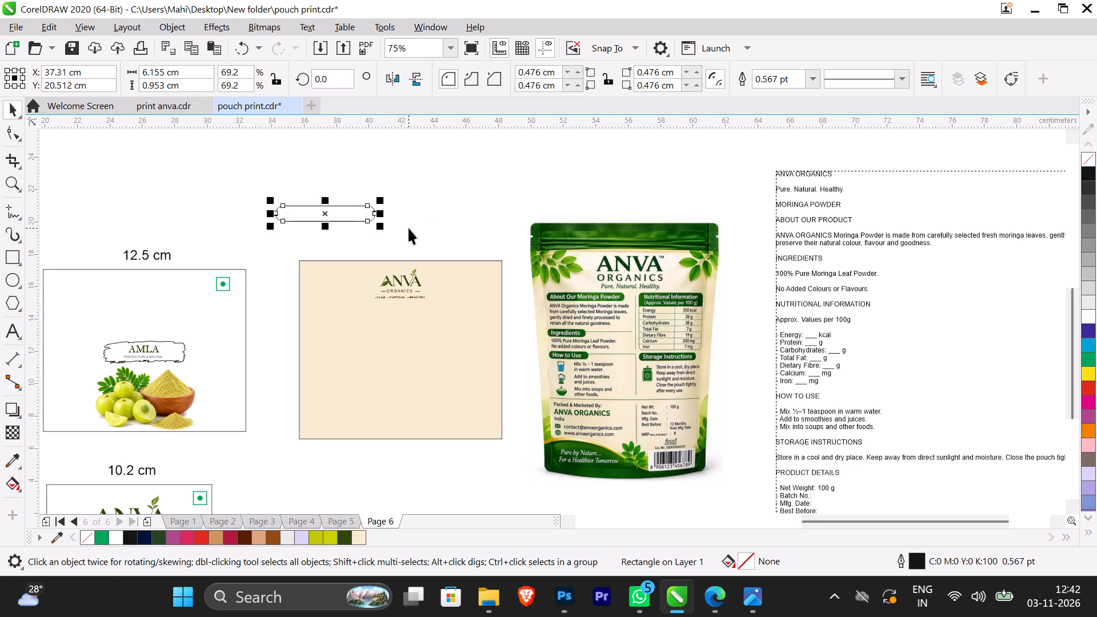
pyautogui.moveTo(329, 215); pyautogui.dragTo(366, 307)
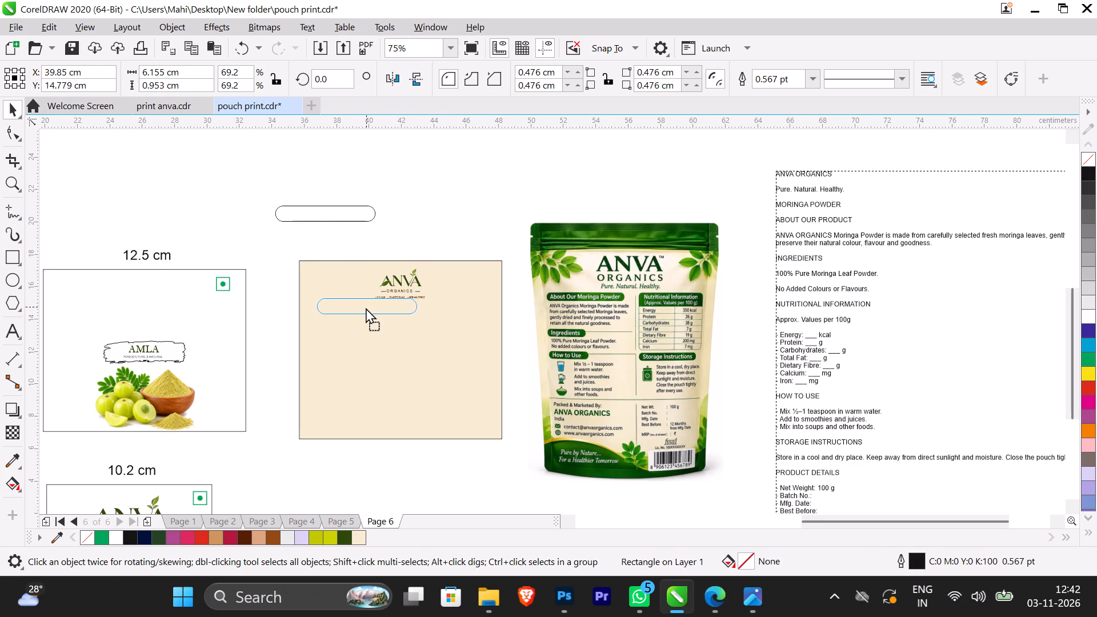
pyautogui.moveTo(366, 307); pyautogui.dragTo(358, 317)
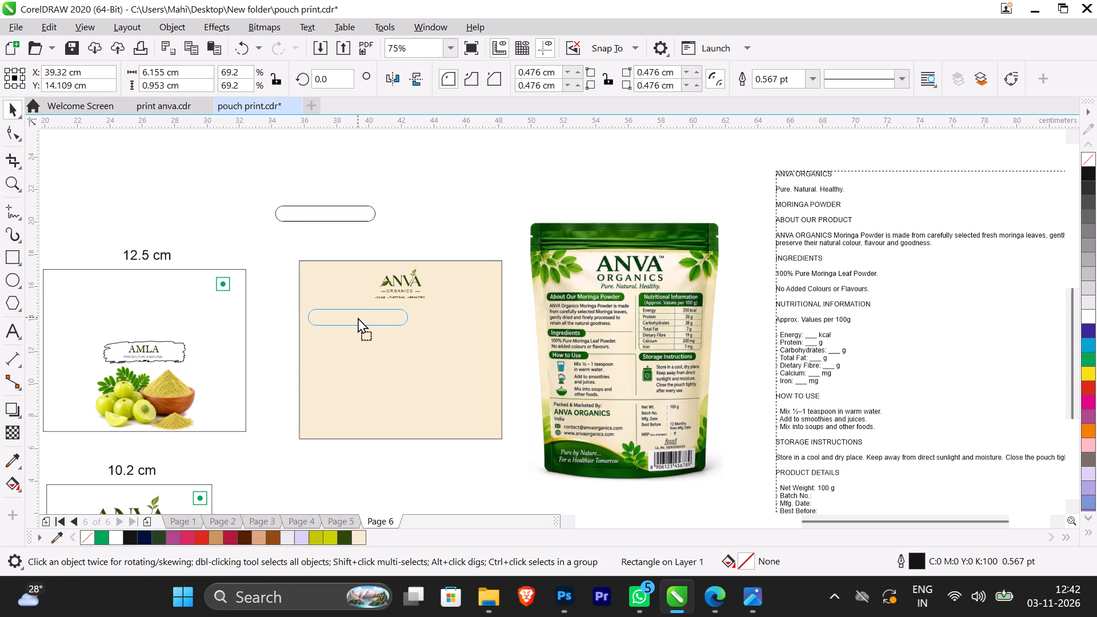
pyautogui.moveTo(358, 317); pyautogui.dragTo(357, 314)
pyautogui.keyDown('shift'); pyautogui.click(412, 329); pyautogui.keyUp('shift')
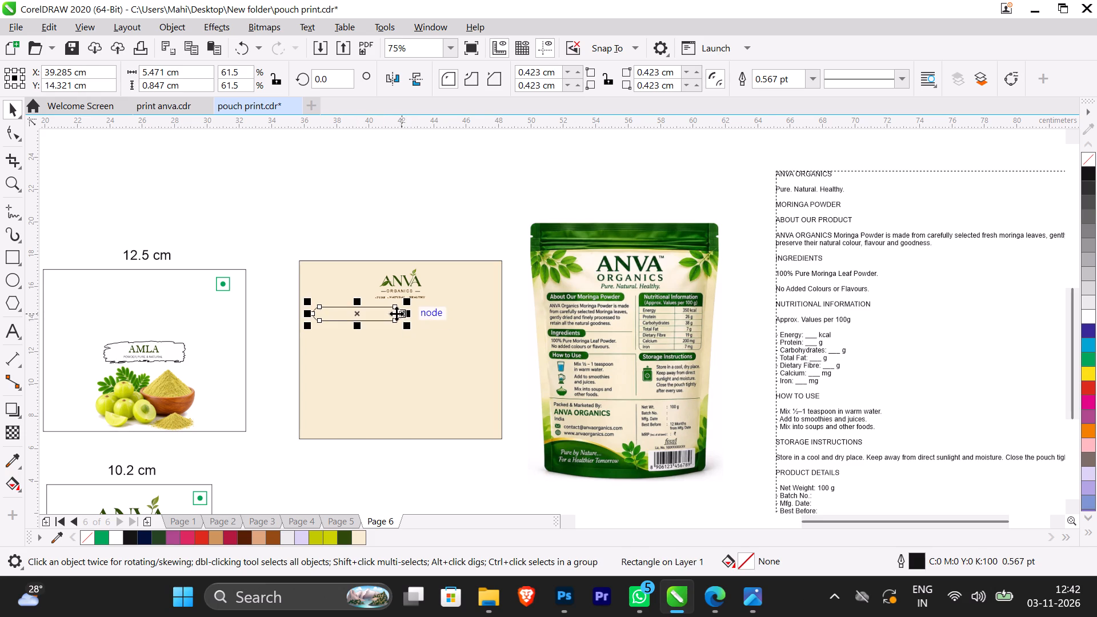
# Copy the heading ABOUT OUR PRODUCT from the label text block beside the reference pouch.
pyautogui.scroll(2, 395, 312)
pyautogui.scroll(-1, 393, 311)
pyautogui.scroll(-2, 558, 232)
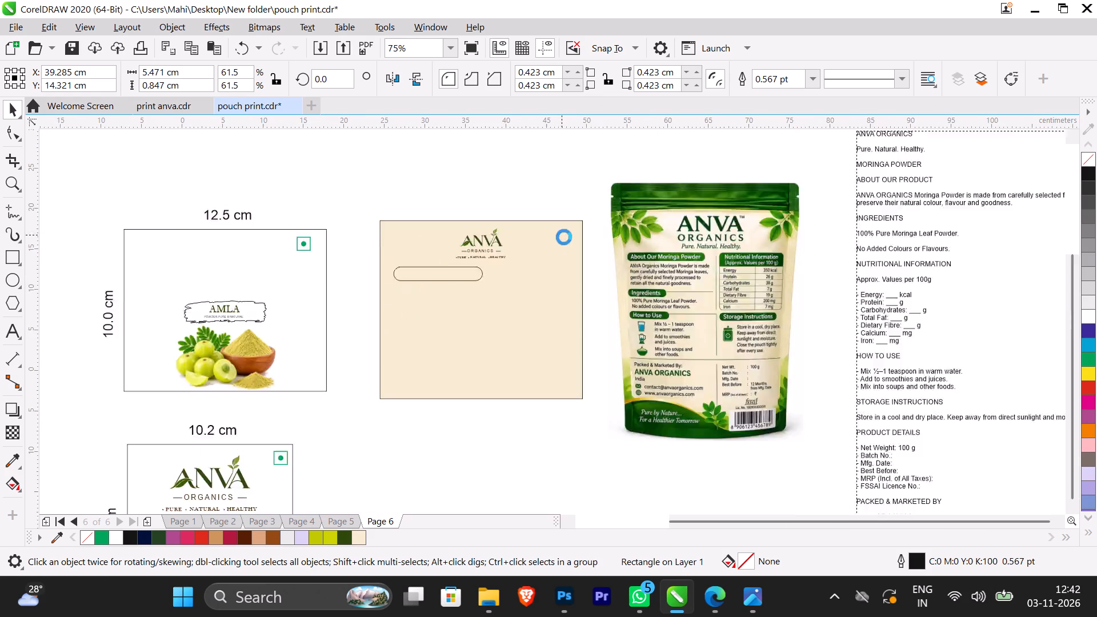
pyautogui.scroll(2, 778, 175)
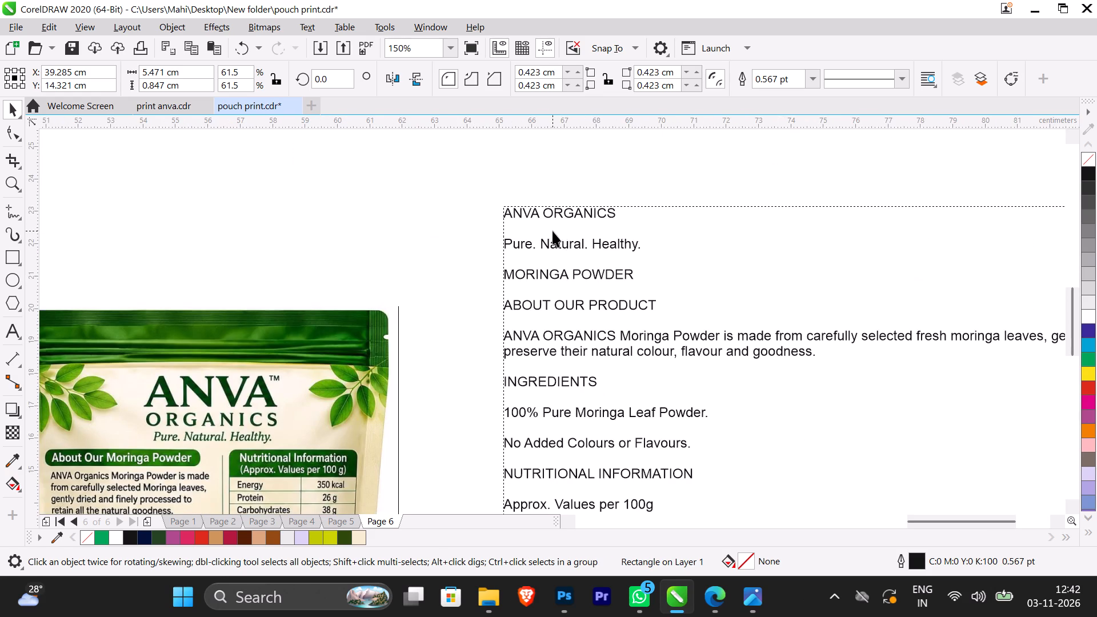
pyautogui.click(514, 306)
pyautogui.doubleClick(514, 306)
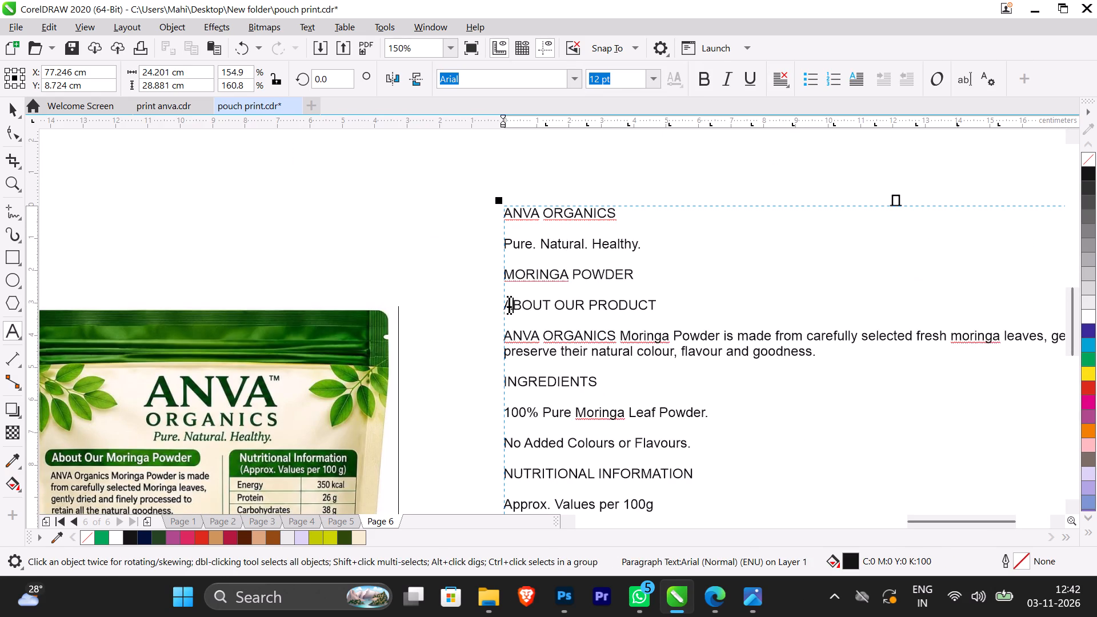
pyautogui.moveTo(509, 303); pyautogui.dragTo(620, 299)
pyautogui.click(659, 302)
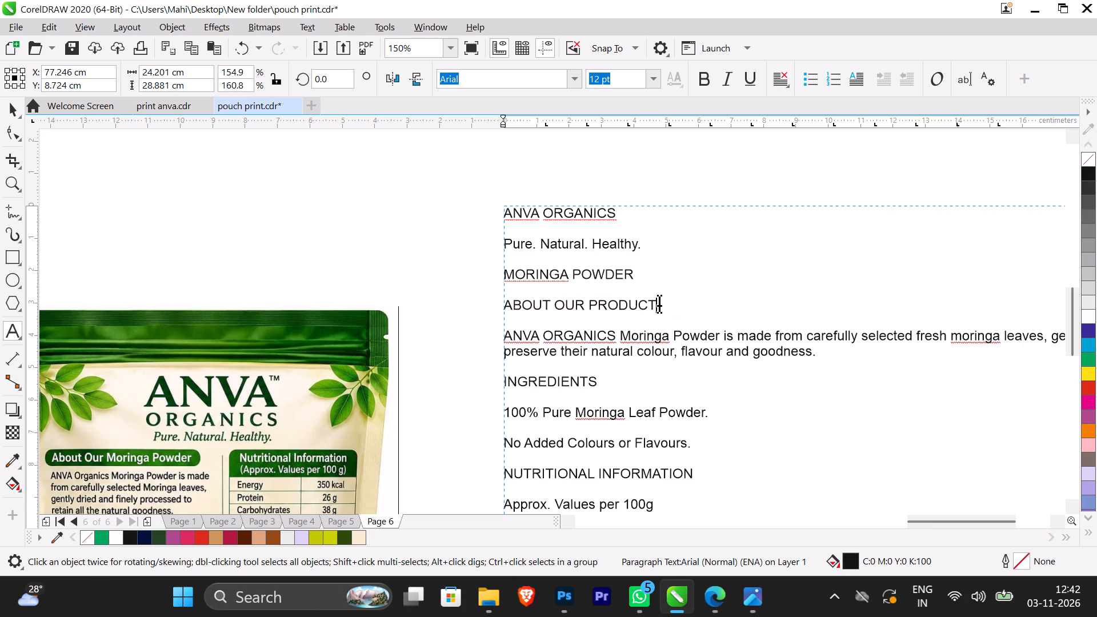
pyautogui.moveTo(659, 302); pyautogui.dragTo(485, 306)
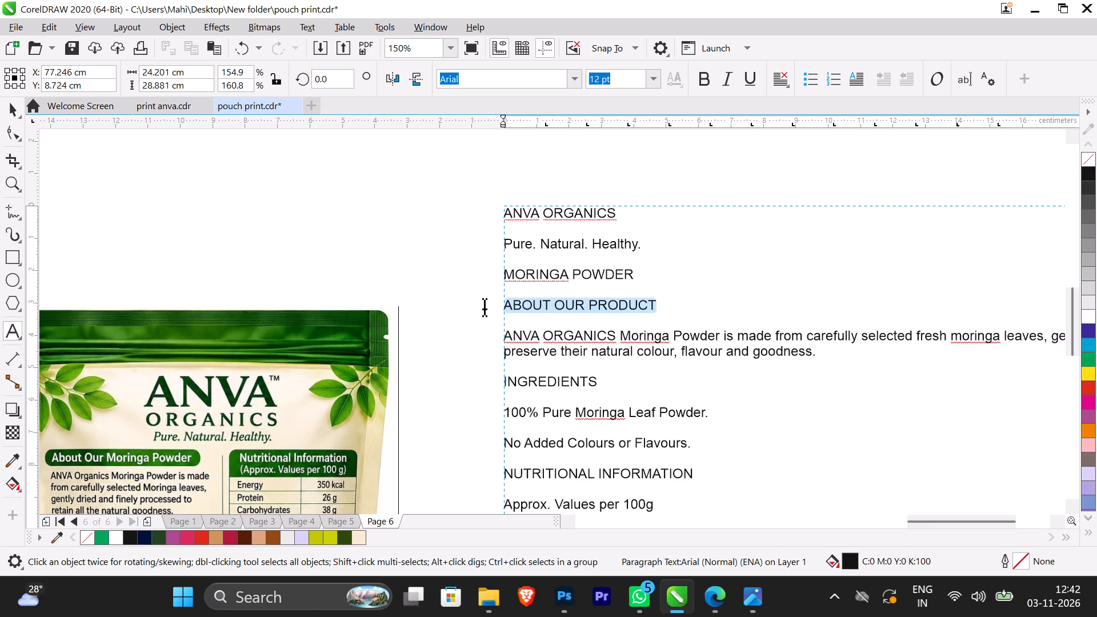
pyautogui.hotkey('ctrl', 'c')
# Paste the ABOUT OUR PRODUCT heading as separate text on the cream panel and centre it inside the pill shape.
pyautogui.scroll(-2, 494, 310)
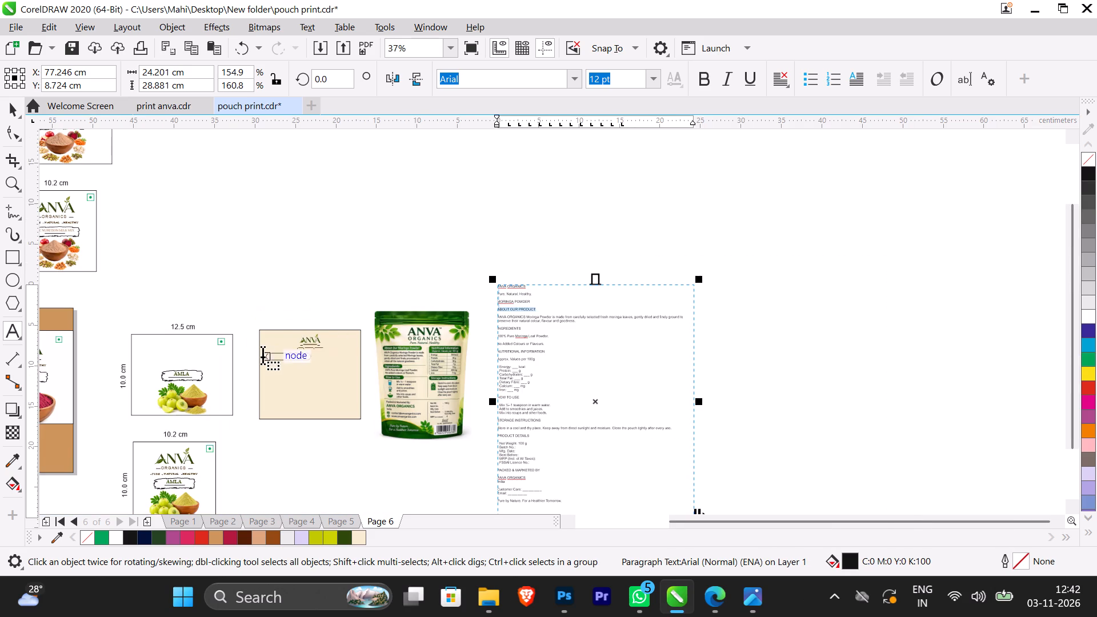
pyautogui.scroll(2, 265, 355)
pyautogui.click(283, 359)
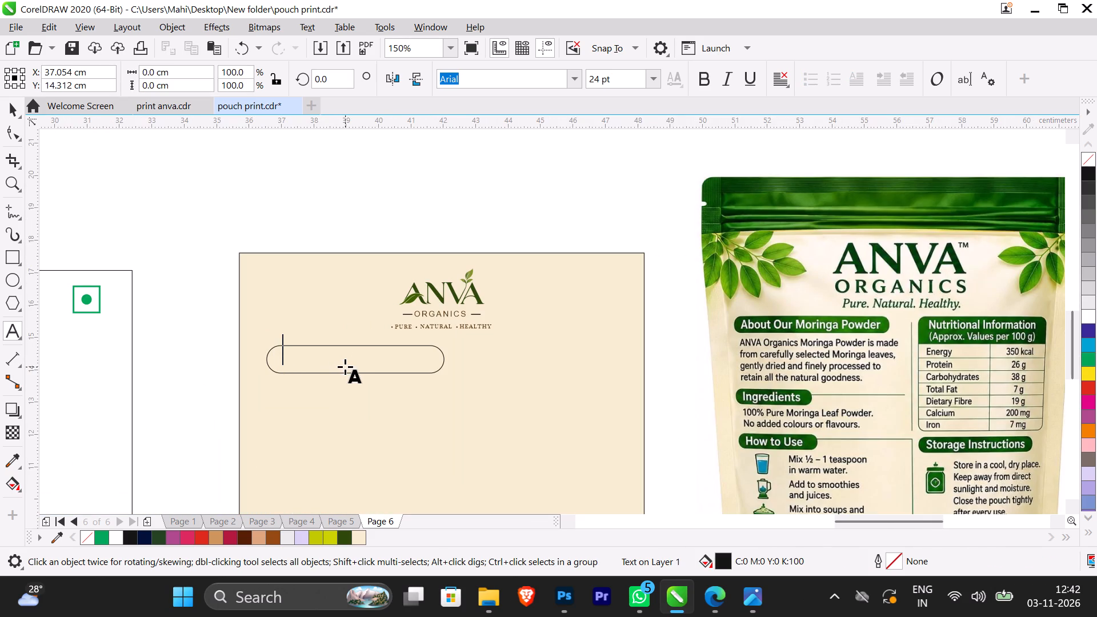
pyautogui.hotkey('ctrl', 'v')
pyautogui.moveTo(358, 352); pyautogui.dragTo(355, 355)
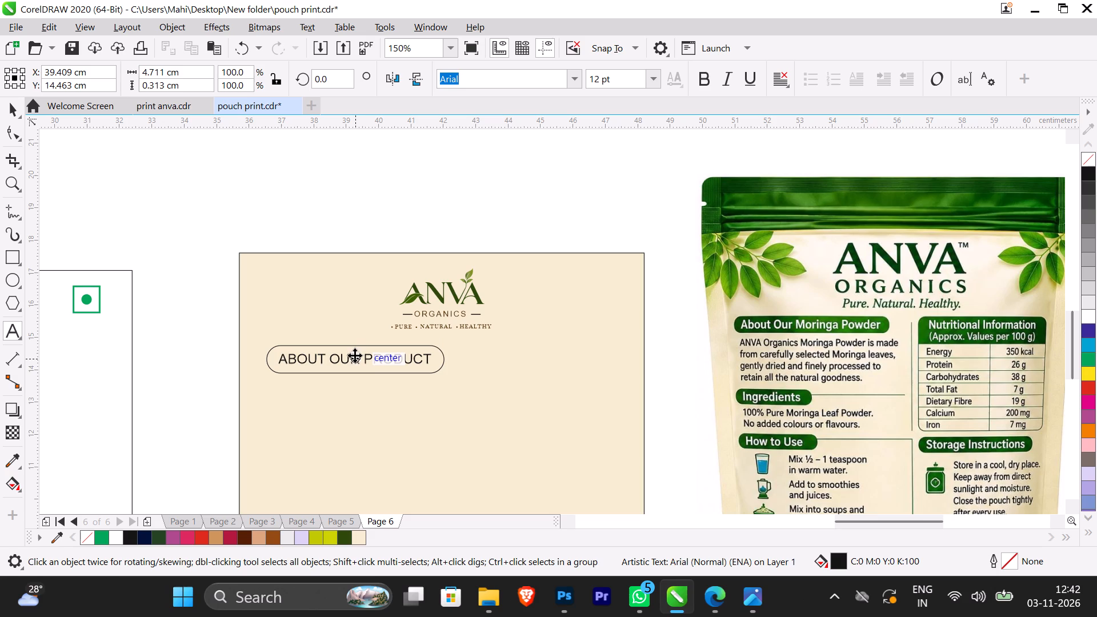
pyautogui.moveTo(355, 355); pyautogui.dragTo(352, 359)
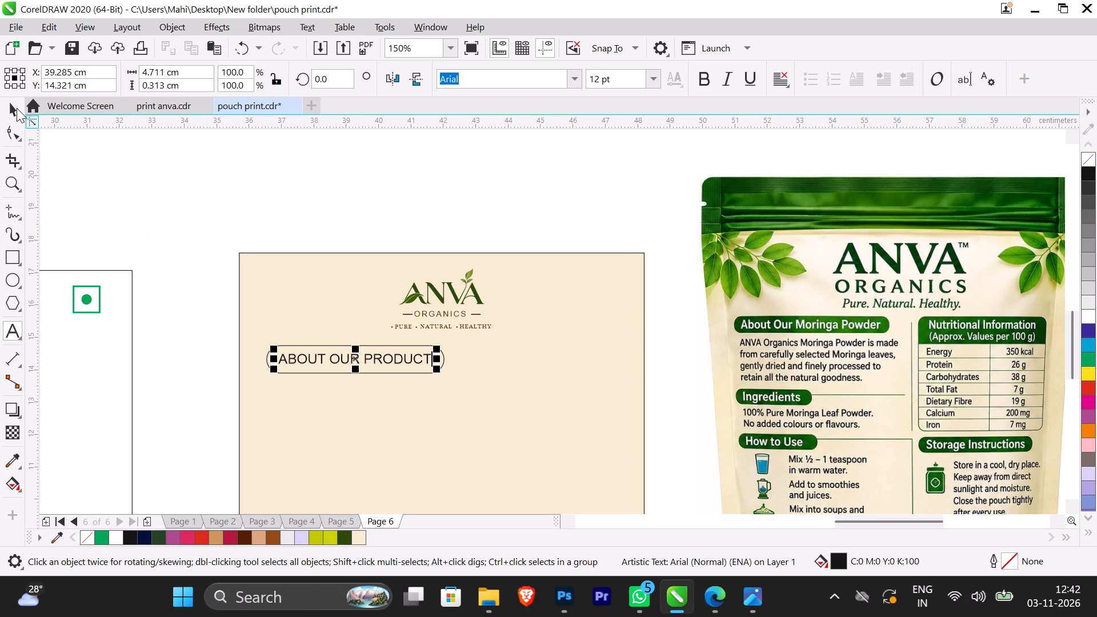
pyautogui.click(17, 108)
pyautogui.click(274, 211)
# Move the grouped ANVA Organics logo slightly up, closer to the cream panel's top edge.
pyautogui.click(441, 359)
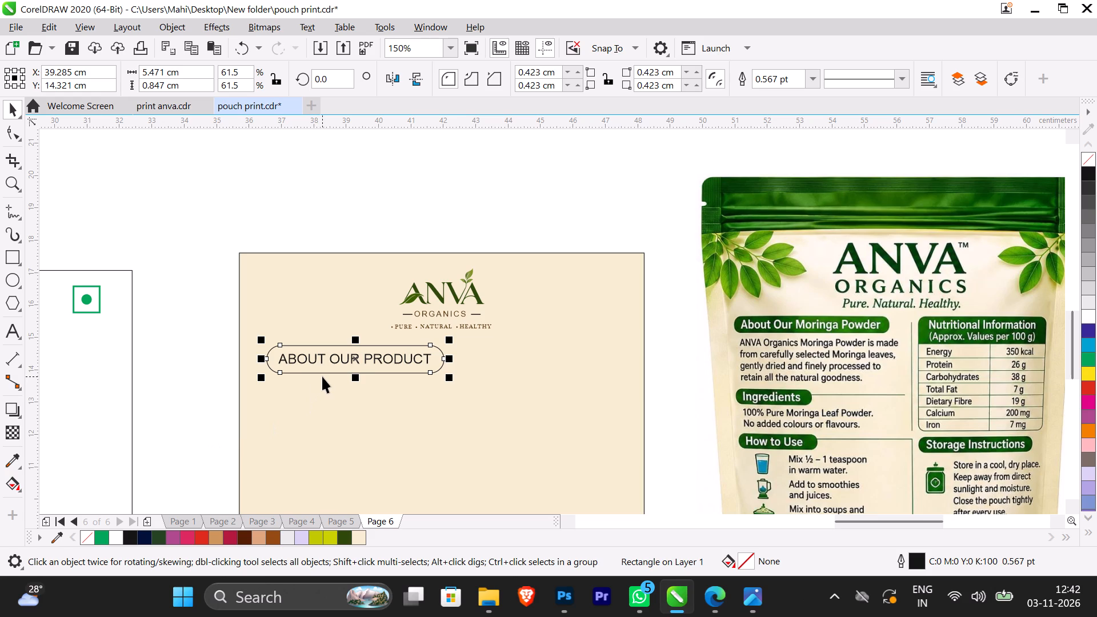
pyautogui.scroll(-2, 457, 375)
pyautogui.scroll(1, 471, 387)
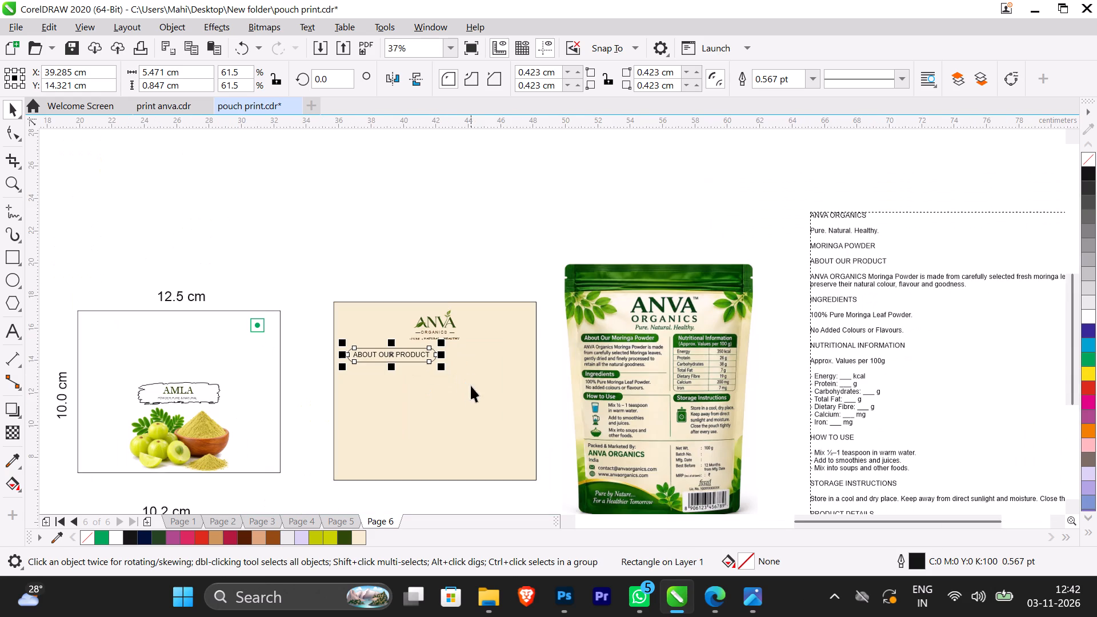
pyautogui.scroll(2, 467, 289)
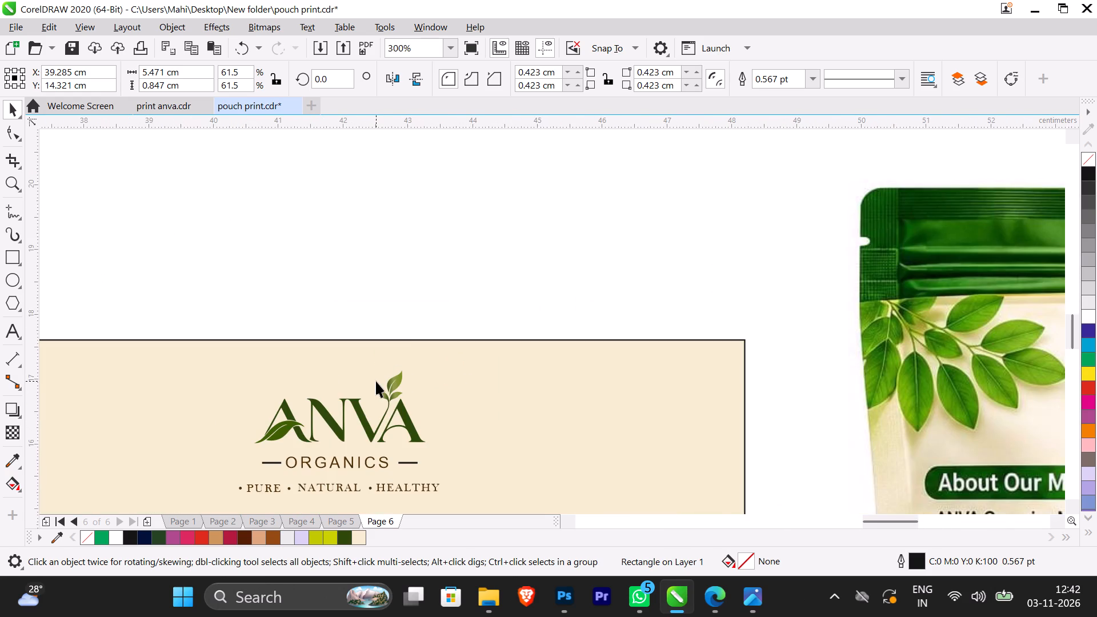
pyautogui.scroll(-1, 376, 380)
pyautogui.moveTo(291, 320); pyautogui.dragTo(479, 451)
pyautogui.moveTo(362, 407); pyautogui.dragTo(362, 399)
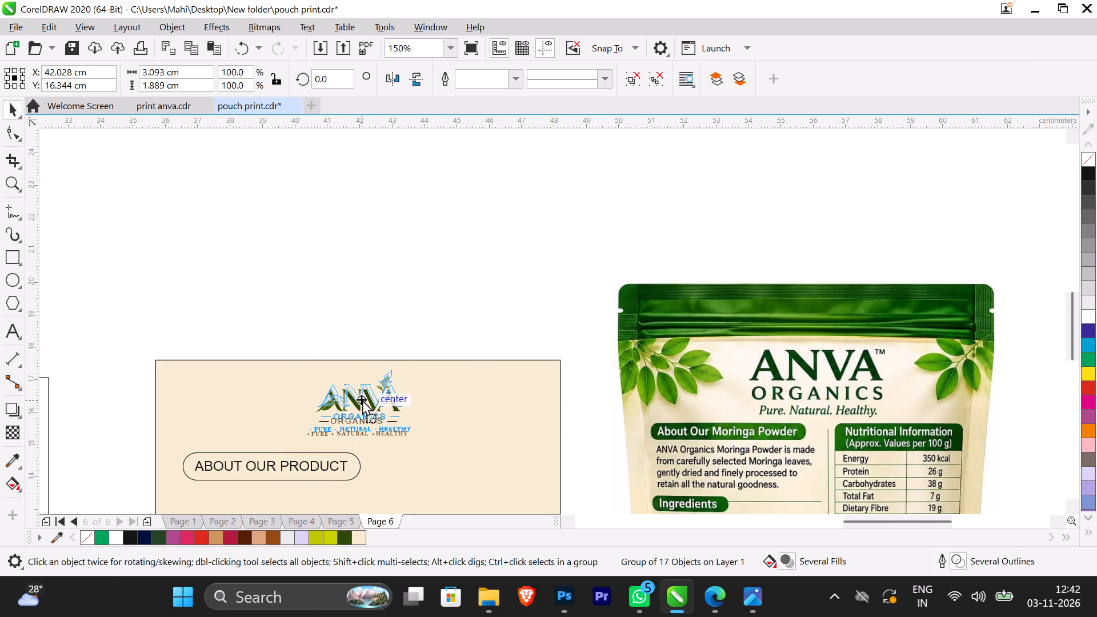
pyautogui.moveTo(362, 399); pyautogui.dragTo(363, 394)
pyautogui.click(393, 283)
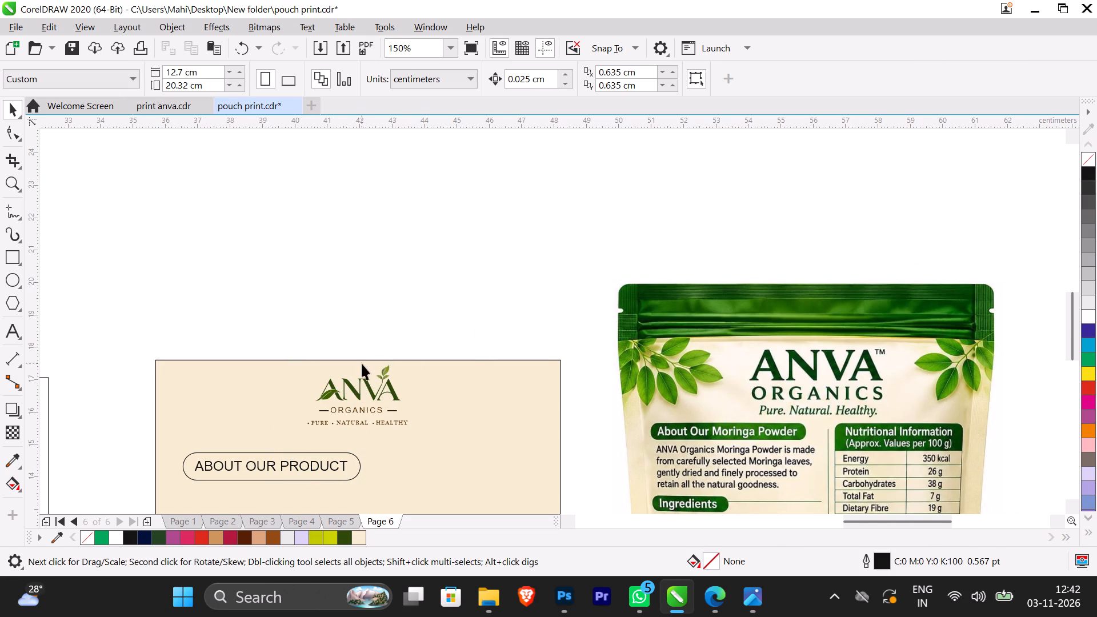
# Move the pill and its ABOUT OUR PRODUCT heading together straight up by about 0.4 cm, closer to the logo.
pyautogui.scroll(4, 368, 356)
pyautogui.scroll(-7, 588, 432)
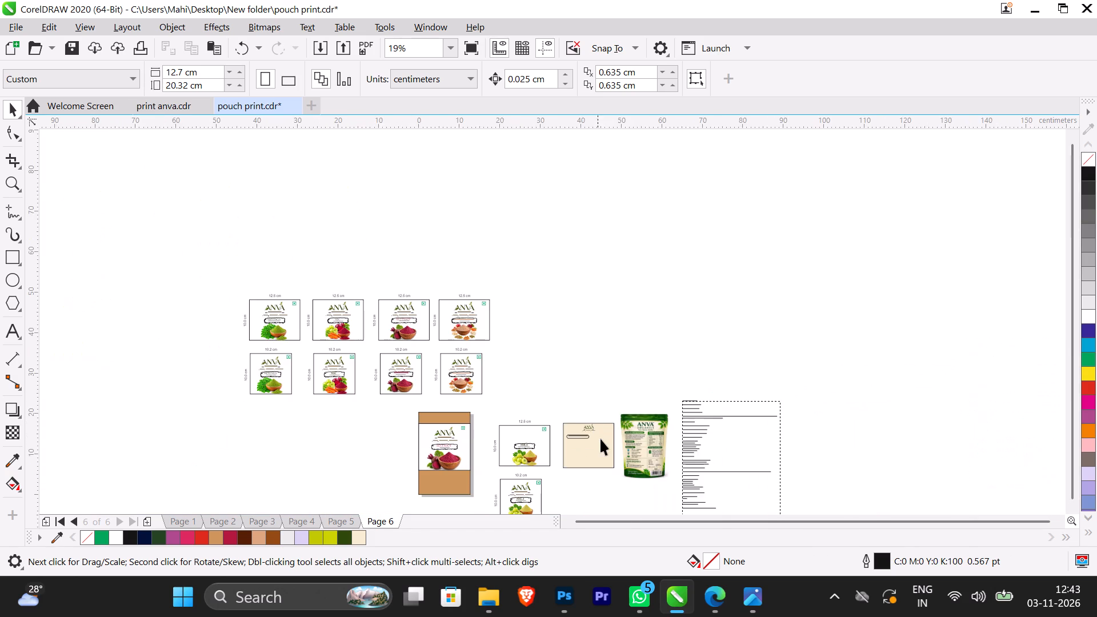
pyautogui.scroll(2, 600, 447)
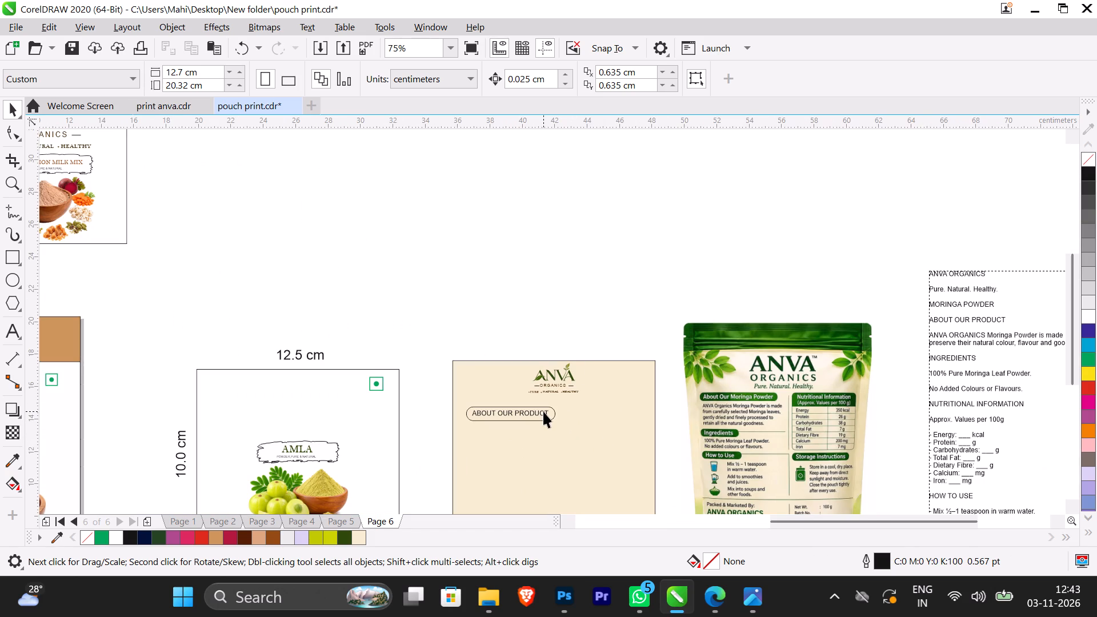
pyautogui.click(423, 388)
pyautogui.moveTo(425, 389); pyautogui.dragTo(477, 408)
pyautogui.moveTo(477, 408); pyautogui.dragTo(575, 438)
pyautogui.scroll(2, 527, 414)
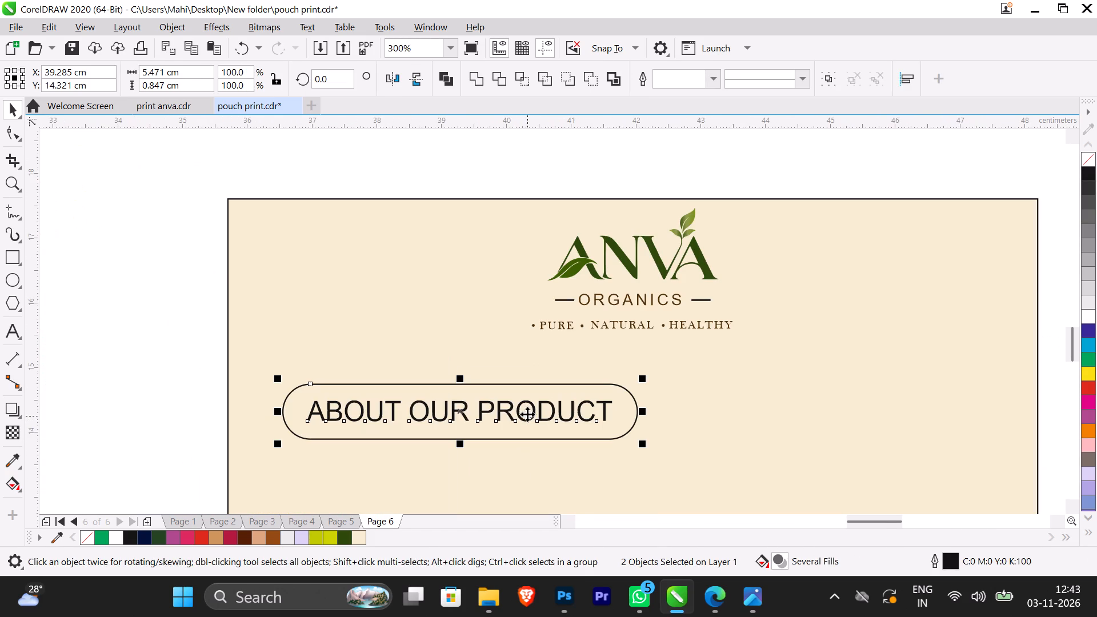
pyautogui.moveTo(459, 407); pyautogui.dragTo(462, 389)
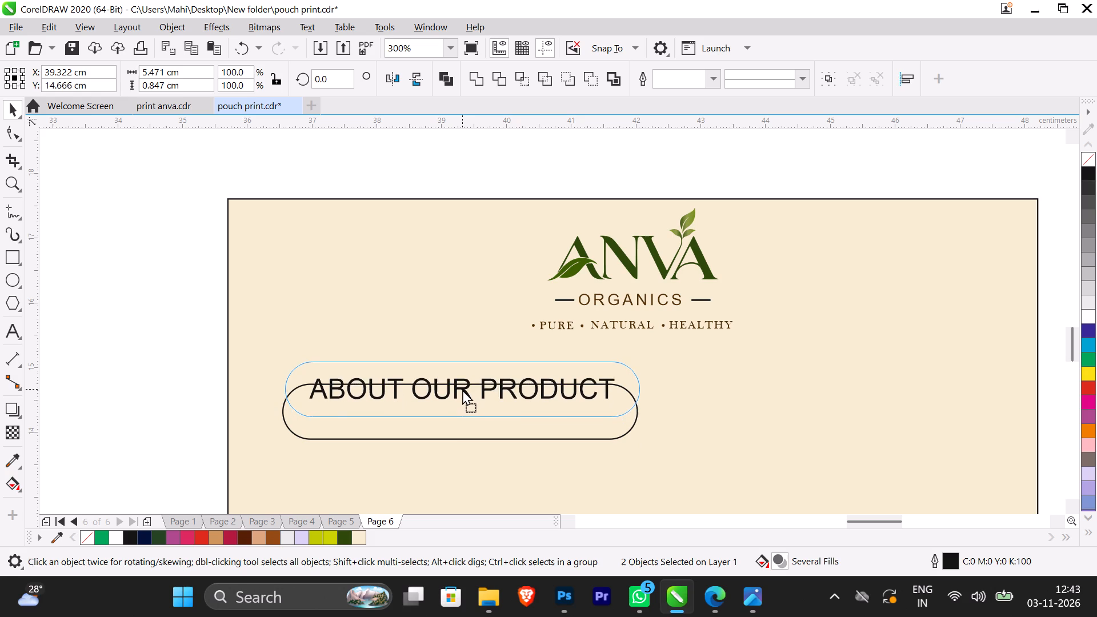
pyautogui.moveTo(462, 389); pyautogui.dragTo(462, 388)
pyautogui.click(400, 161)
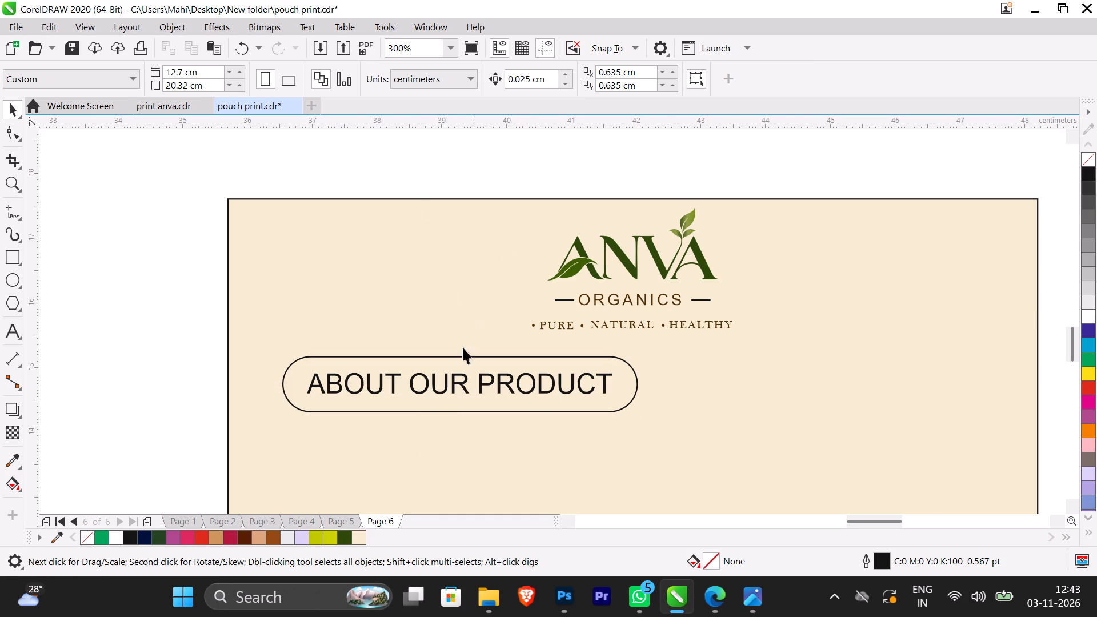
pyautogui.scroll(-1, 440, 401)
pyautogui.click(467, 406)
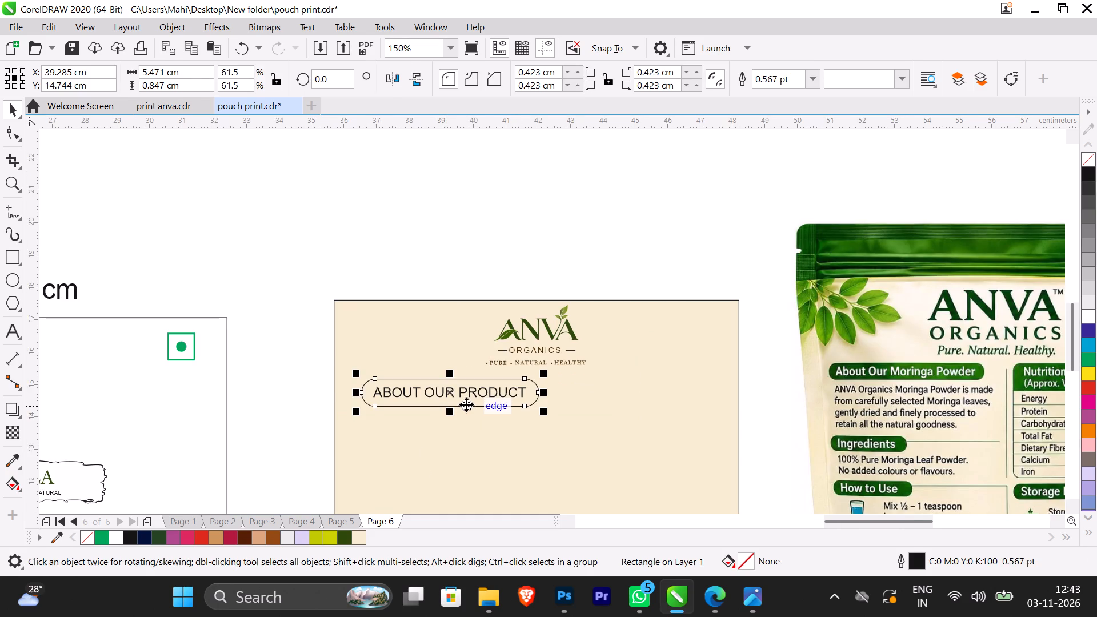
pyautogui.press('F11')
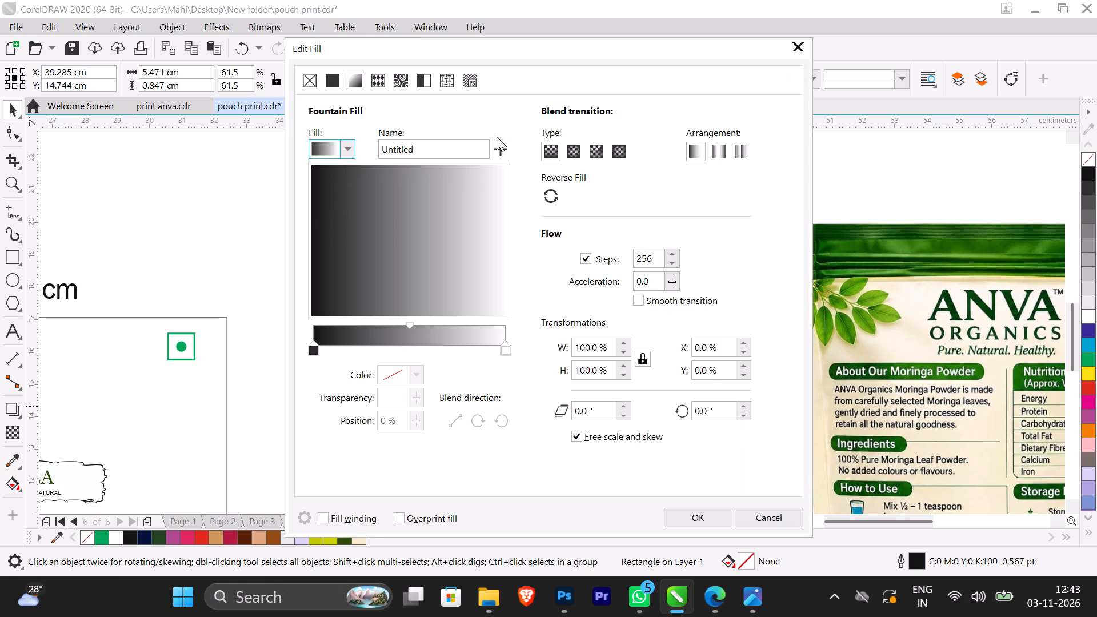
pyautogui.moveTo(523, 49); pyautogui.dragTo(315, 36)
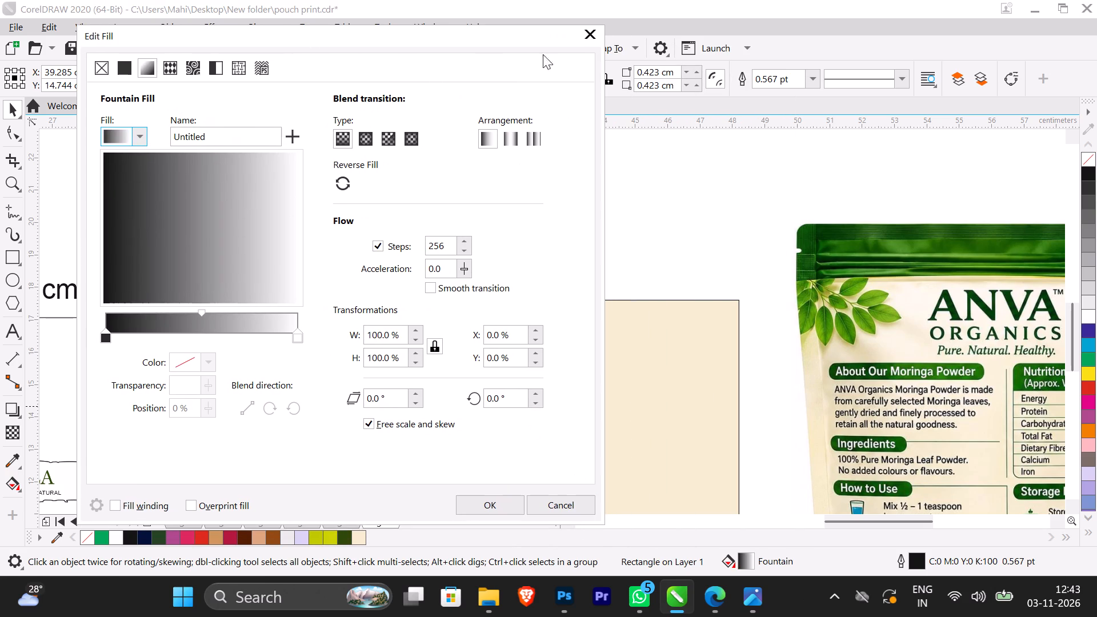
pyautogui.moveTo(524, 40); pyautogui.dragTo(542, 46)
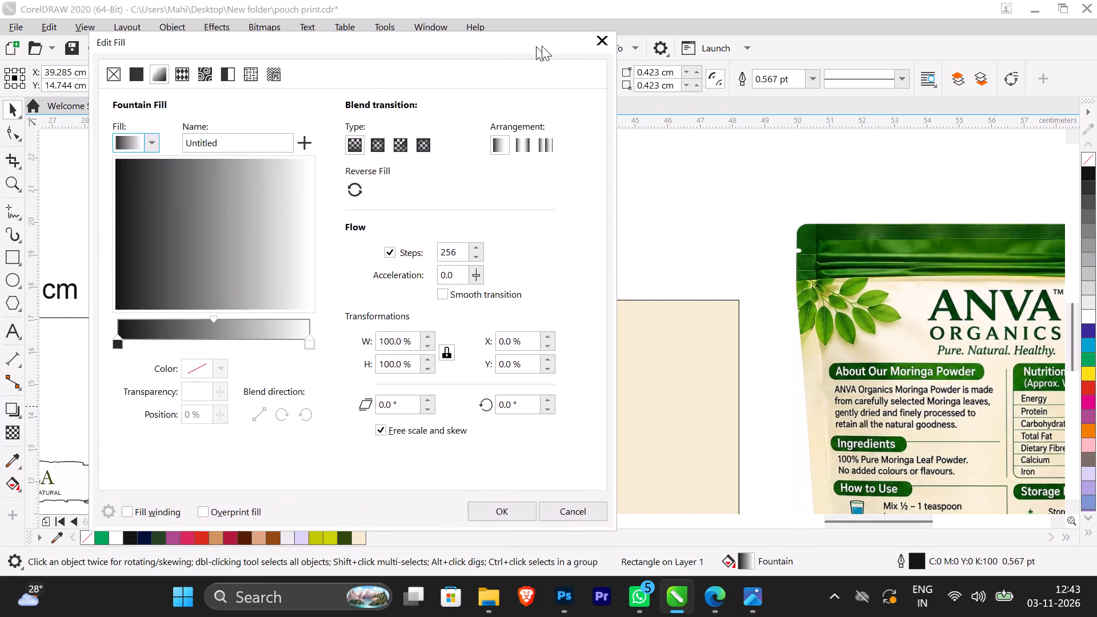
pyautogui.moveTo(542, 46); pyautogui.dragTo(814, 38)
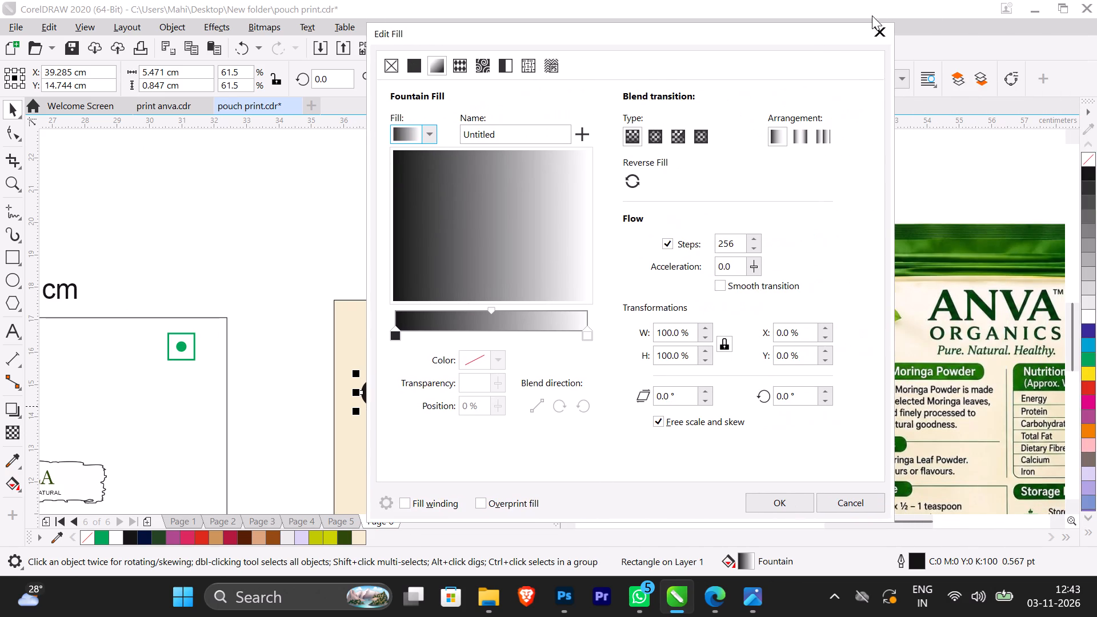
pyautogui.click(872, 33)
# Give the heading pill a fountain fill with its end colour sampled from the reference pouch's dark green top seal (#032900).
pyautogui.keyDown('ctrl'); pyautogui.scroll(-3, 181, 347); pyautogui.keyUp('ctrl')
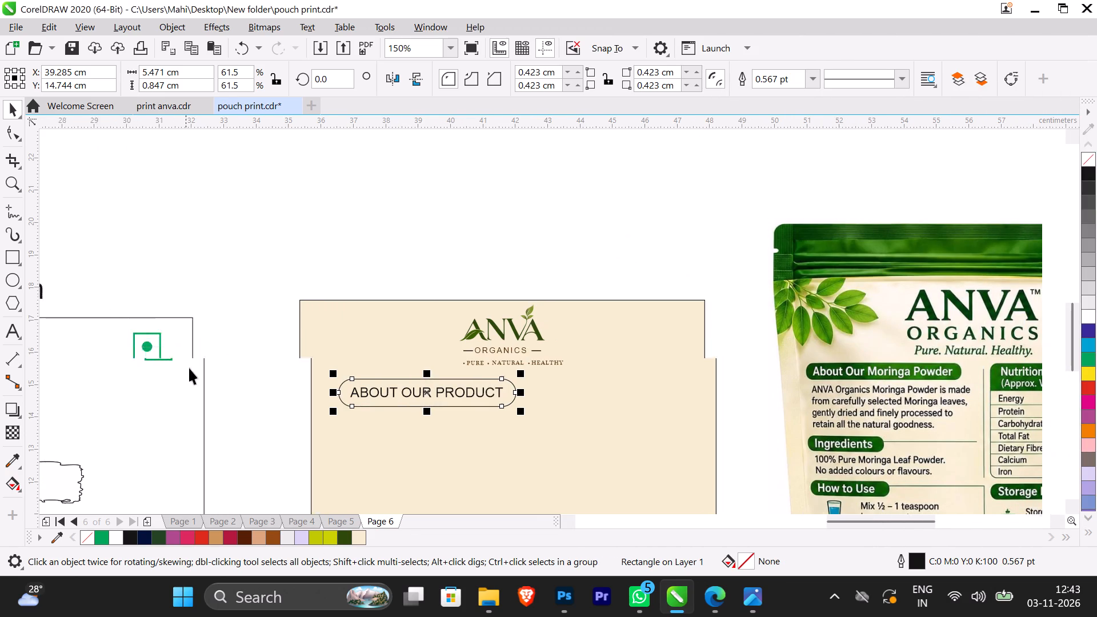
pyautogui.keyDown('ctrl'); pyautogui.scroll(-15, 189, 368); pyautogui.keyUp('ctrl')
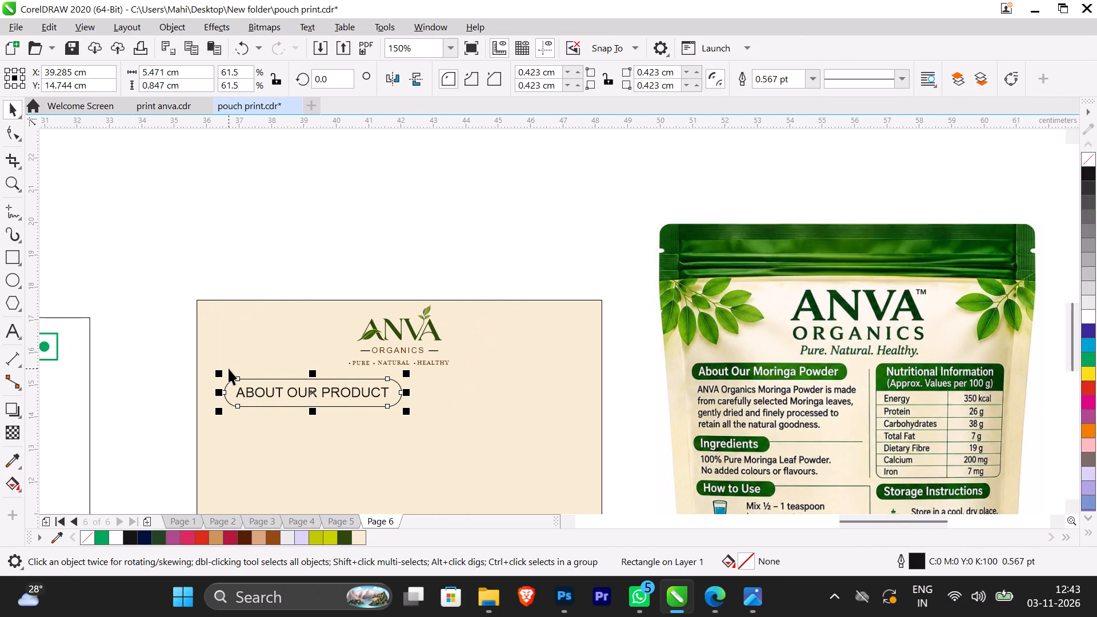
pyautogui.keyDown('alt'); pyautogui.scroll(-11, 229, 368); pyautogui.keyUp('alt')
pyautogui.keyDown('ctrl'); pyautogui.scroll(-12, 229, 368); pyautogui.keyUp('ctrl')
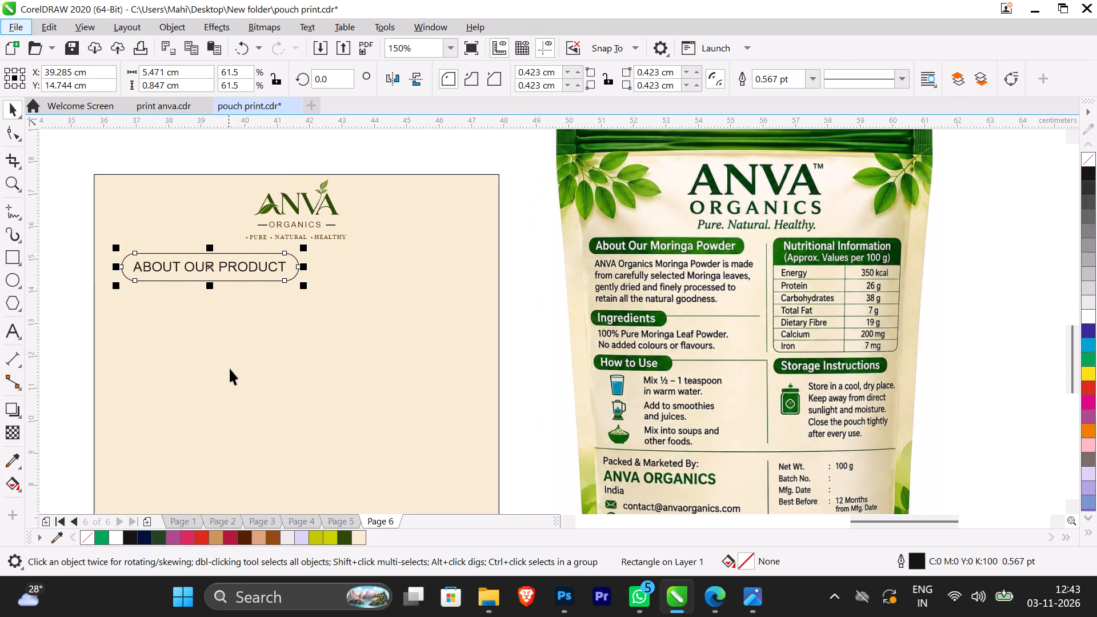
pyautogui.keyDown('ctrl'); pyautogui.scroll(-8, 230, 368); pyautogui.keyUp('ctrl')
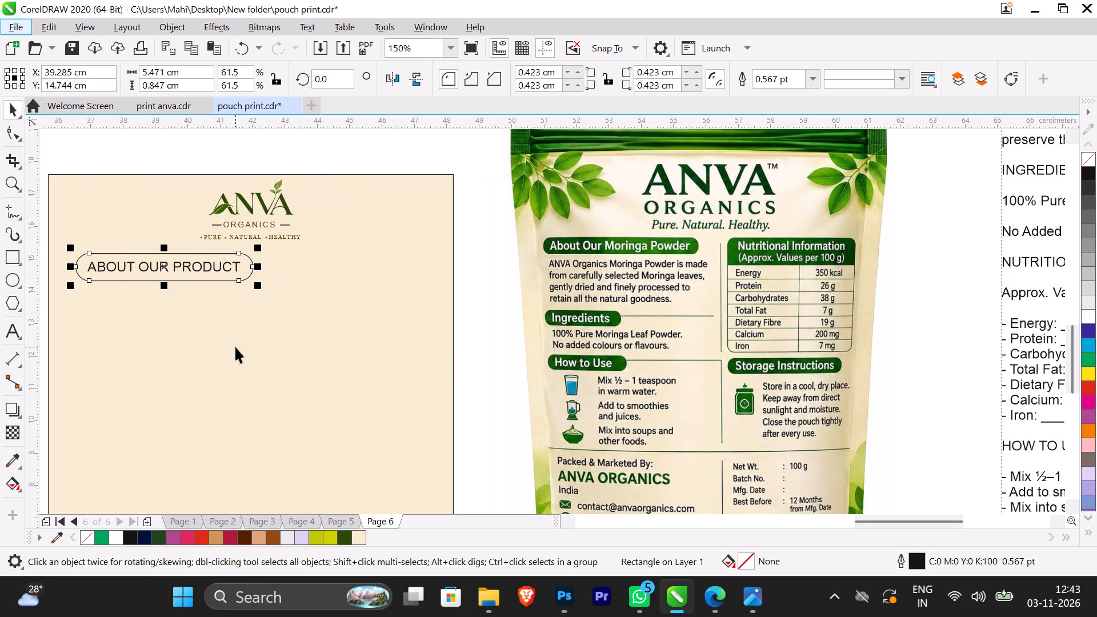
pyautogui.press('F11')
pyautogui.press('F11')
pyautogui.press('F10')
pyautogui.click(507, 293)
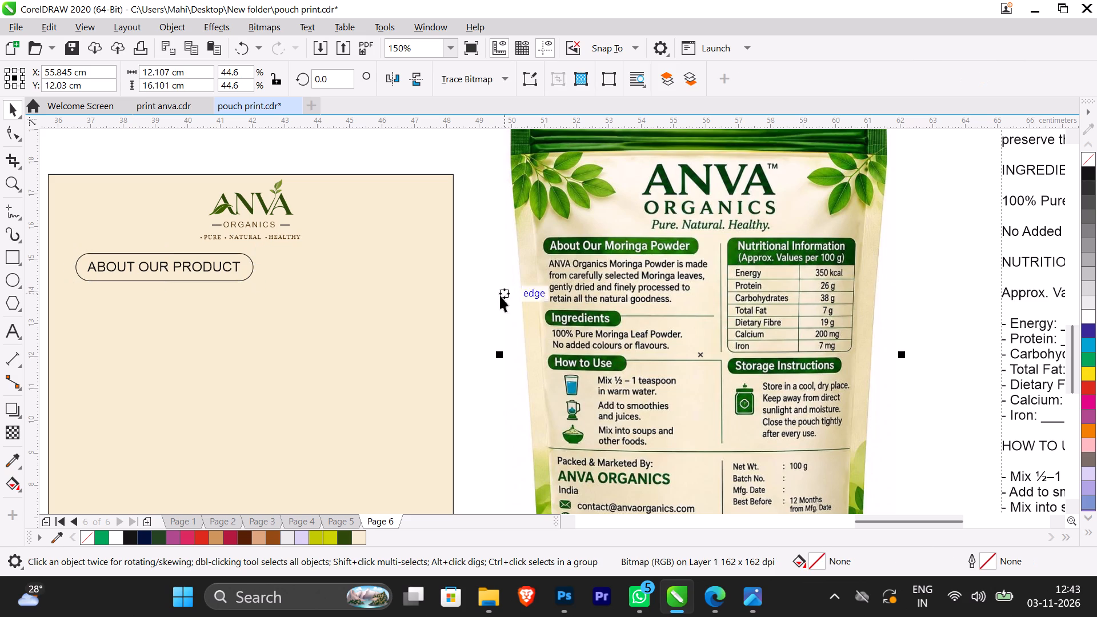
pyautogui.click(249, 265)
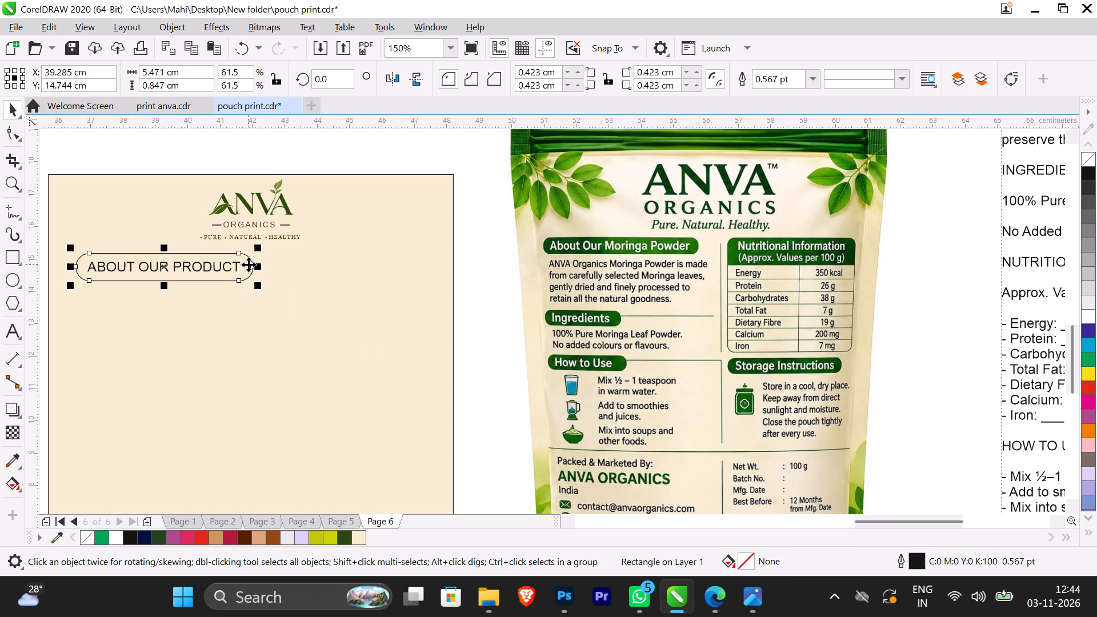
pyautogui.press('F11')
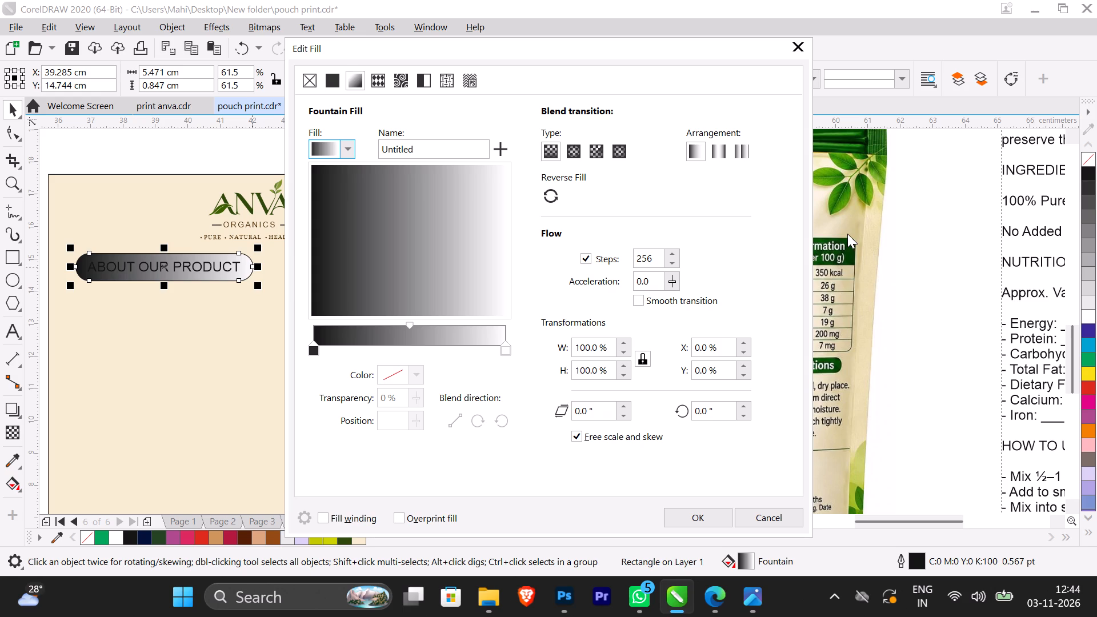
pyautogui.scroll(-3, 847, 234)
pyautogui.click(506, 347)
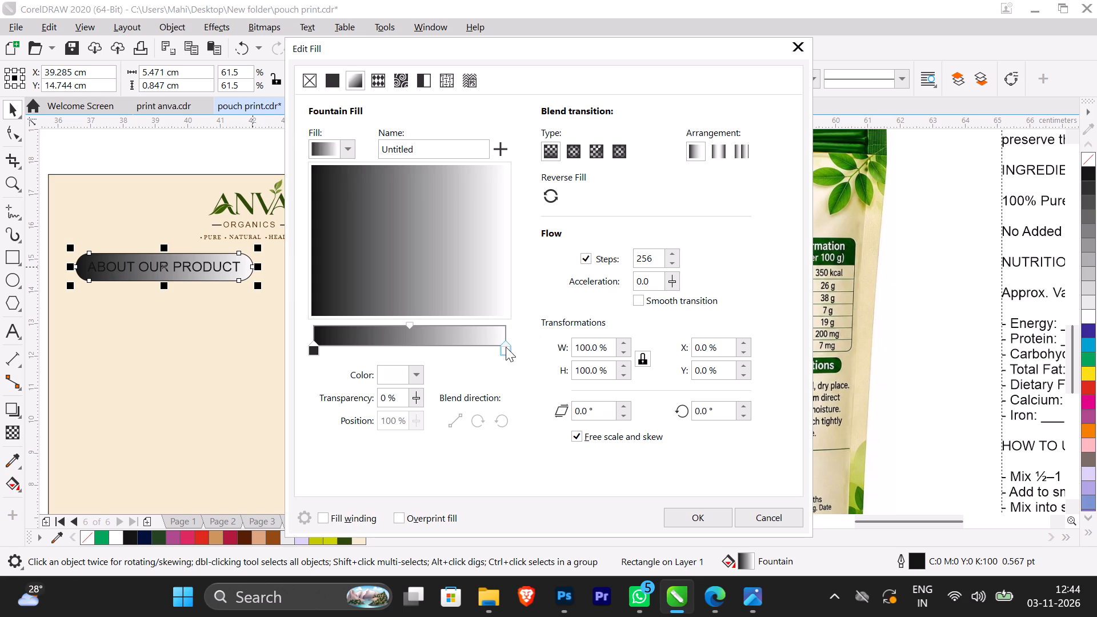
pyautogui.click(413, 370)
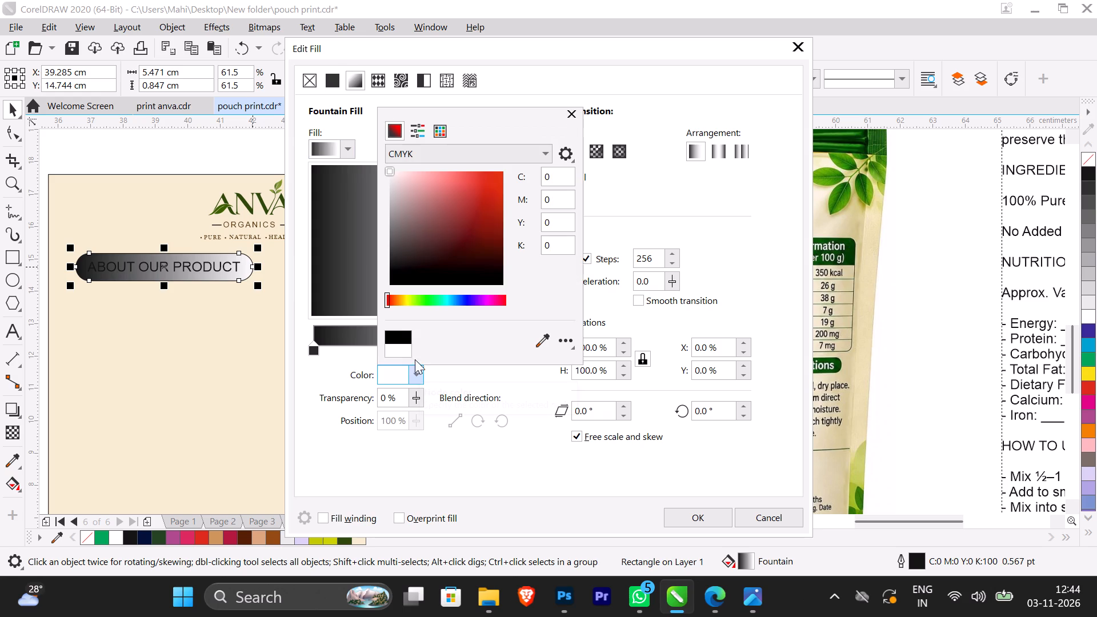
pyautogui.click(537, 340)
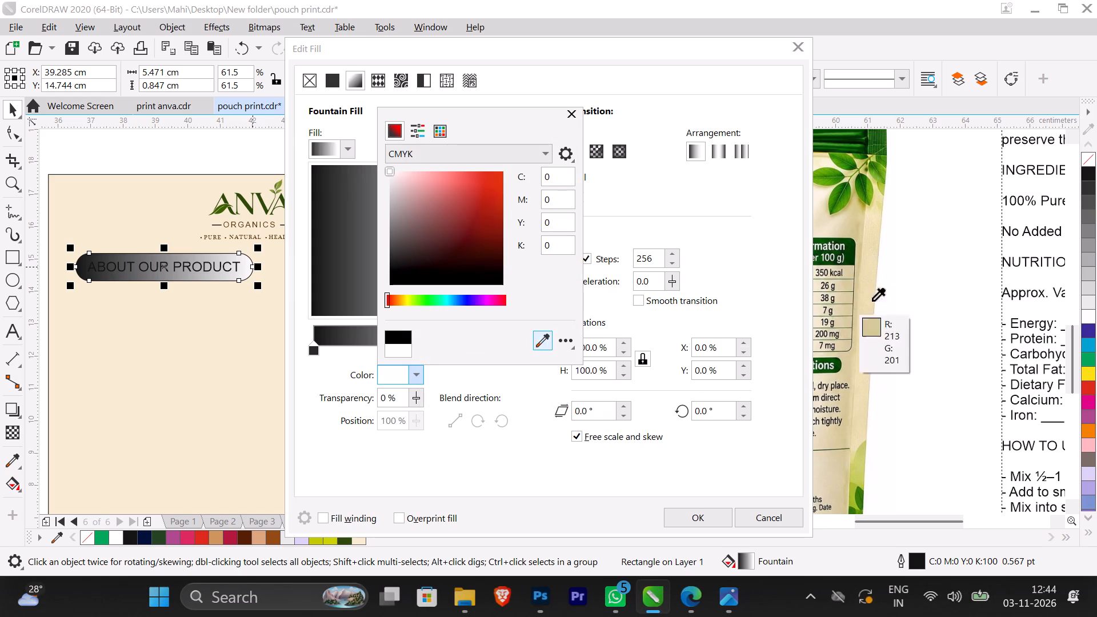
pyautogui.click(864, 150)
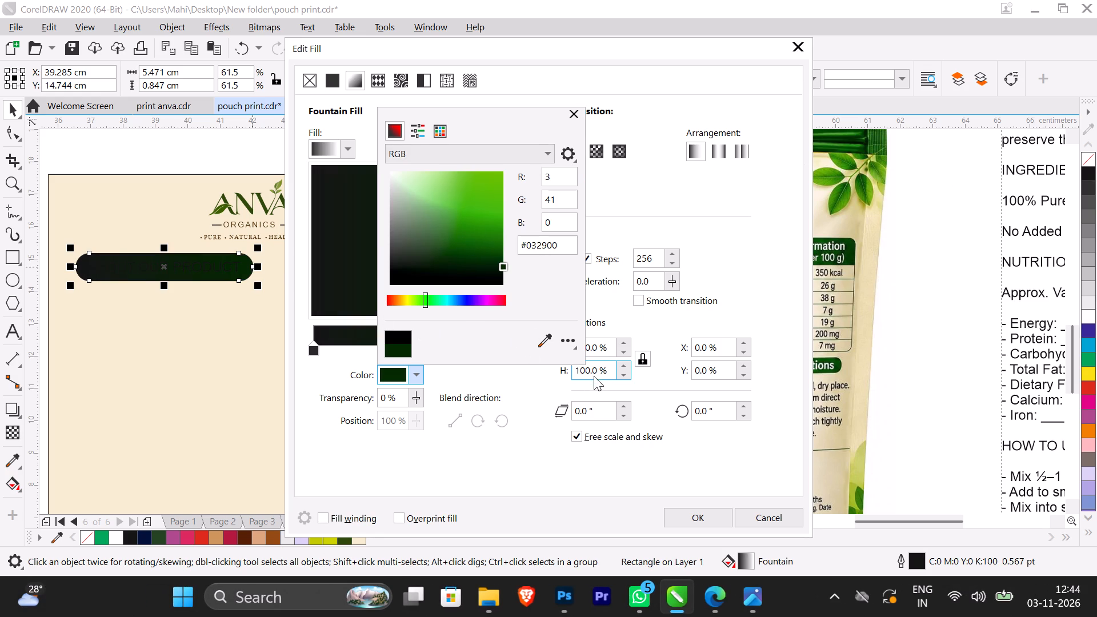
pyautogui.click(576, 117)
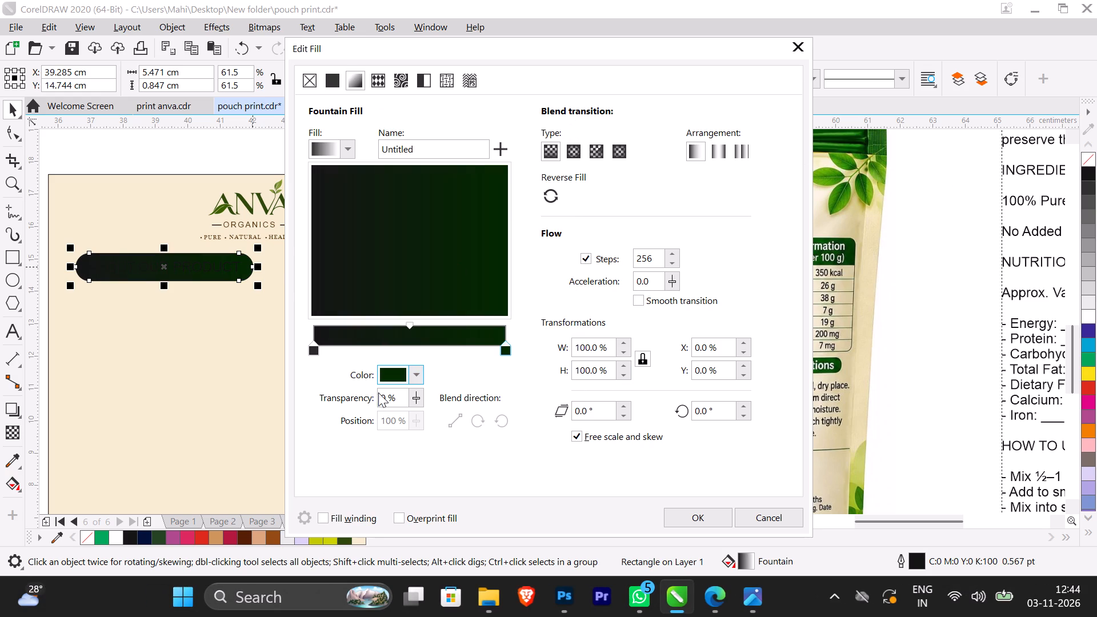
# Set the gradient's start colour to white (#FFFFFF), sampled from the blank area just above the cream panel.
pyautogui.click(315, 352)
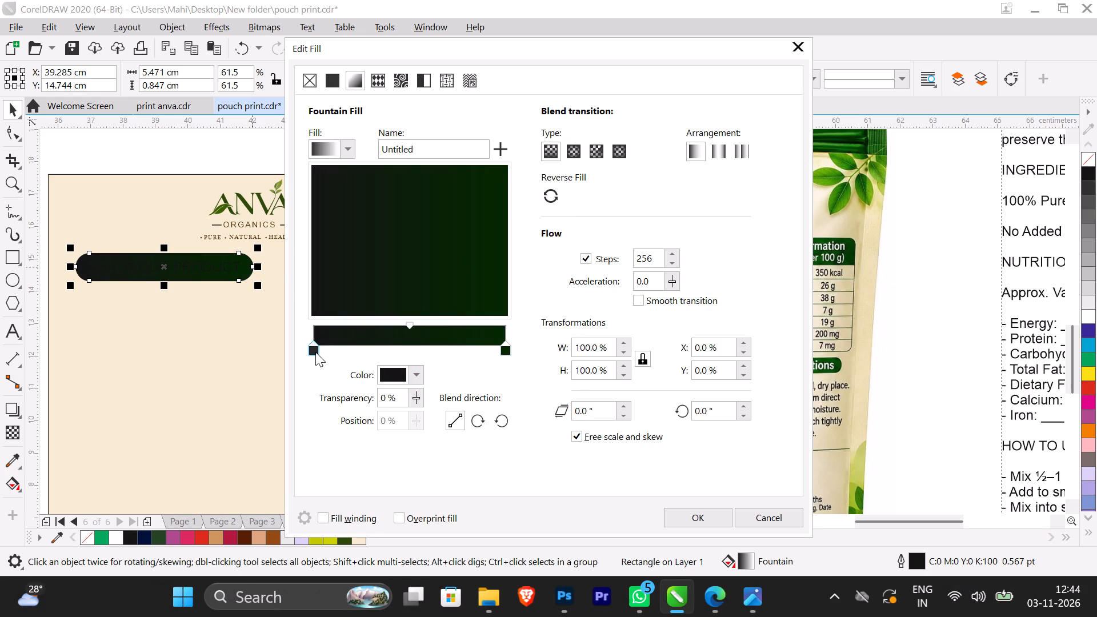
pyautogui.click(414, 371)
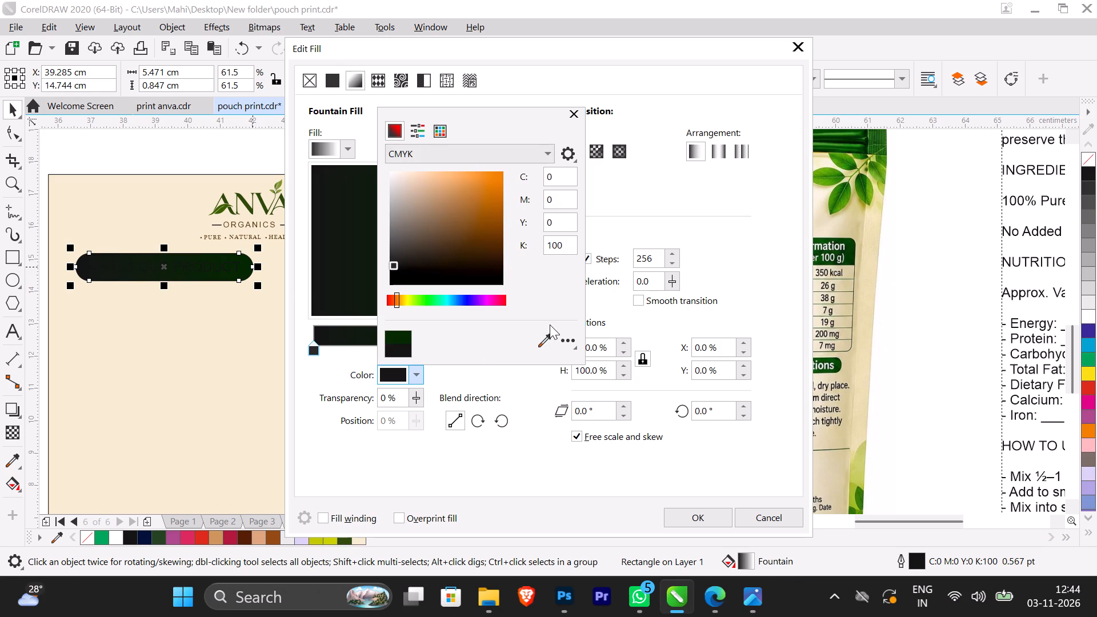
pyautogui.click(547, 331)
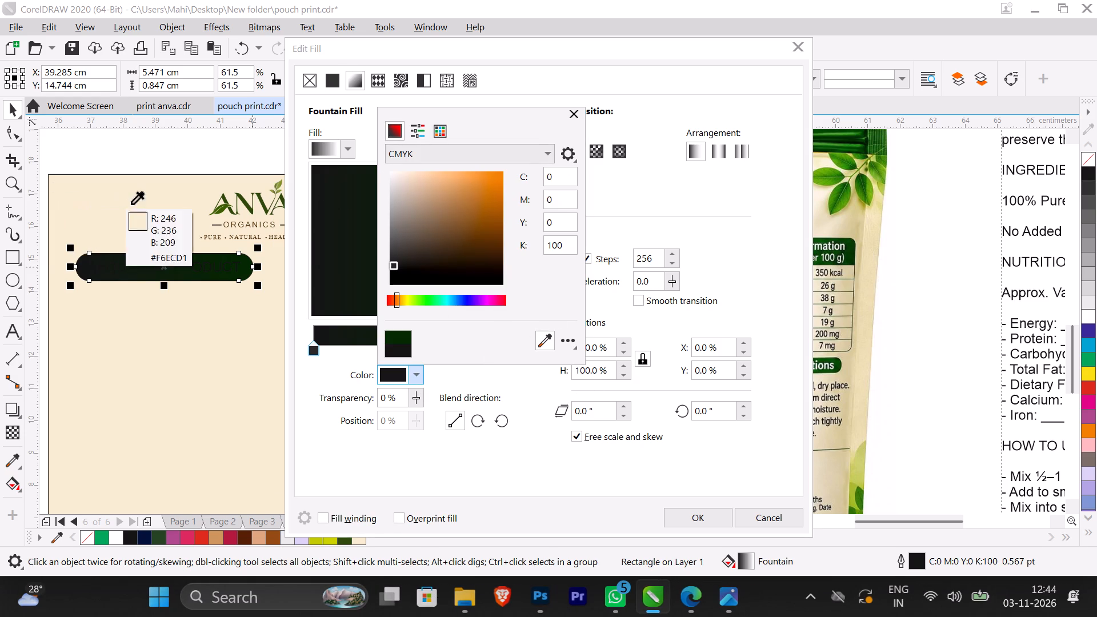
pyautogui.click(166, 166)
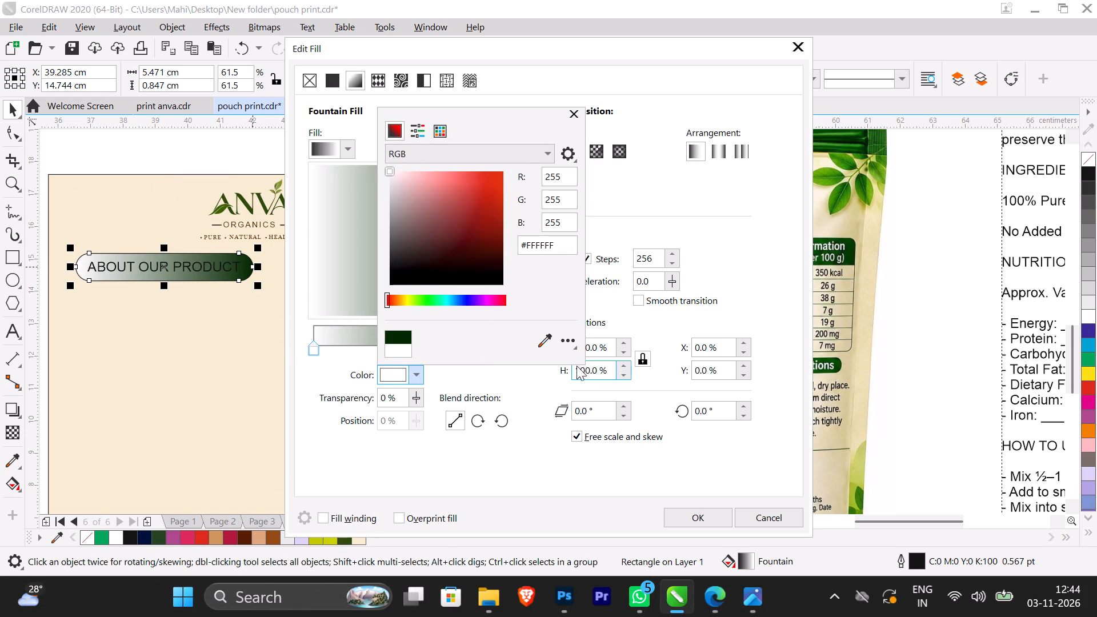
pyautogui.click(578, 115)
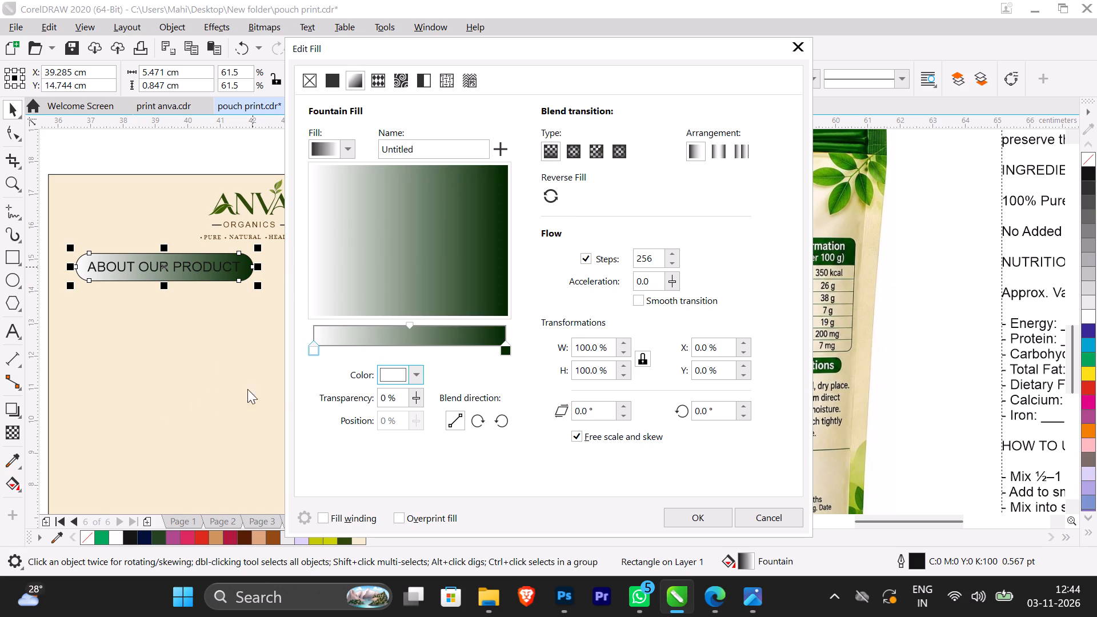
# Add a middle colour stop to the pill's gradient at the 48% position.
pyautogui.doubleClick(402, 346)
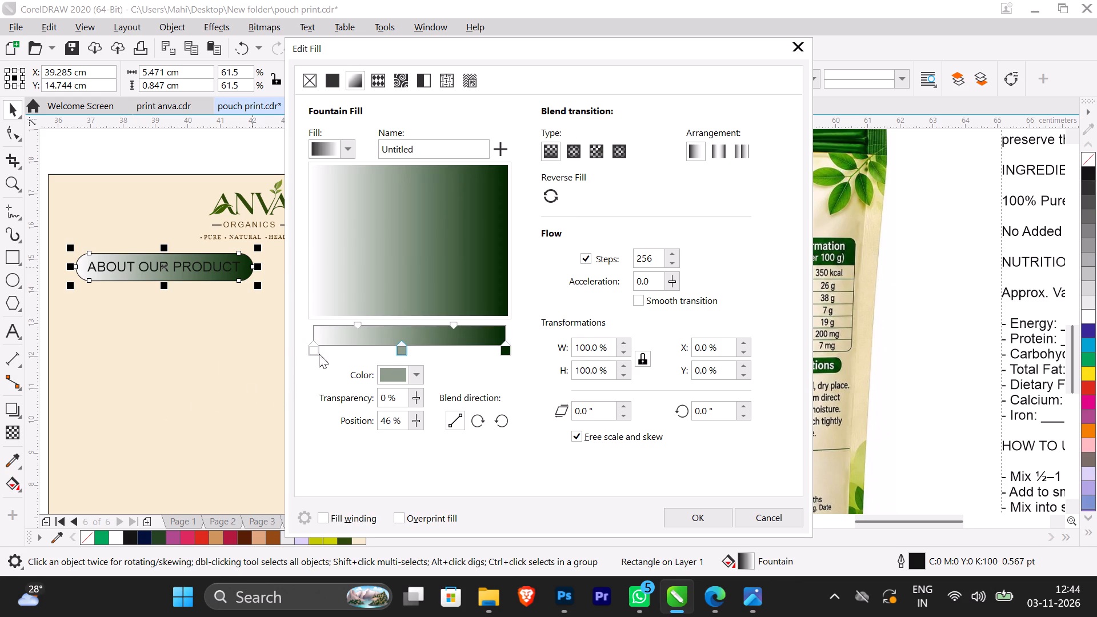
pyautogui.moveTo(402, 348); pyautogui.dragTo(405, 361)
pyautogui.moveTo(405, 361); pyautogui.dragTo(405, 366)
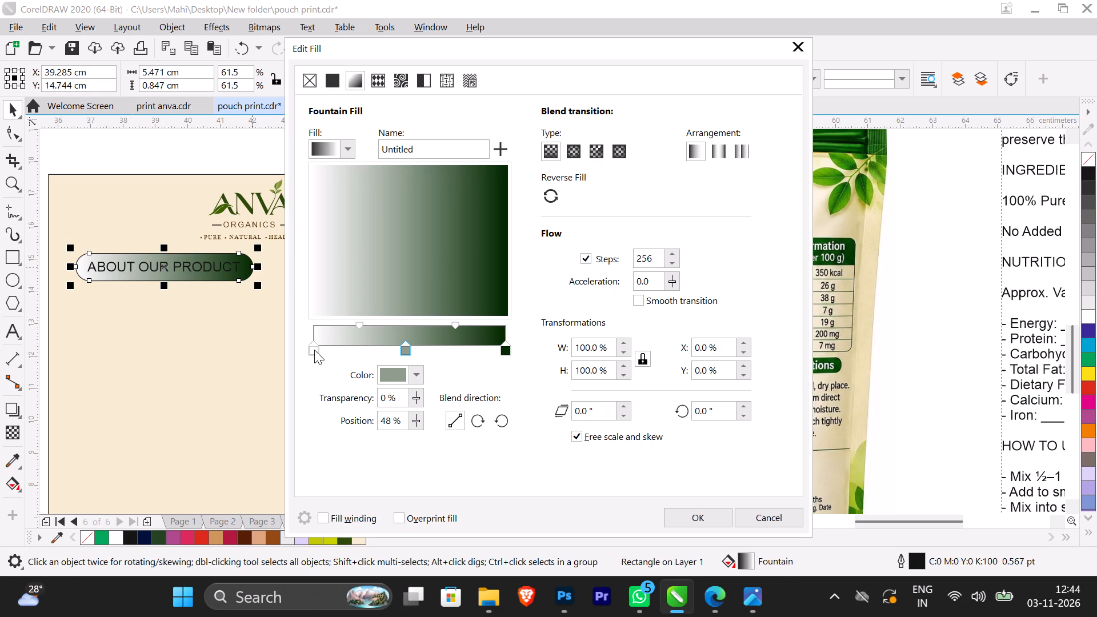
# Set the gradient's start colour to dark green #0D320A, sampled from the dark end of the pill.
pyautogui.doubleClick(314, 350)
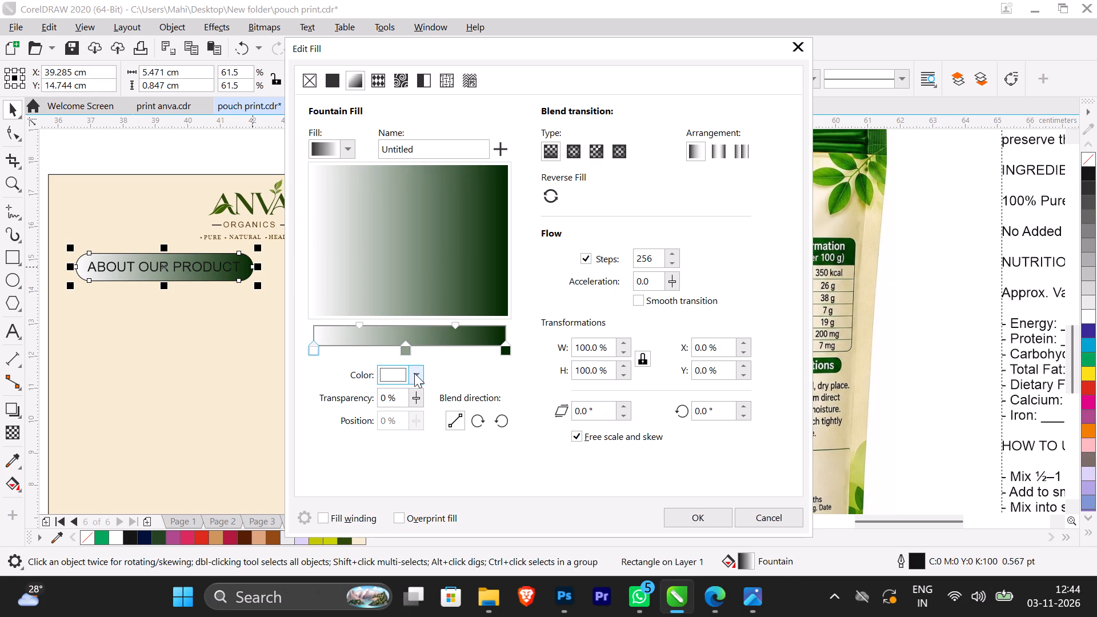
pyautogui.click(414, 373)
pyautogui.click(414, 373)
pyautogui.click(414, 373)
pyautogui.click(549, 340)
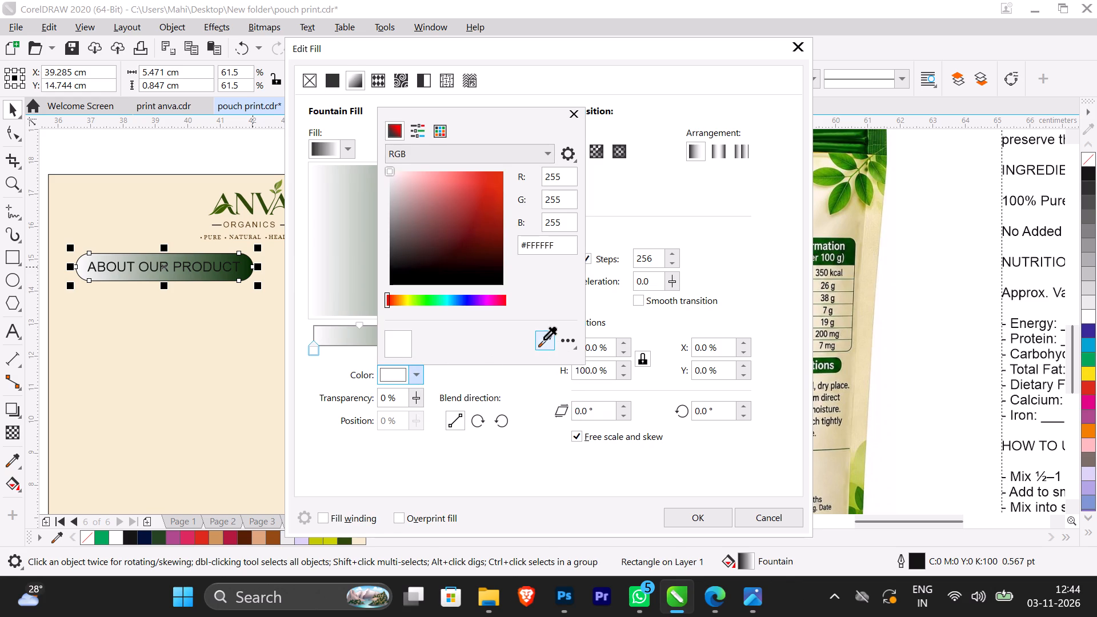
pyautogui.click(246, 262)
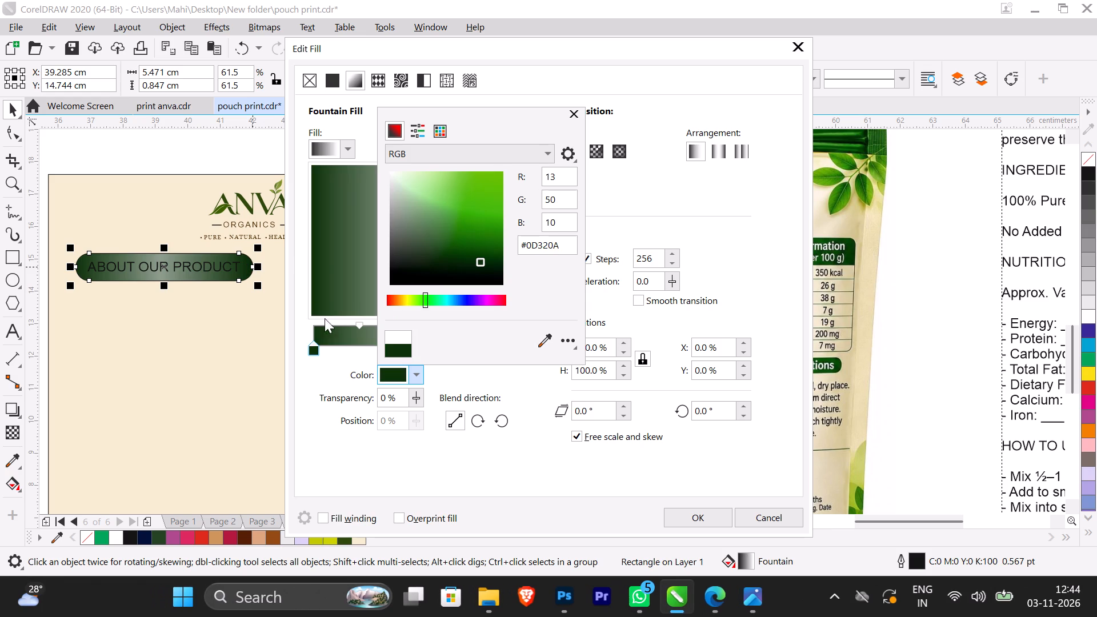
pyautogui.click(575, 117)
# Rotate the gradient diagonally to 34° and apply the fountain fill to the pill.
pyautogui.moveTo(478, 206); pyautogui.dragTo(474, 205)
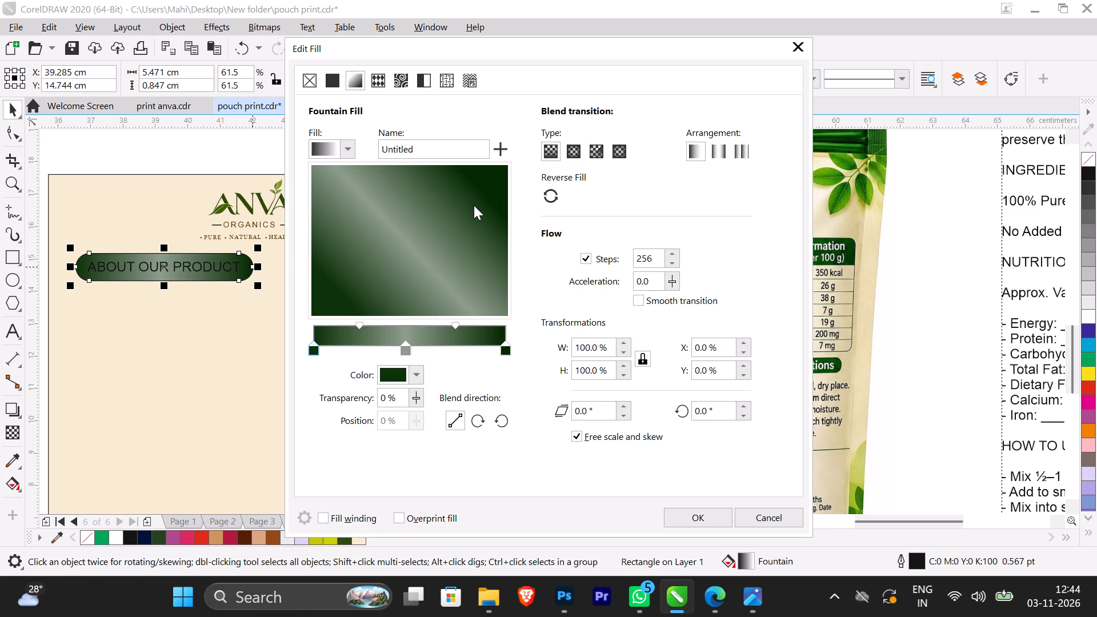
pyautogui.moveTo(474, 205); pyautogui.dragTo(473, 203)
pyautogui.moveTo(470, 199); pyautogui.dragTo(477, 206)
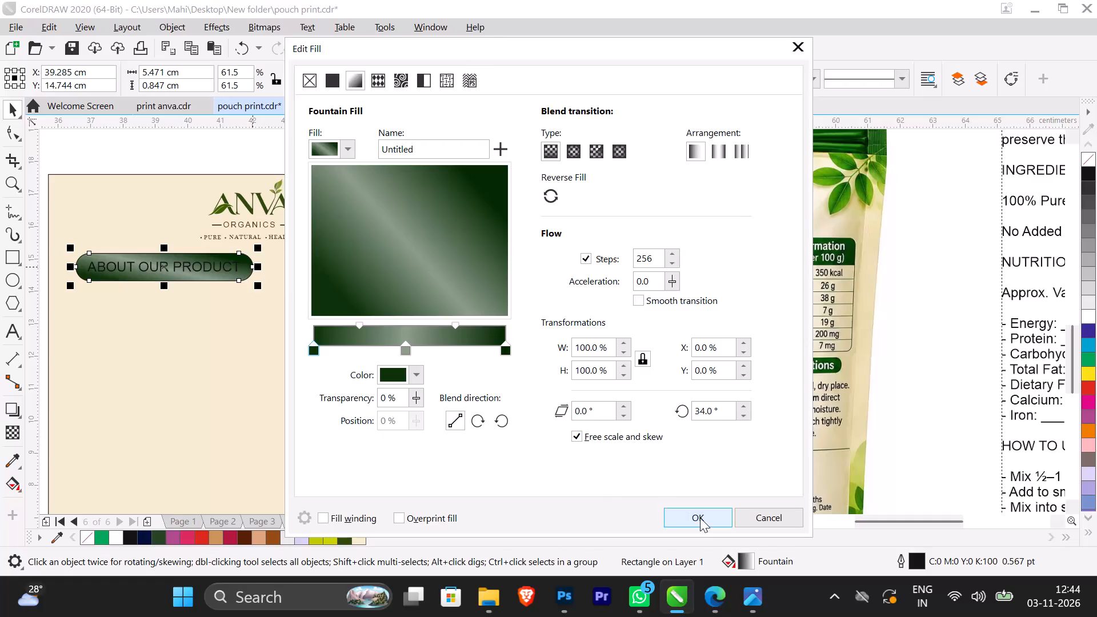
pyautogui.click(700, 518)
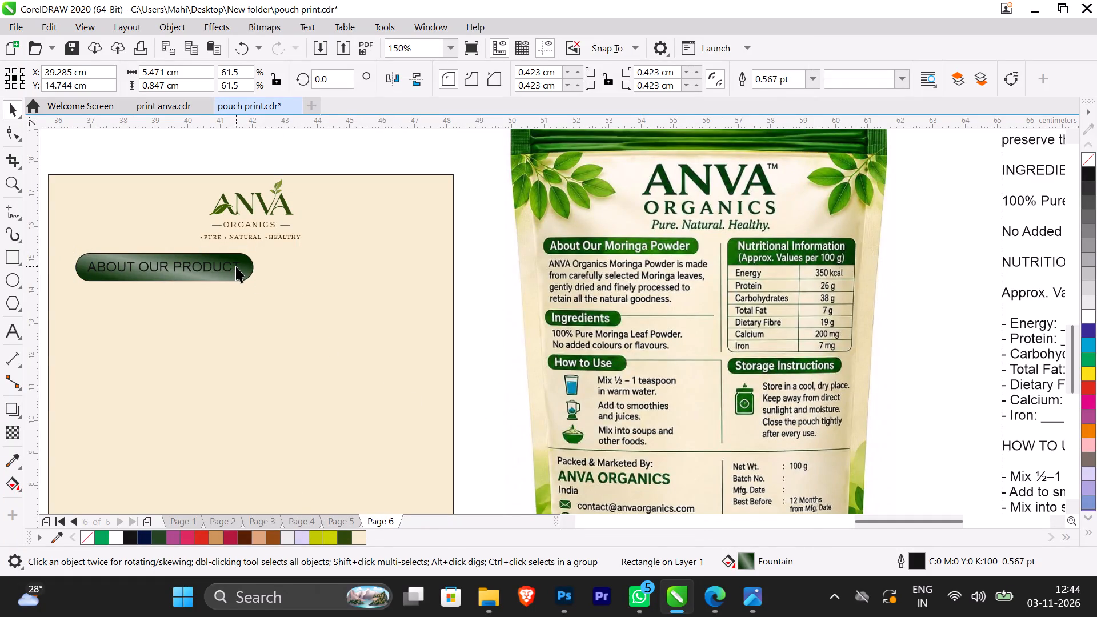
# Recolour the ABOUT OUR PRODUCT heading text inside the pill to 10% Black.
pyautogui.click(238, 263)
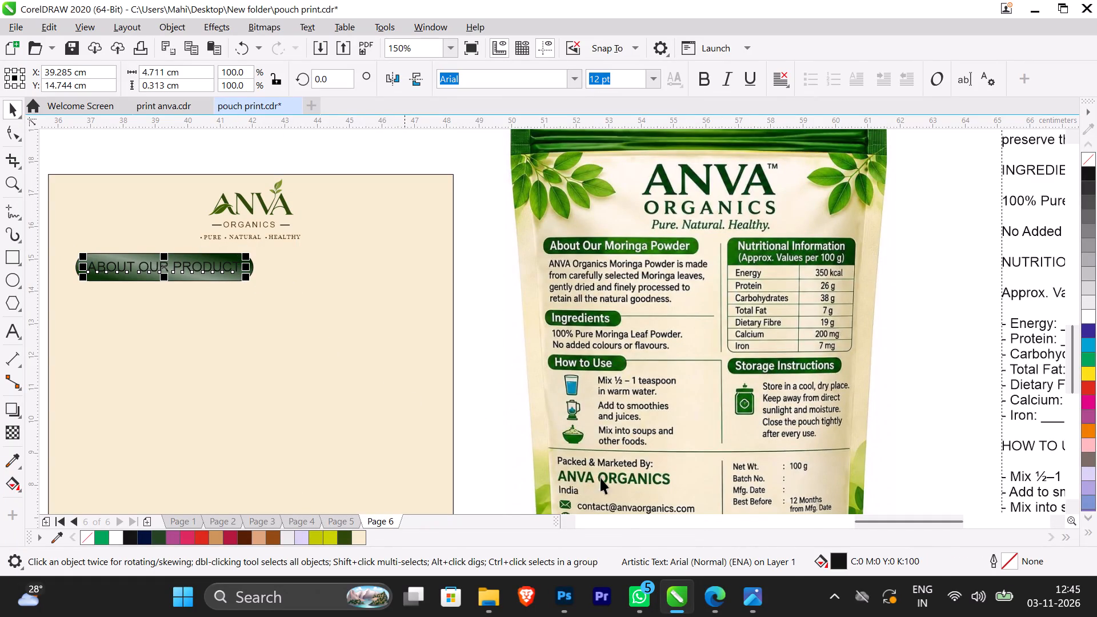
pyautogui.click(285, 533)
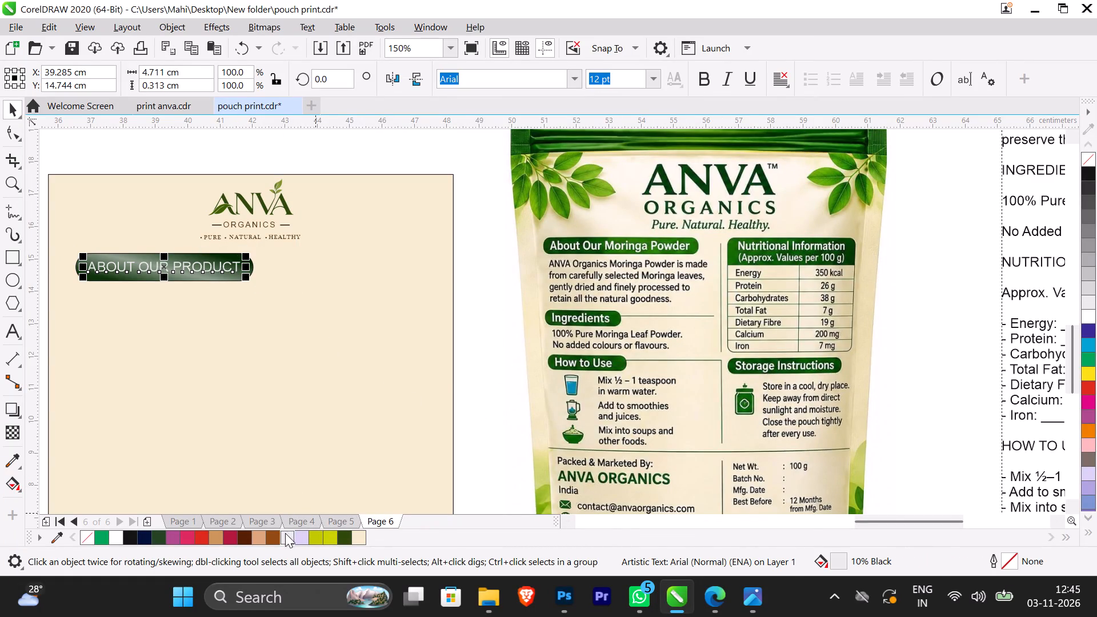
pyautogui.click(490, 326)
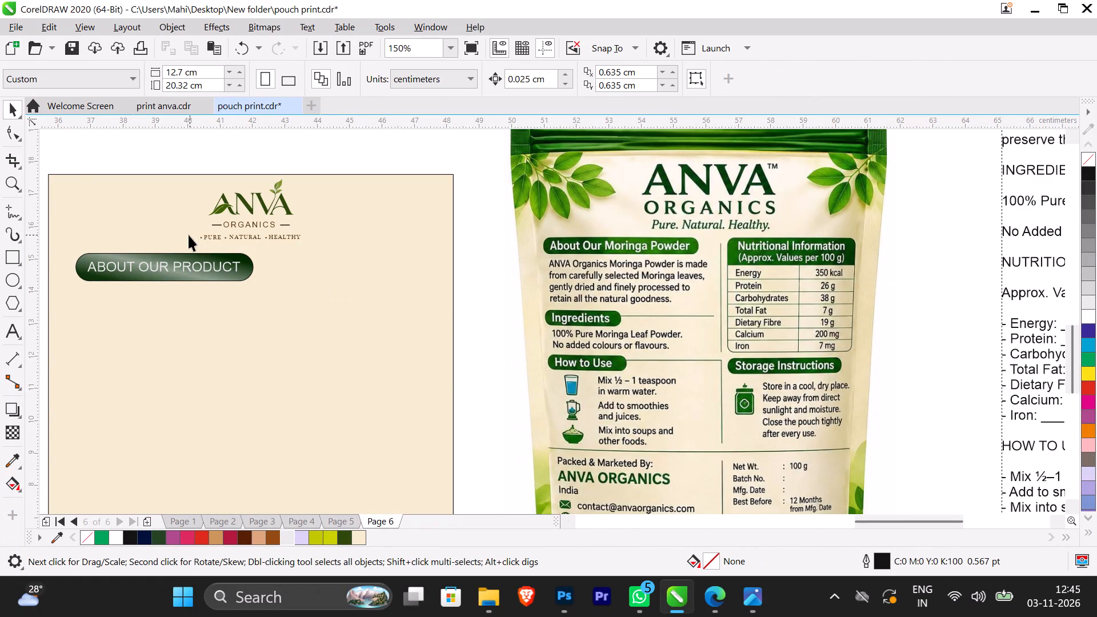
# Set the ABOUT OUR PRODUCT heading's font to Arial Rounded MT Bold.
pyautogui.click(226, 268)
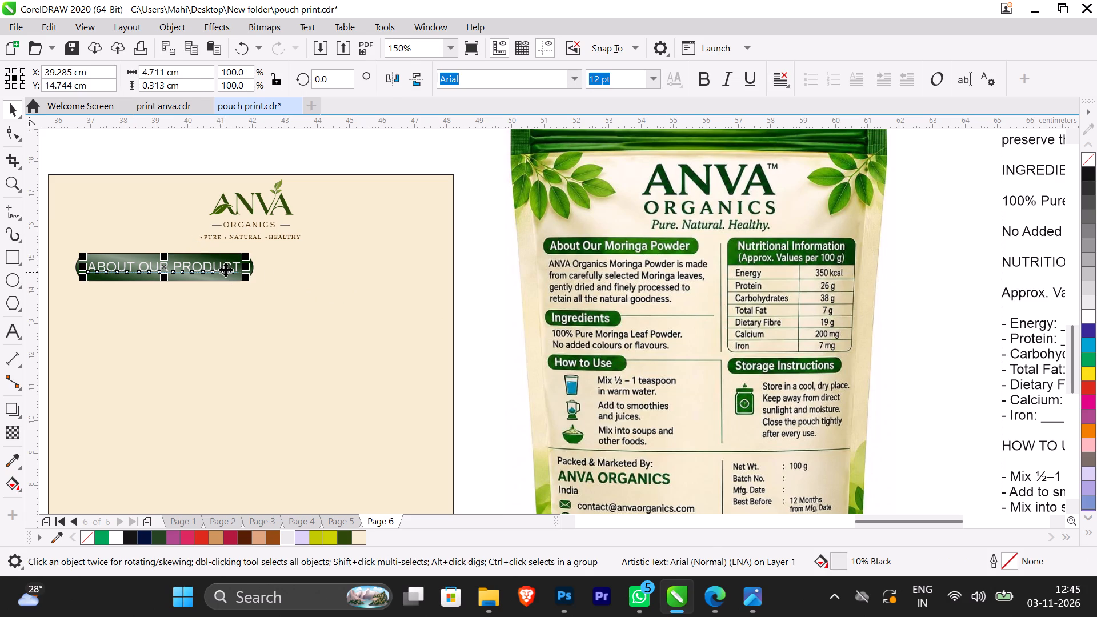
pyautogui.click(575, 79)
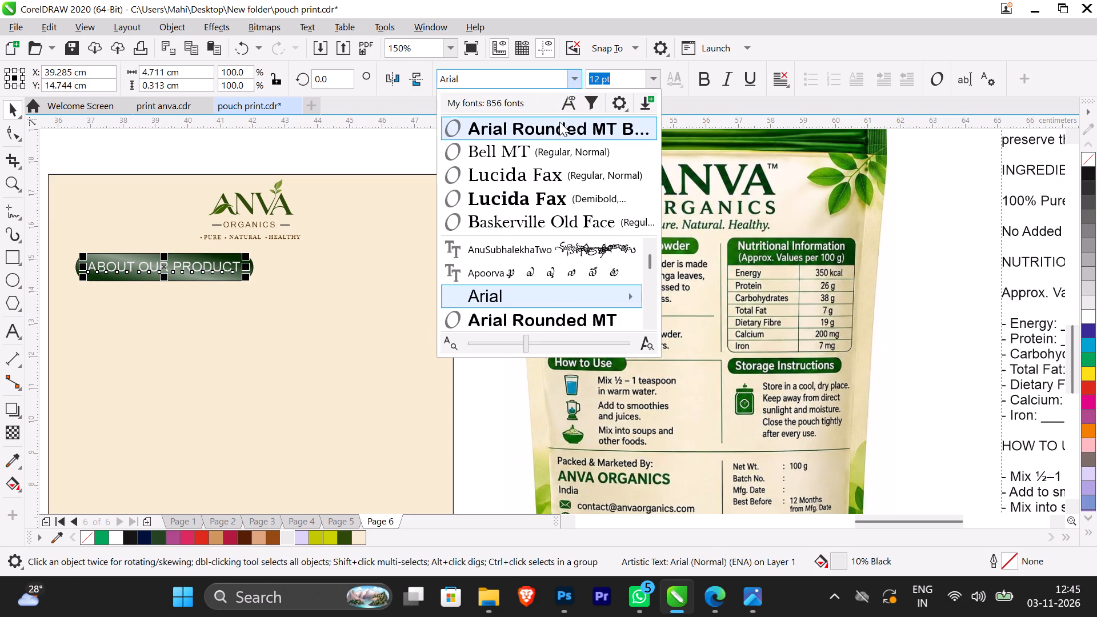
pyautogui.click(560, 133)
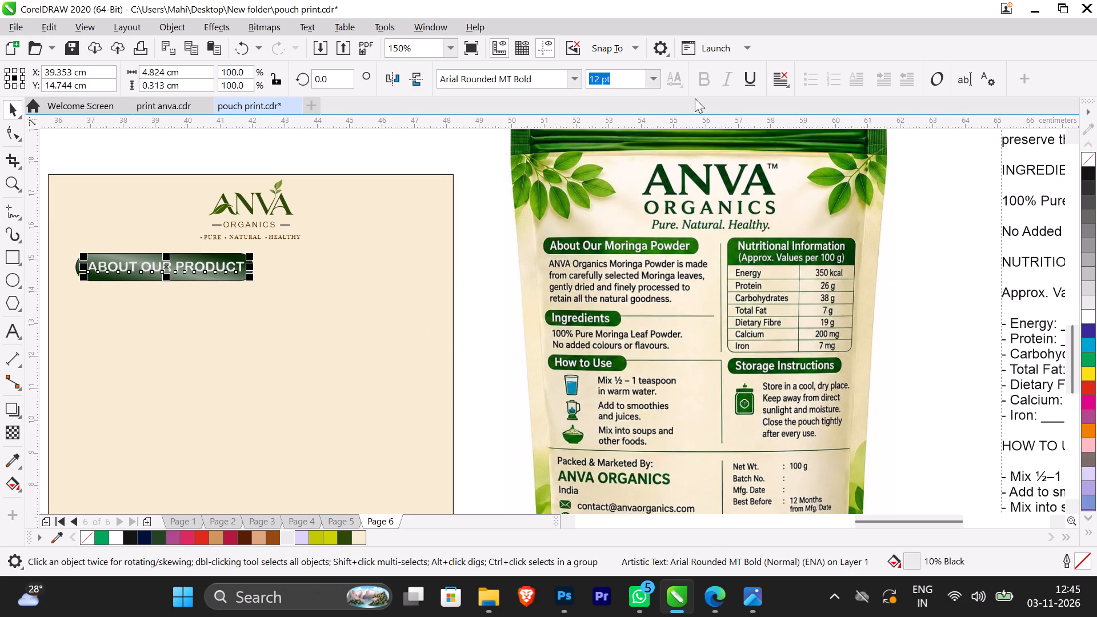
pyautogui.click(465, 244)
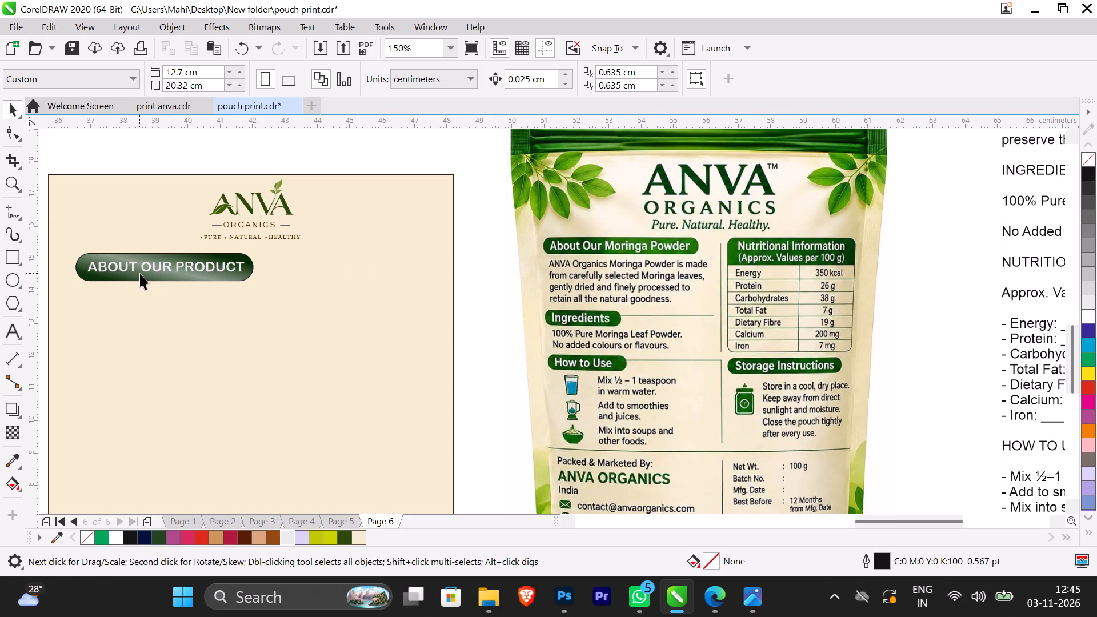
# Change the middle colour stop of the heading pill's gradient to green #1B6317 and apply the fill.
pyautogui.click(145, 274)
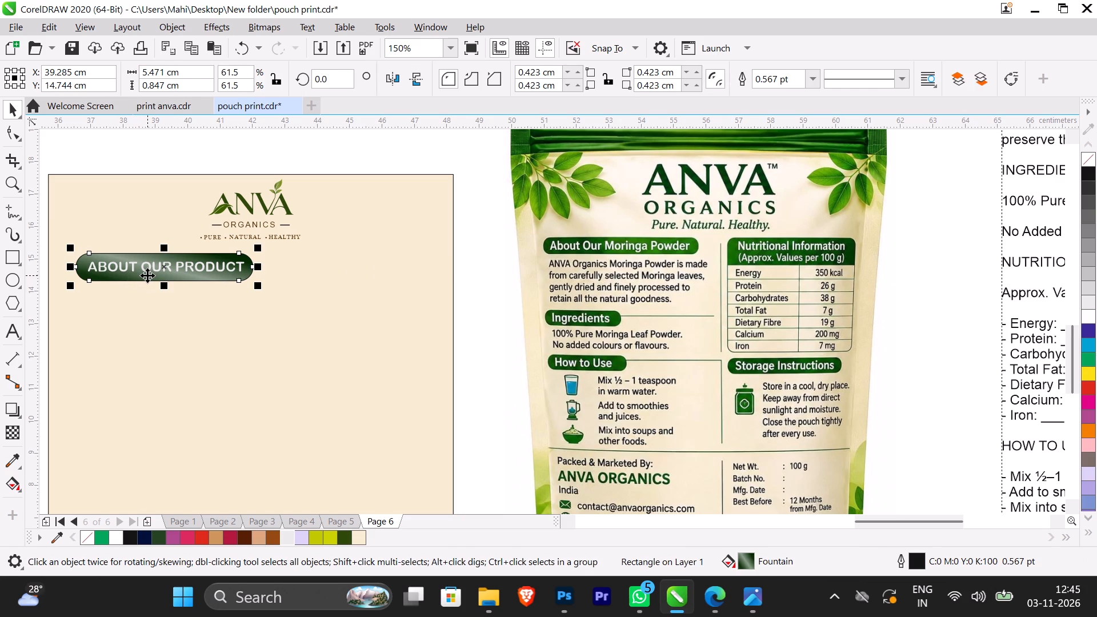
pyautogui.press('F11')
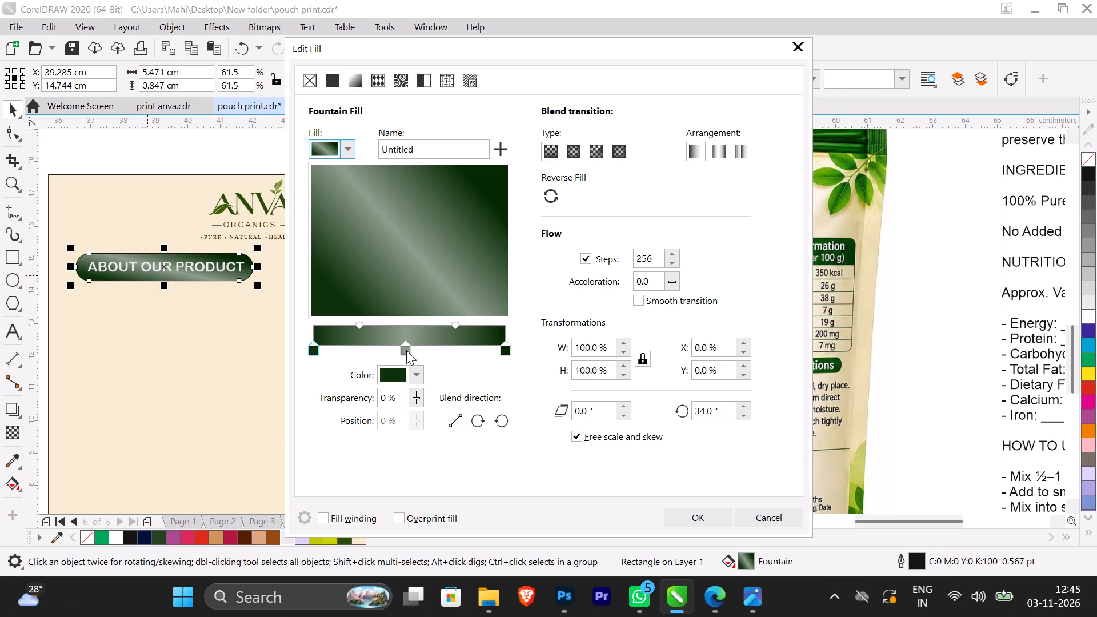
pyautogui.click(406, 350)
pyautogui.click(406, 350)
pyautogui.click(415, 372)
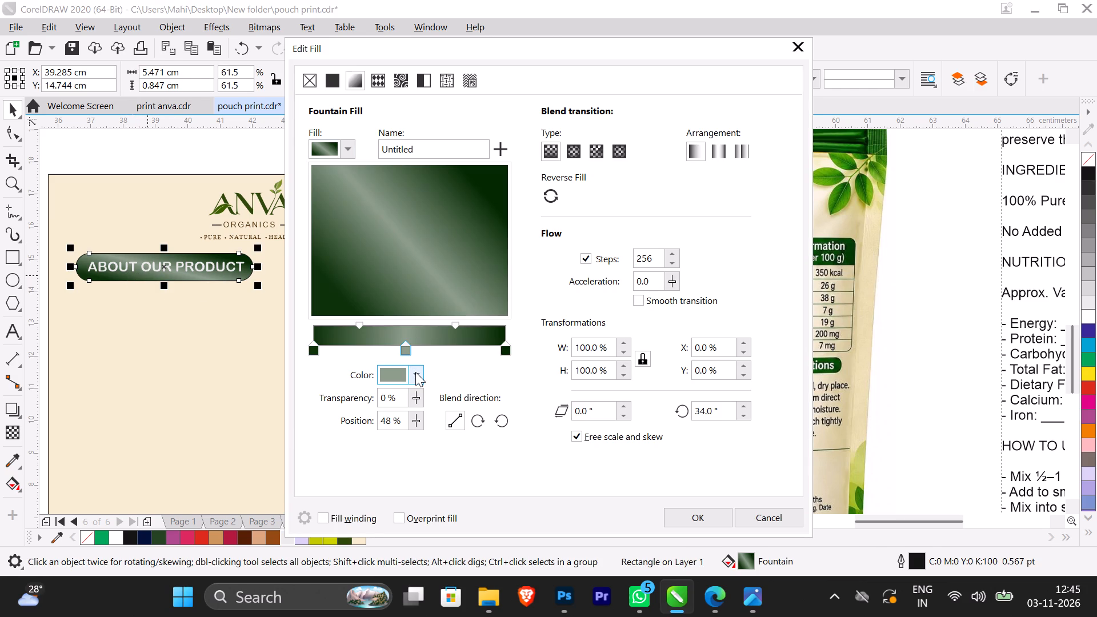
pyautogui.doubleClick(415, 372)
pyautogui.click(415, 372)
pyautogui.moveTo(425, 198); pyautogui.dragTo(445, 211)
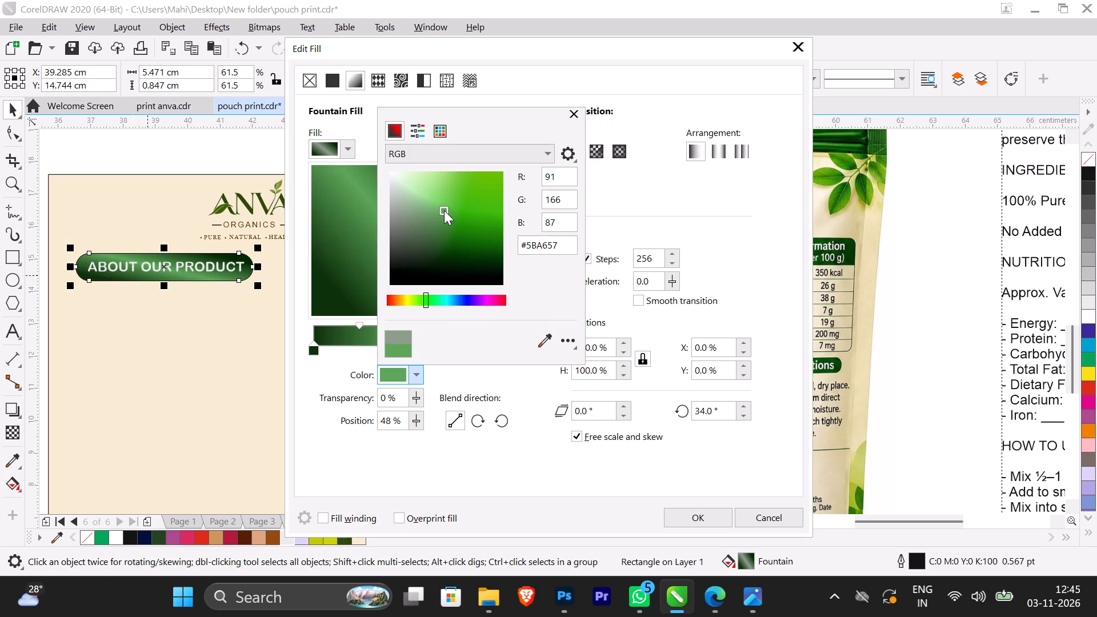
pyautogui.moveTo(450, 221); pyautogui.dragTo(463, 228)
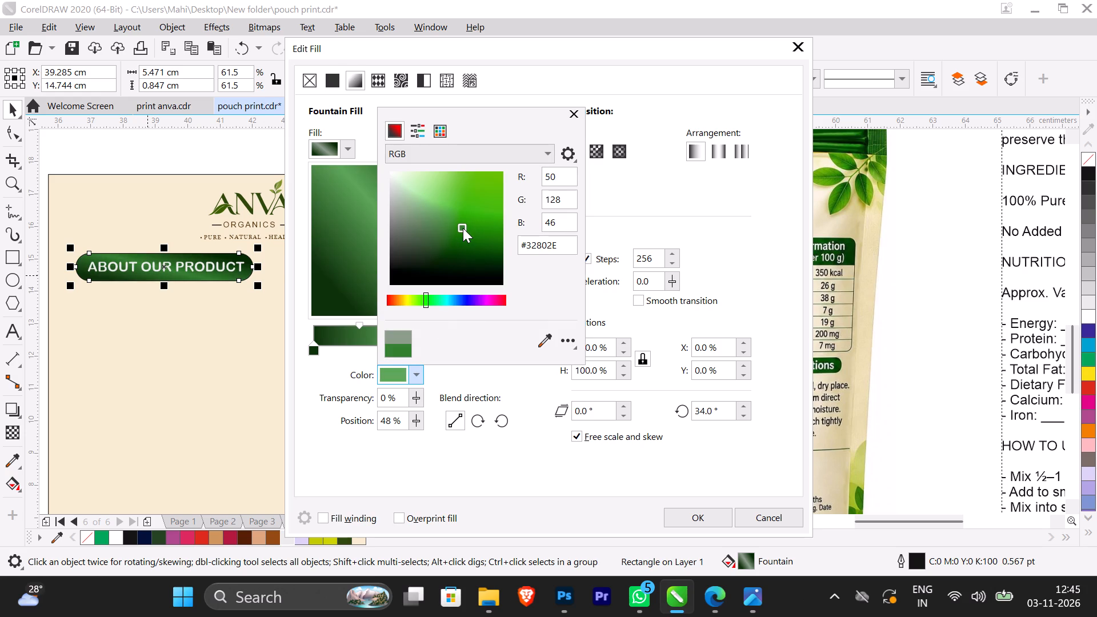
pyautogui.moveTo(463, 228); pyautogui.dragTo(476, 247)
pyautogui.moveTo(476, 247); pyautogui.dragTo(477, 241)
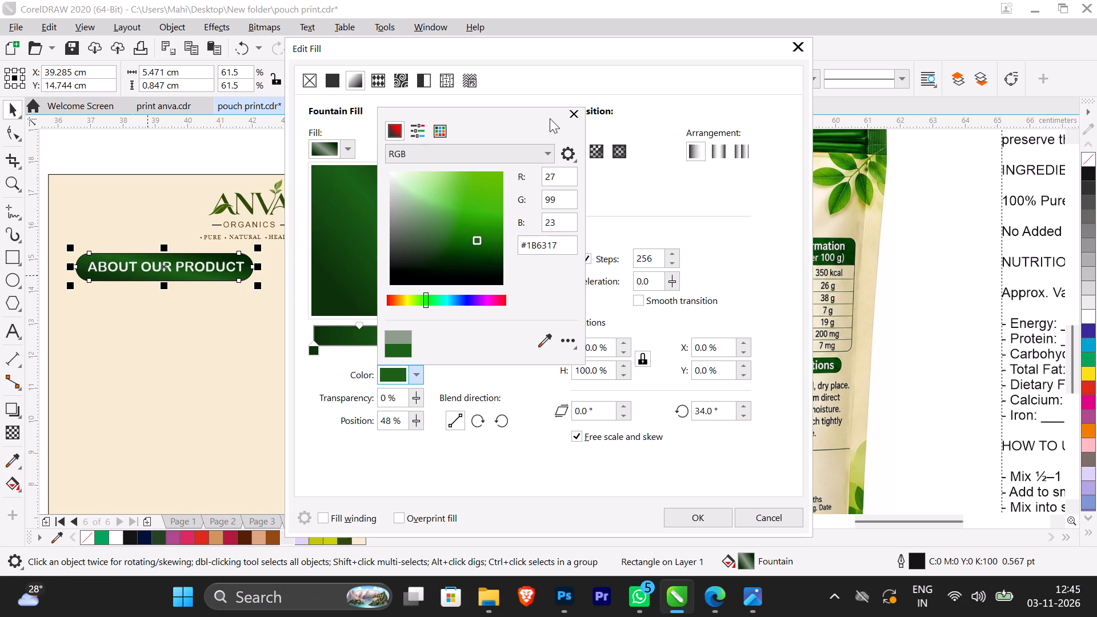
pyautogui.click(570, 111)
pyautogui.click(697, 520)
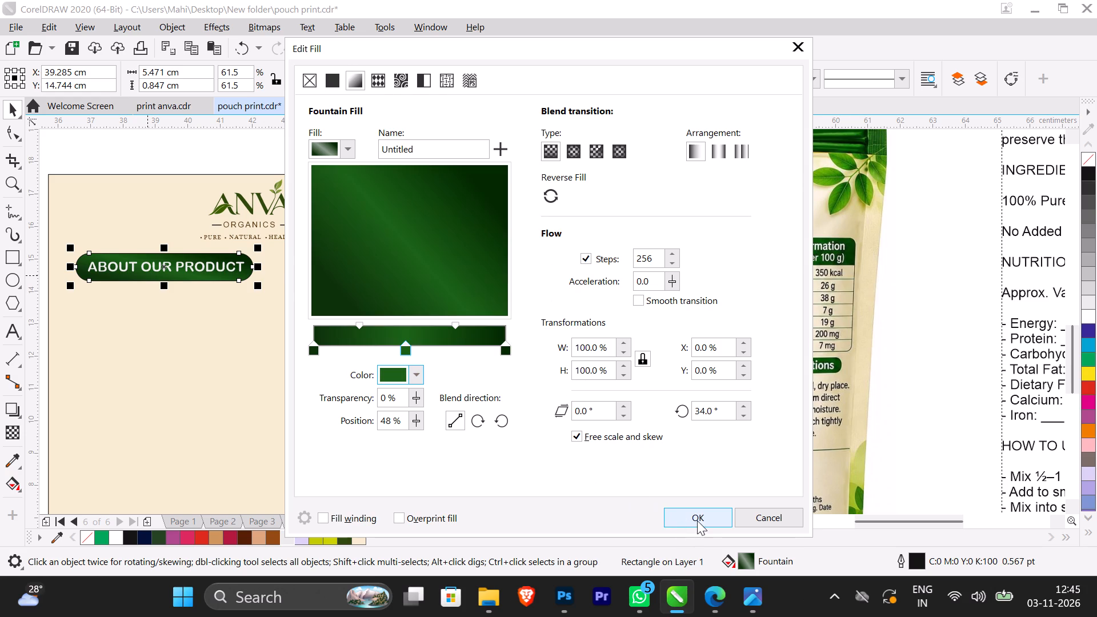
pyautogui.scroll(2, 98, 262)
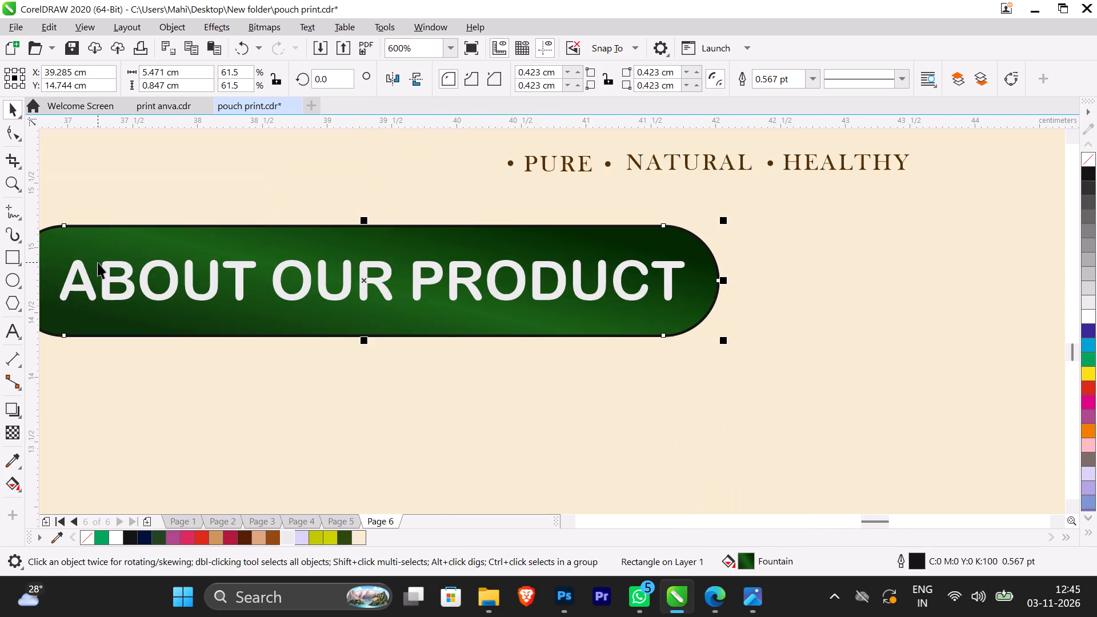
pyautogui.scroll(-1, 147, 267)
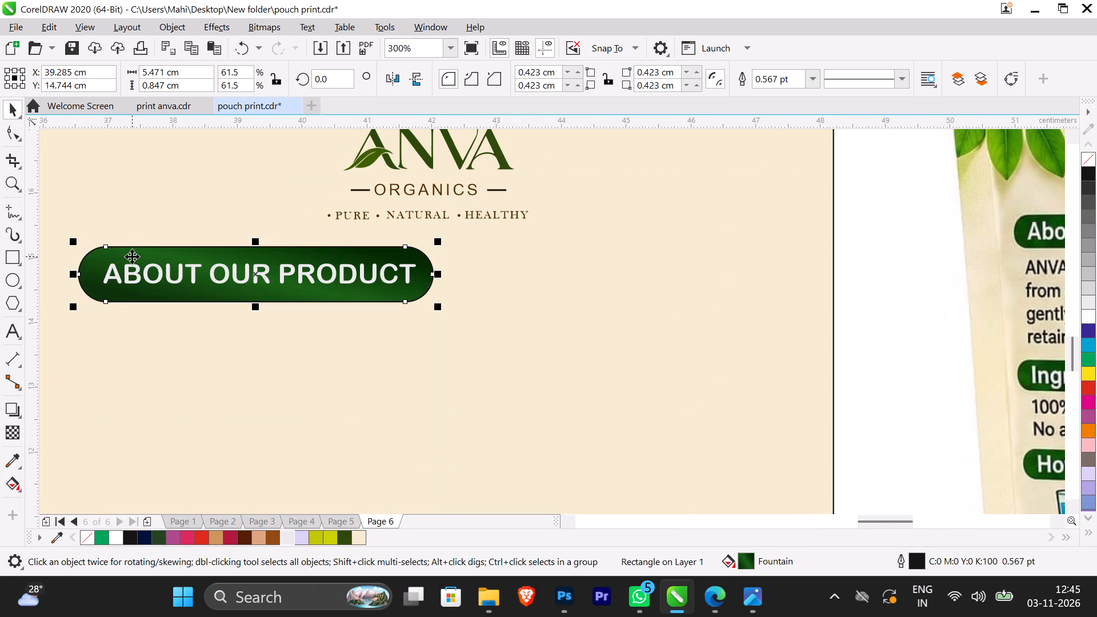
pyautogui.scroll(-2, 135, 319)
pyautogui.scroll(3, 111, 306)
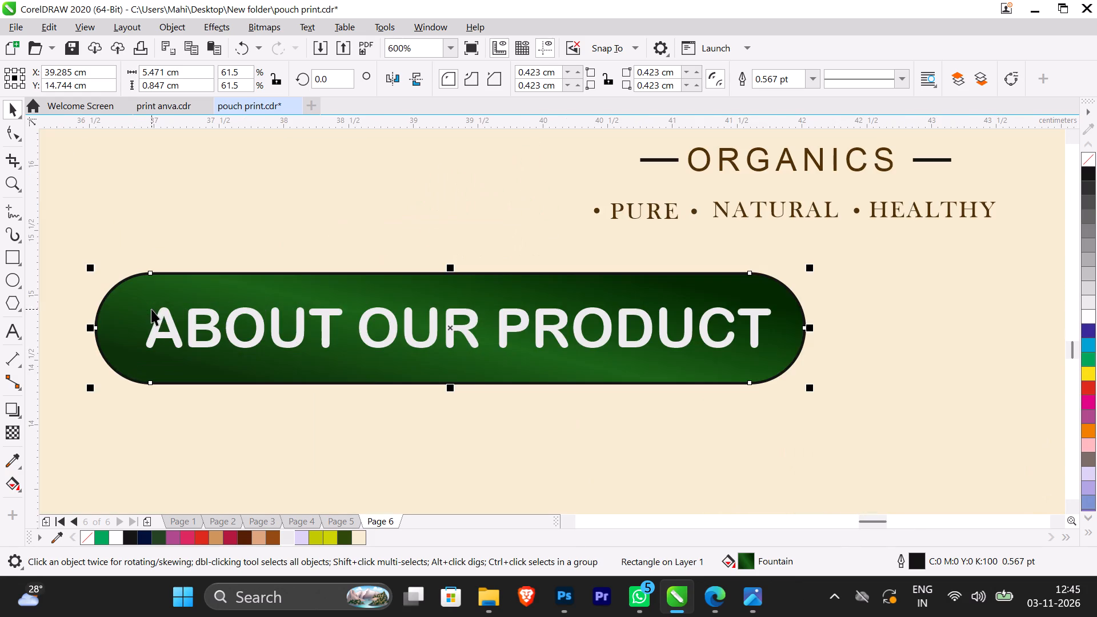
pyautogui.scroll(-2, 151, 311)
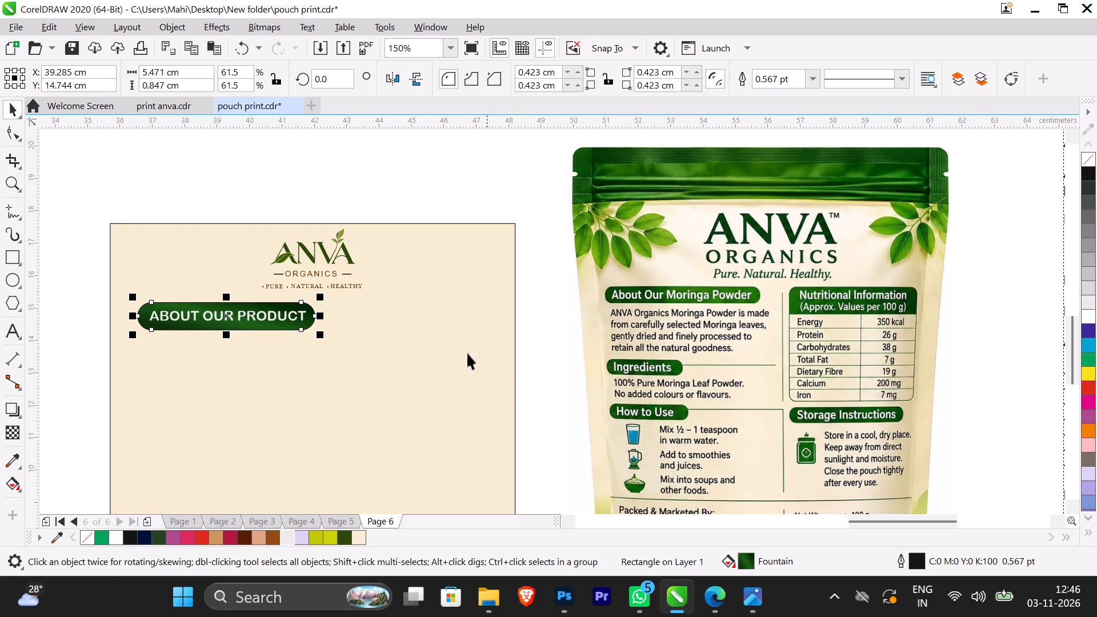
# Duplicate the back label's ANVA Organics logo onto the 12.5 cm wide AMLA front label and enlarge the copy to about 5.75 cm wide.
pyautogui.scroll(-2, 217, 290)
pyautogui.scroll(2, 87, 313)
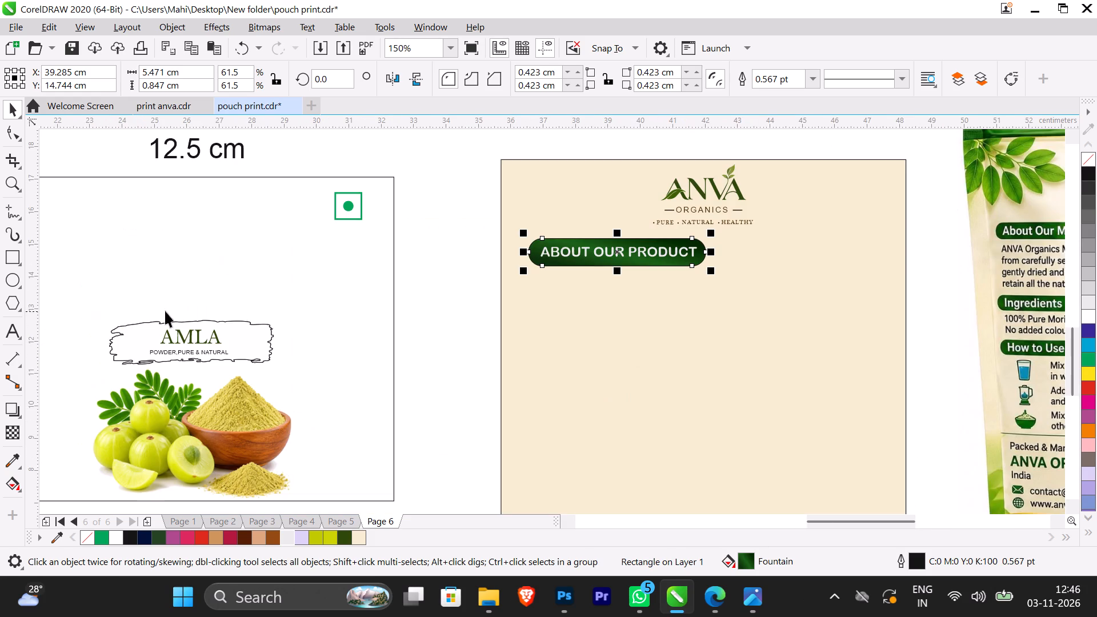
pyautogui.click(722, 195)
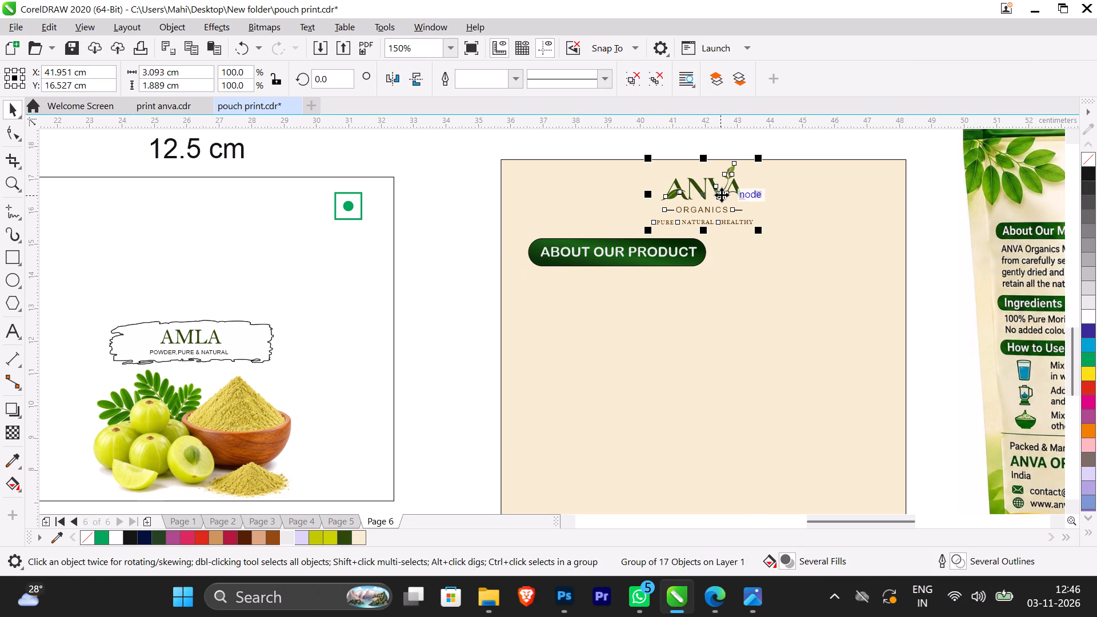
pyautogui.press('+')
pyautogui.moveTo(722, 195); pyautogui.dragTo(202, 239)
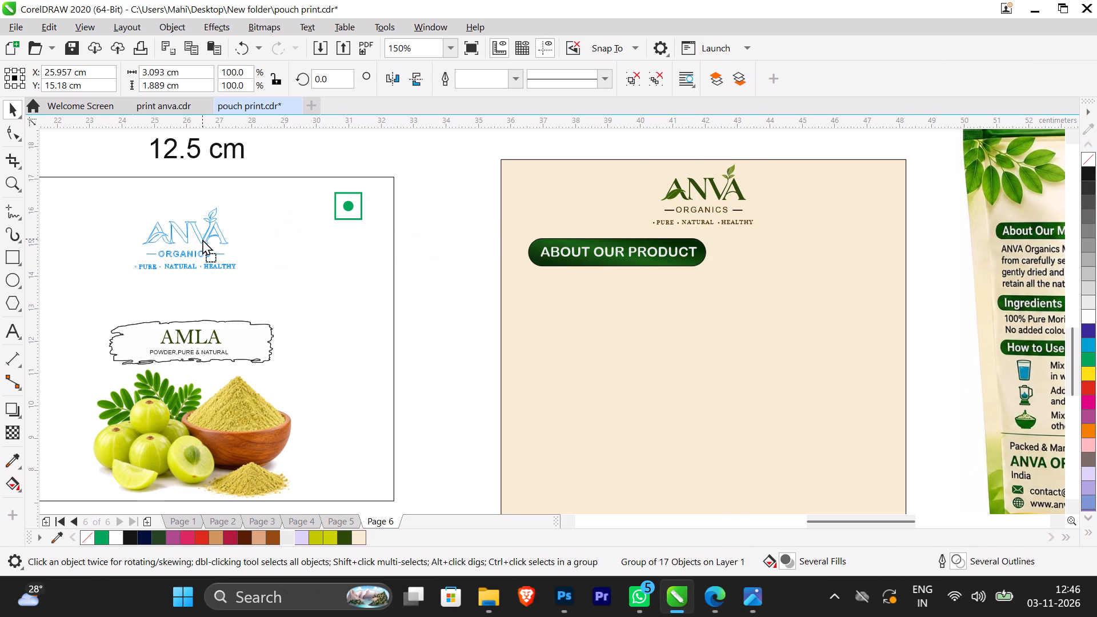
pyautogui.moveTo(202, 239); pyautogui.dragTo(204, 239)
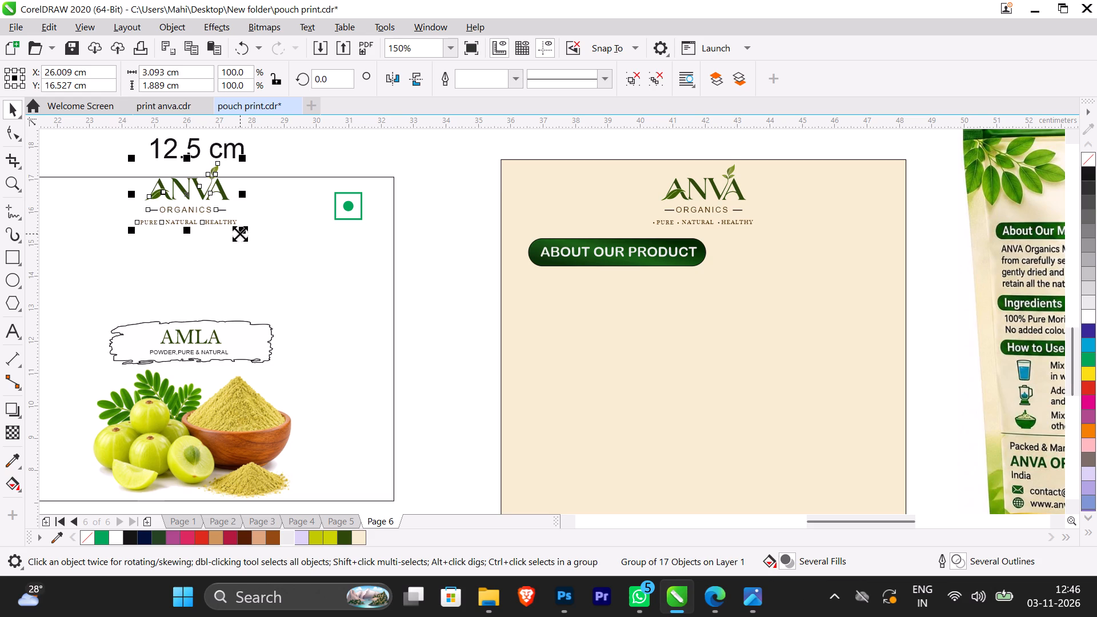
pyautogui.keyDown('shift'); pyautogui.moveTo(243, 235); pyautogui.dragTo(286, 276); pyautogui.keyUp('shift')
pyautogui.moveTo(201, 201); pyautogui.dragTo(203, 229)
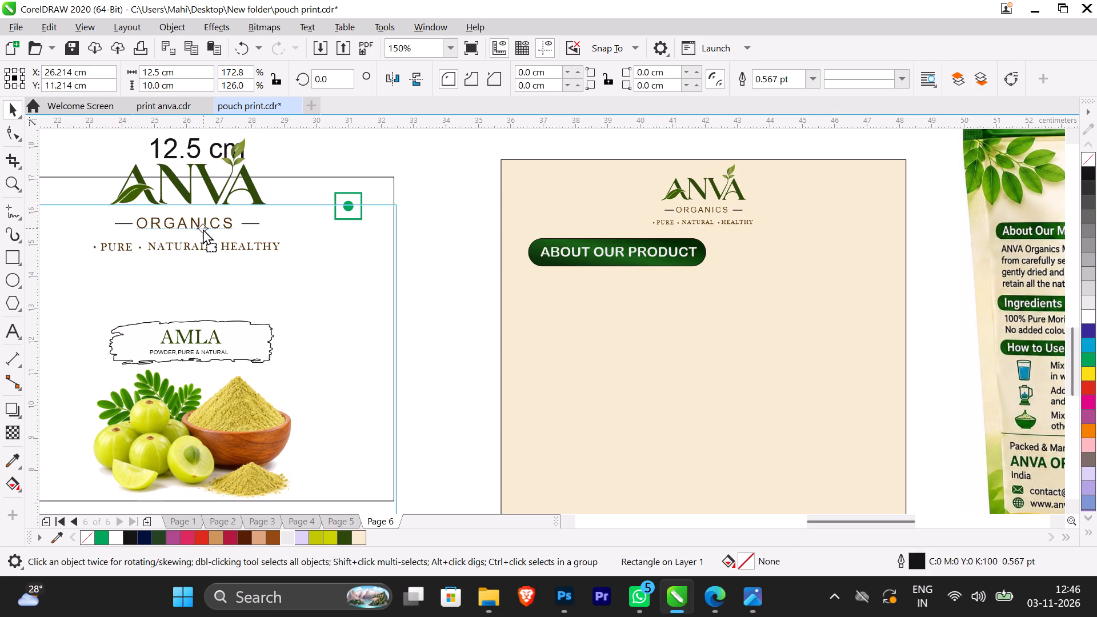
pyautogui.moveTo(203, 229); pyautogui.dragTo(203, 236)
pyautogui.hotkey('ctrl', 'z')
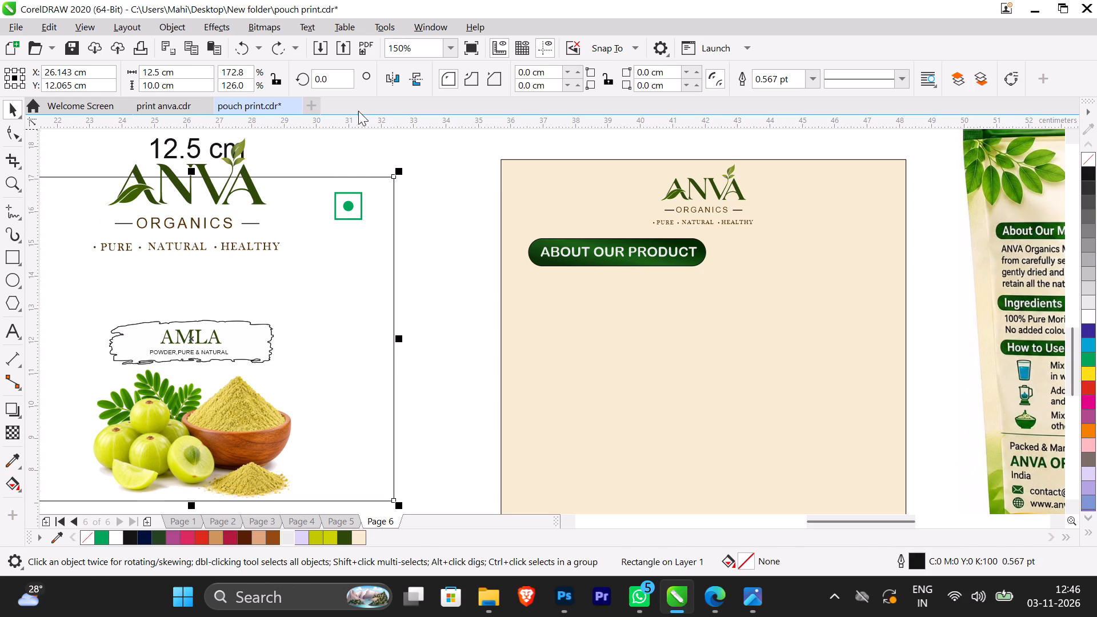
# Move the enlarged logo down inside the 12.5 cm label, just above the AMLA banner, centred at about X 26.01 cm, Y 14.97 cm.
pyautogui.click(346, 163)
pyautogui.click(247, 179)
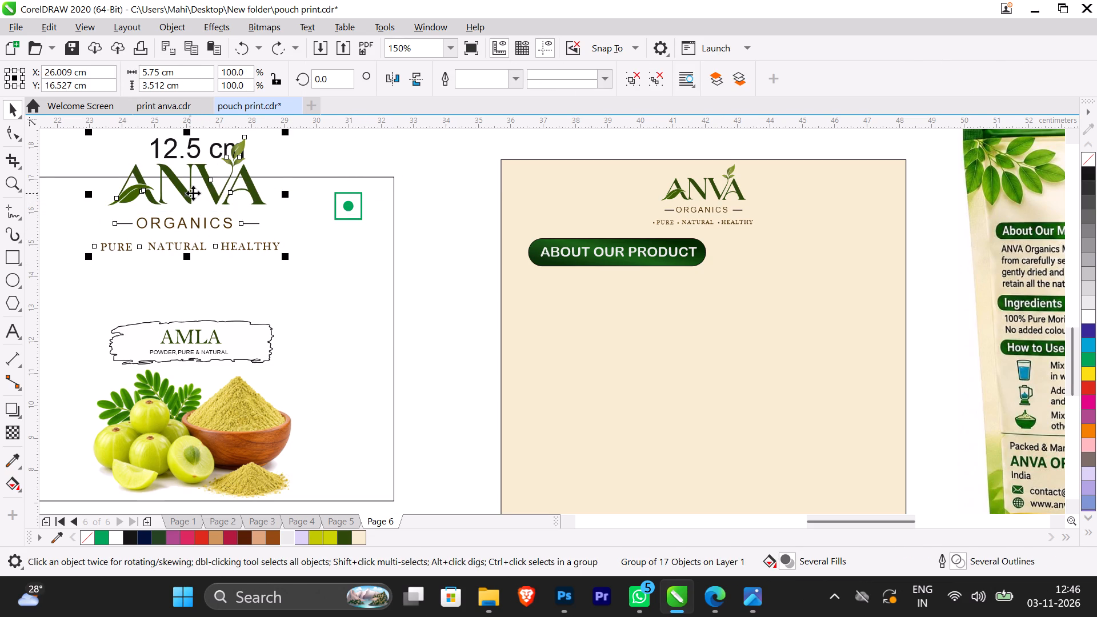
pyautogui.moveTo(191, 194); pyautogui.dragTo(197, 234)
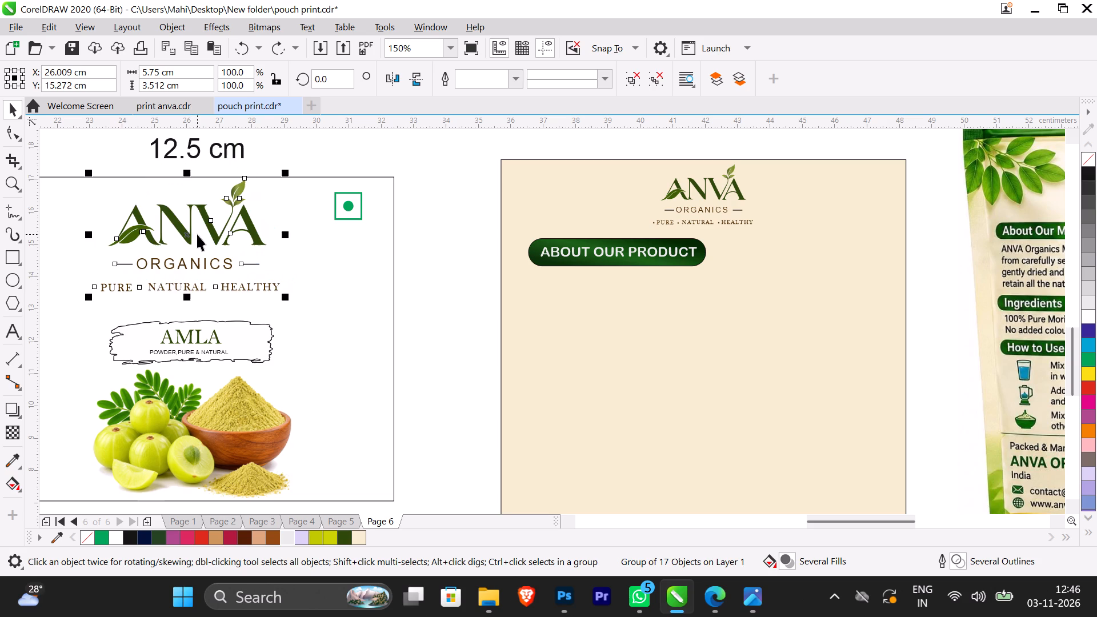
pyautogui.moveTo(191, 230); pyautogui.dragTo(192, 240)
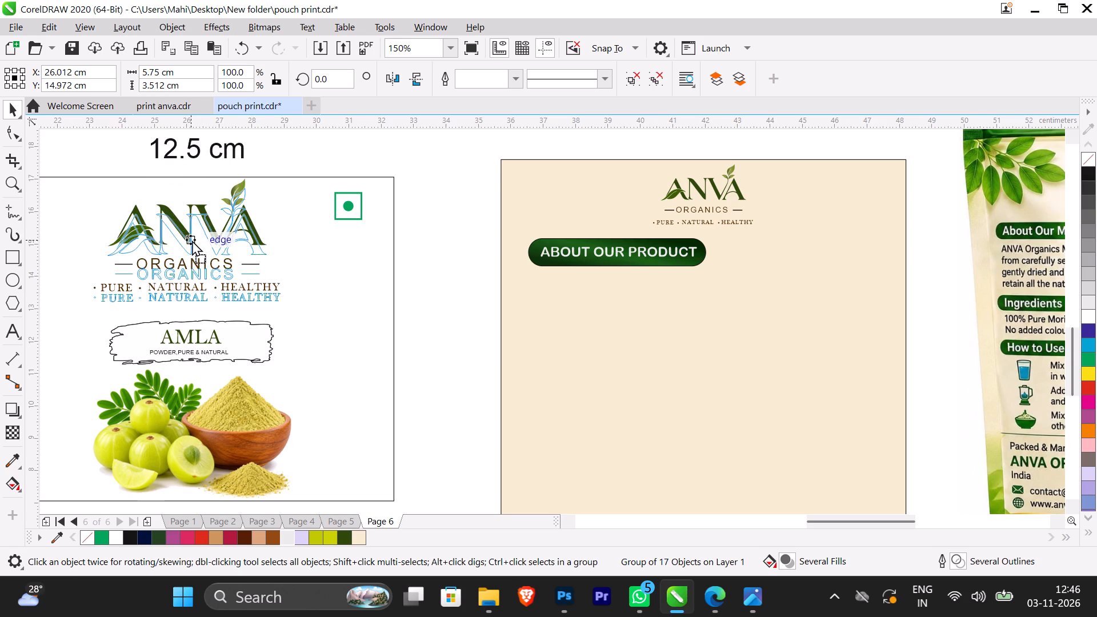
pyautogui.moveTo(192, 240); pyautogui.dragTo(191, 240)
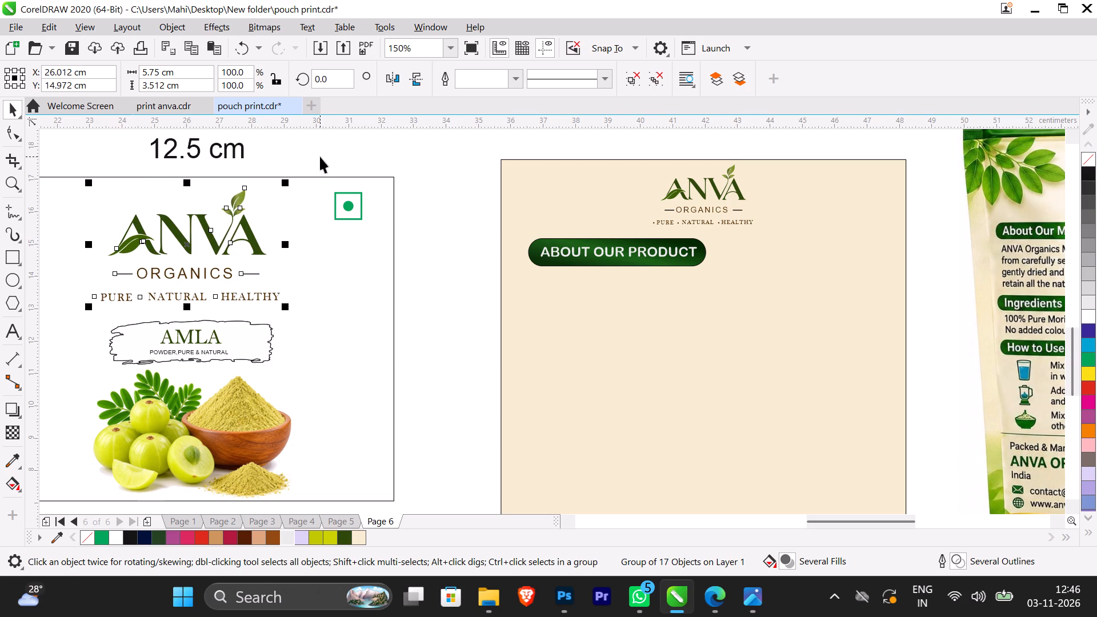
pyautogui.click(320, 157)
# Copy the ANVA ORGANICS Moringa Powder description paragraph from the source text and paste it below the back label's ABOUT OUR PRODUCT heading.
pyautogui.scroll(-1, 390, 251)
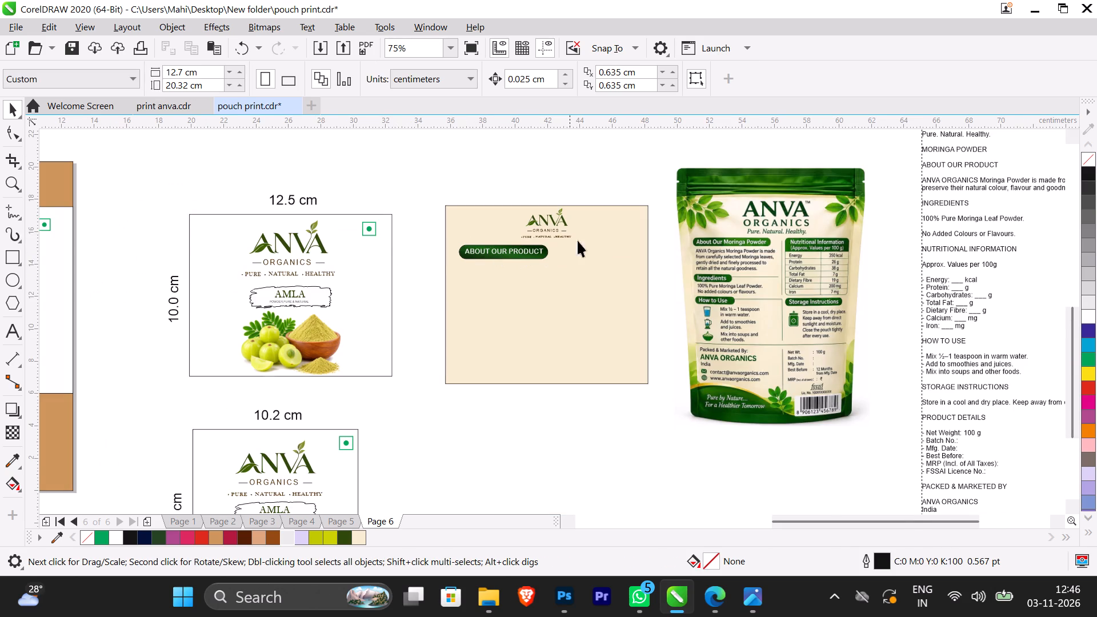
pyautogui.scroll(1, 617, 239)
pyautogui.scroll(-2, 527, 250)
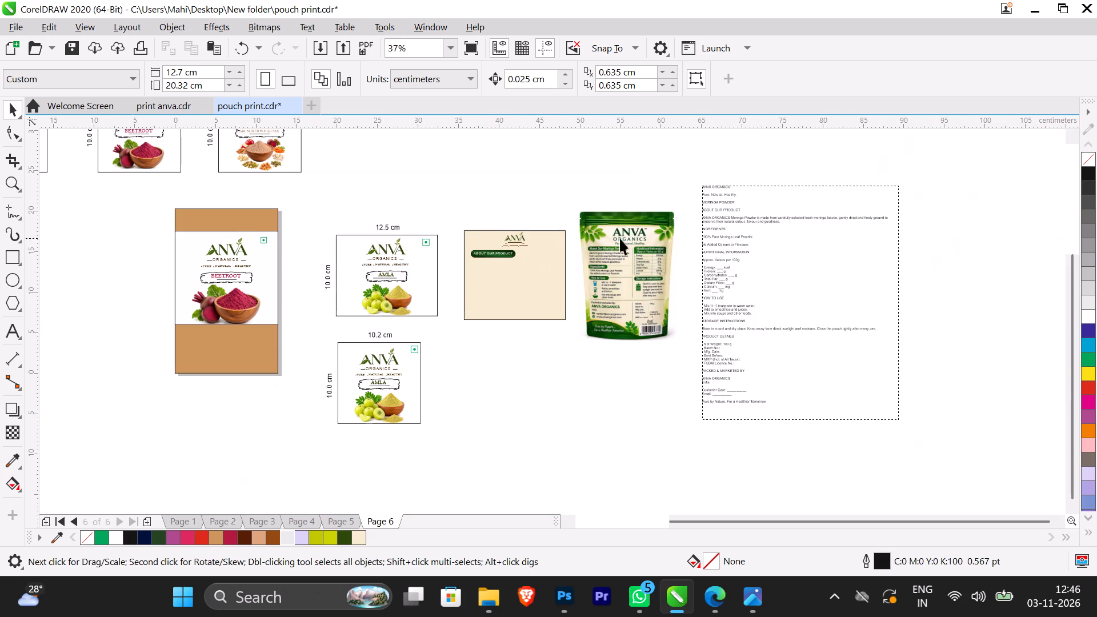
pyautogui.scroll(2, 747, 209)
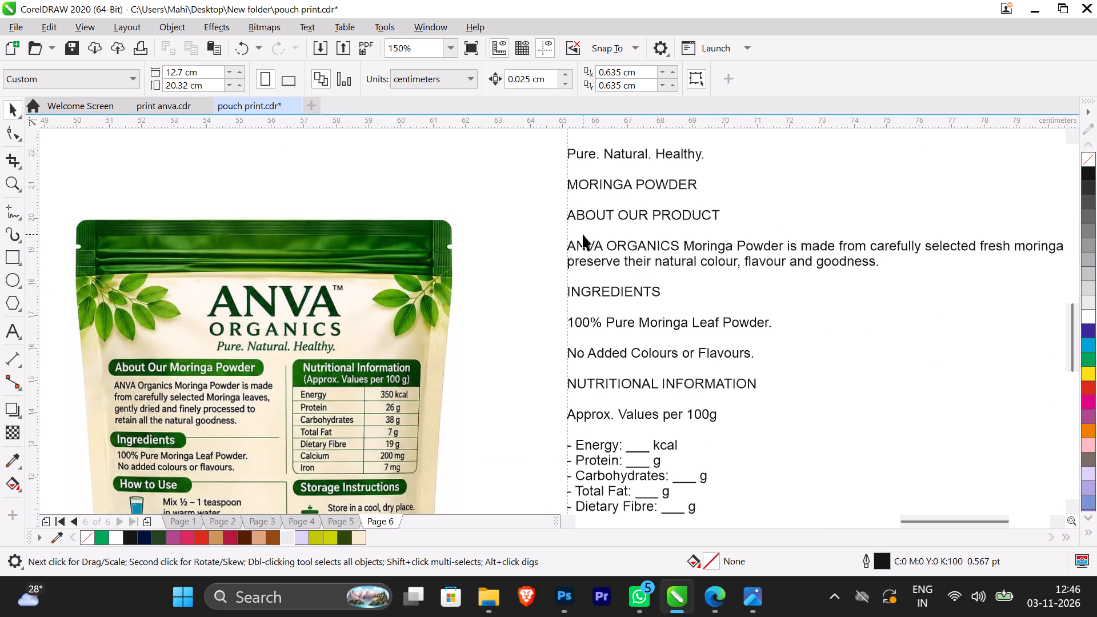
pyautogui.scroll(-1, 582, 234)
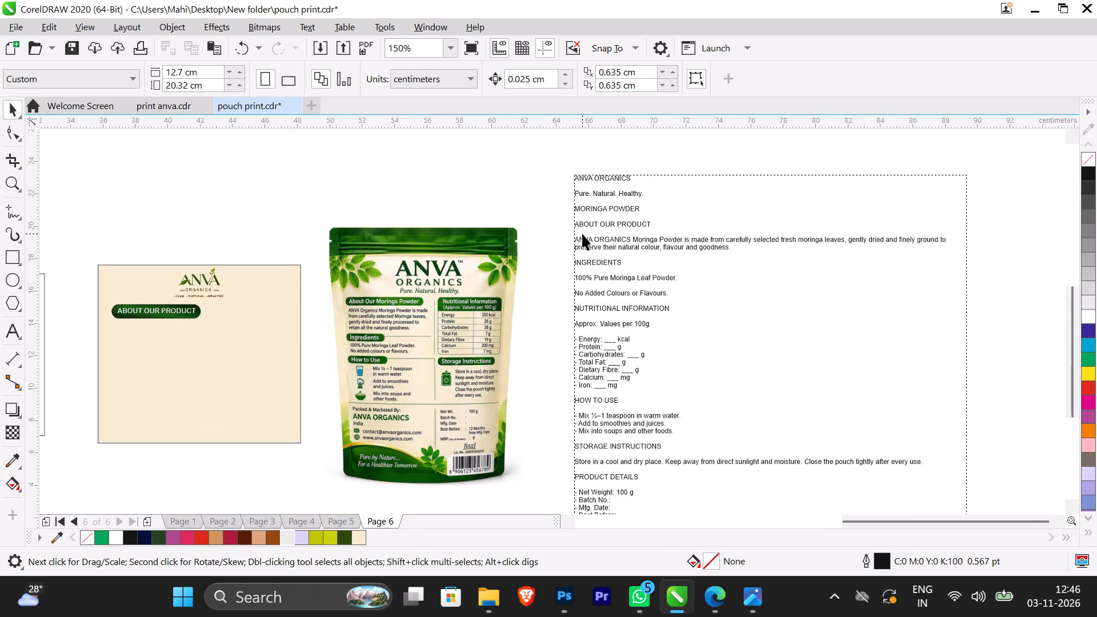
pyautogui.scroll(1, 582, 234)
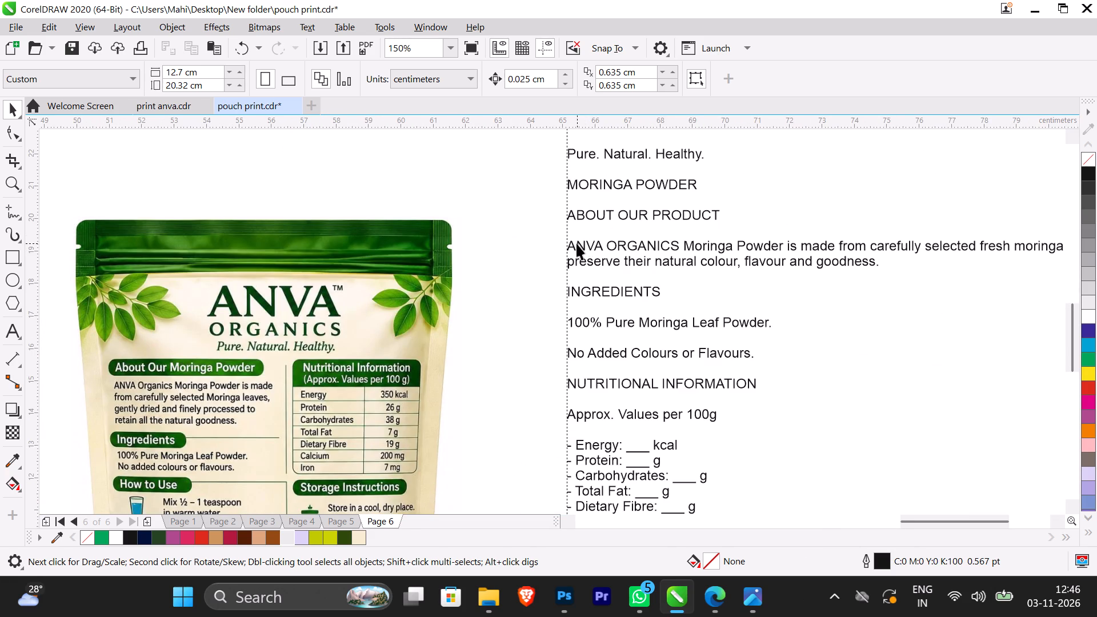
pyautogui.click(568, 246)
pyautogui.doubleClick(571, 246)
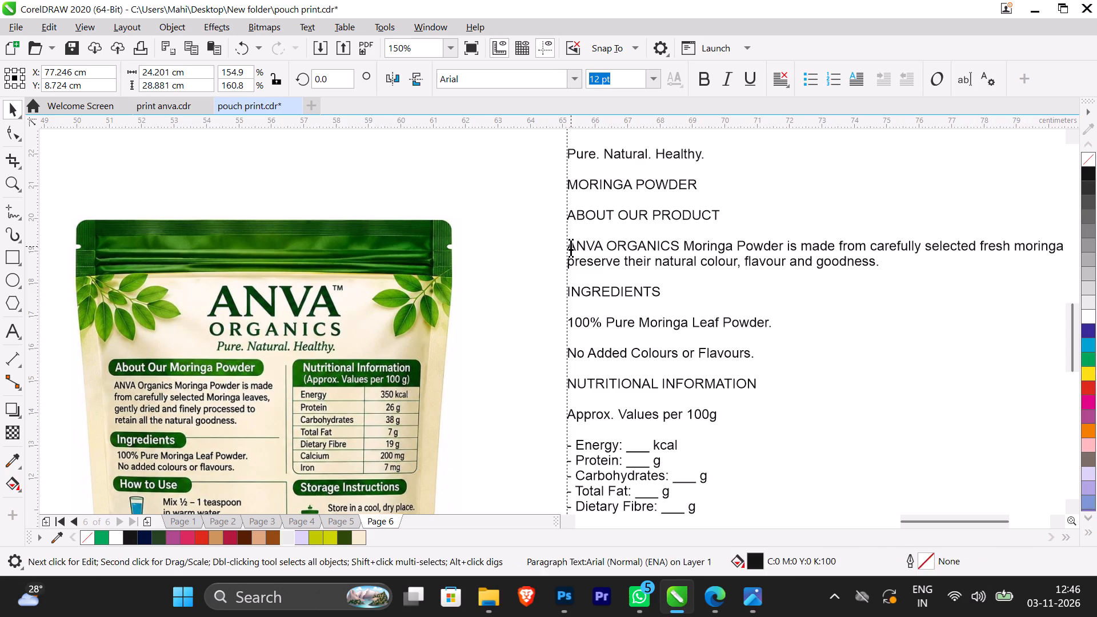
pyautogui.moveTo(571, 246); pyautogui.dragTo(895, 262)
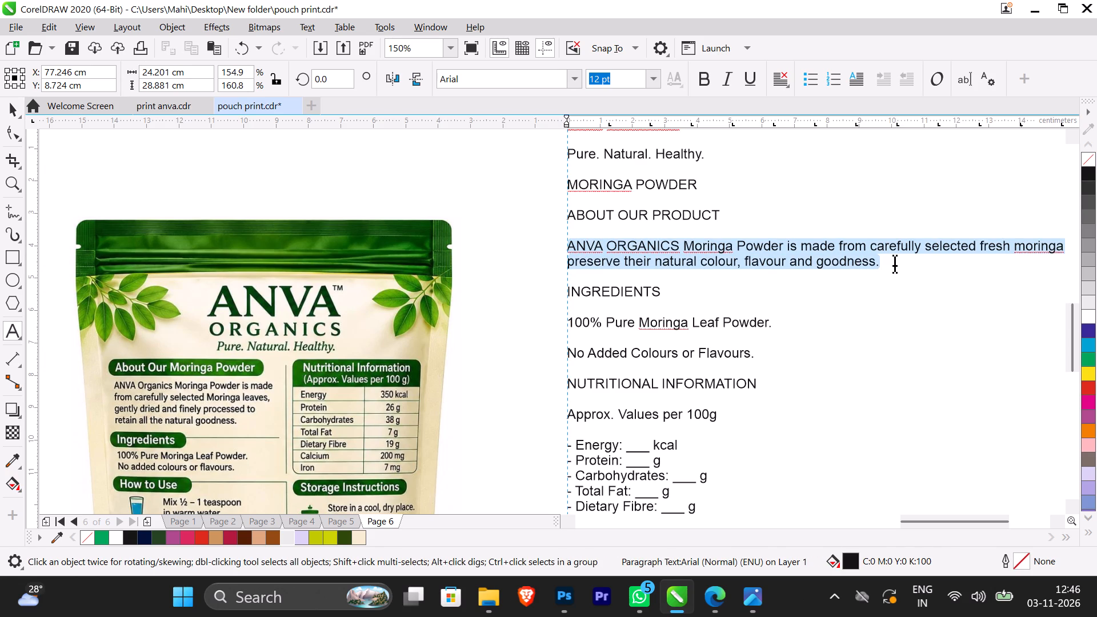
pyautogui.moveTo(895, 262); pyautogui.dragTo(895, 262)
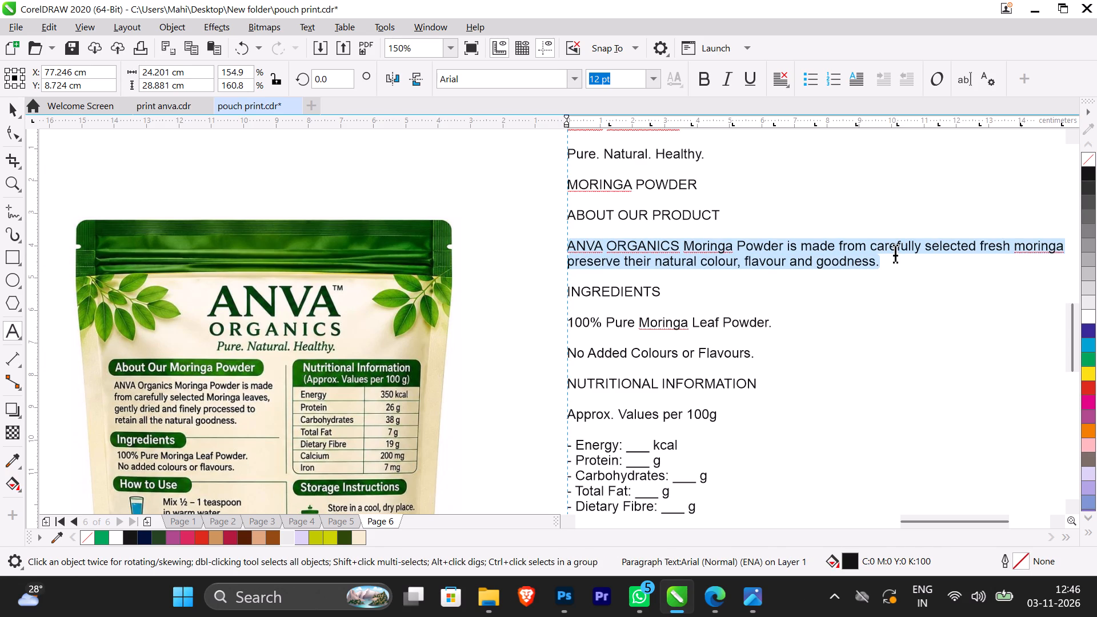
pyautogui.hotkey('ctrl', 'c')
pyautogui.scroll(-3, 281, 306)
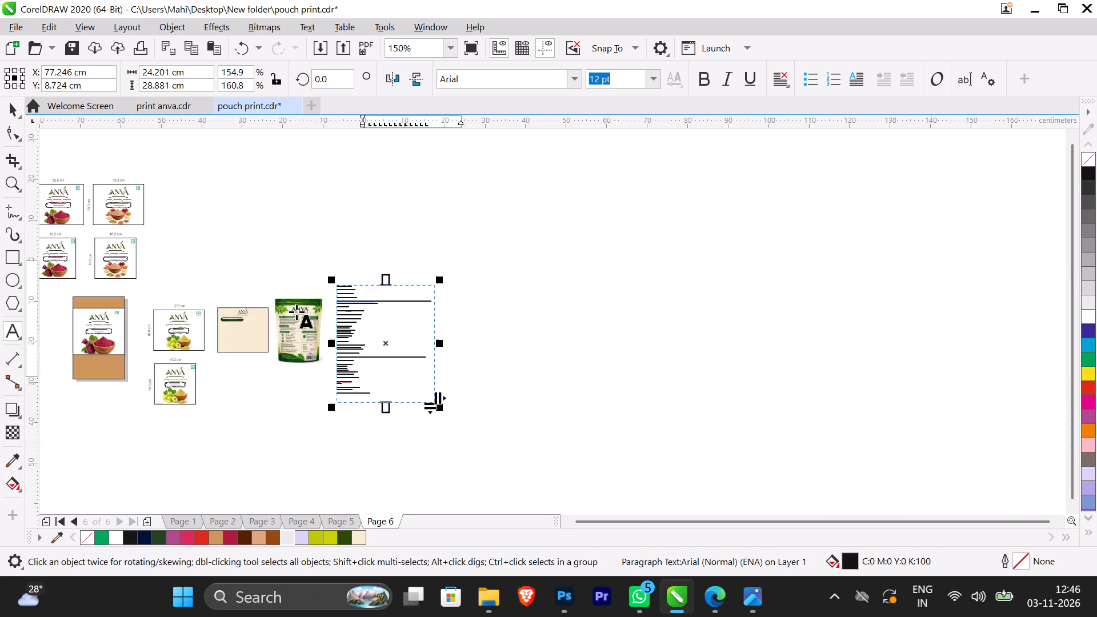
pyautogui.scroll(3, 209, 324)
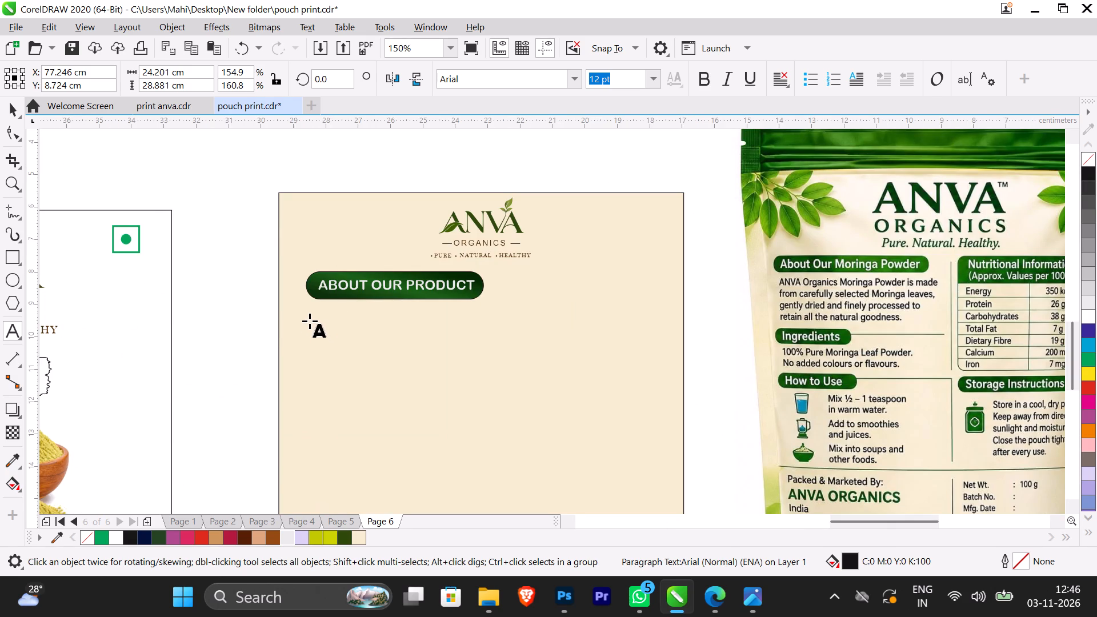
pyautogui.click(309, 319)
pyautogui.hotkey('ctrl', 'v')
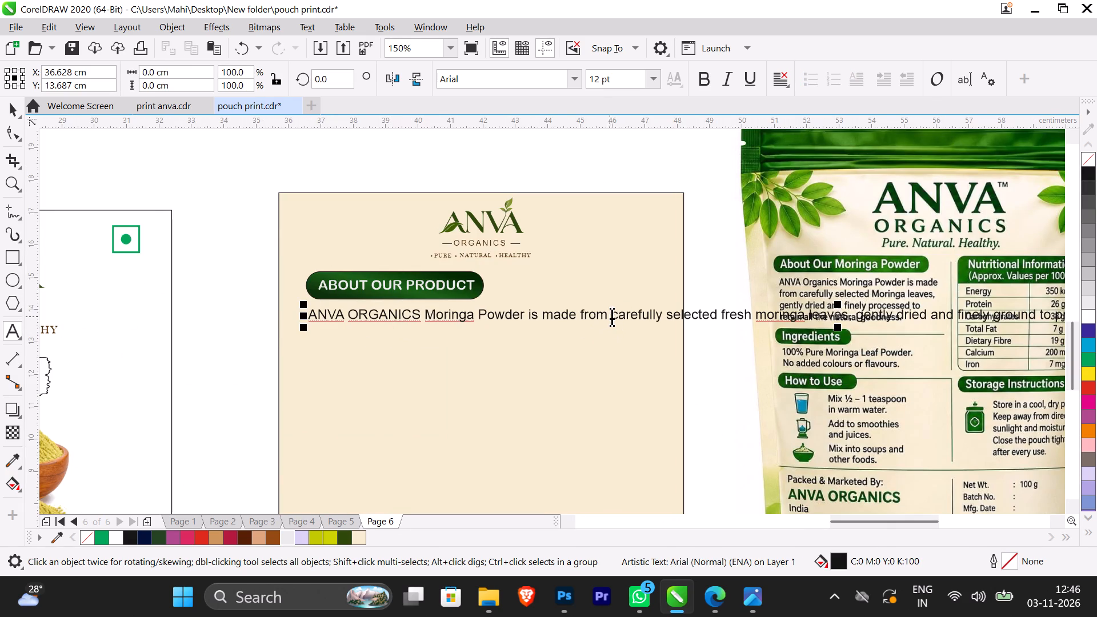
# Break the pasted description into three lines, starting the second at "selected" and the third at "to preserve".
pyautogui.click(668, 312)
pyautogui.press('Return')
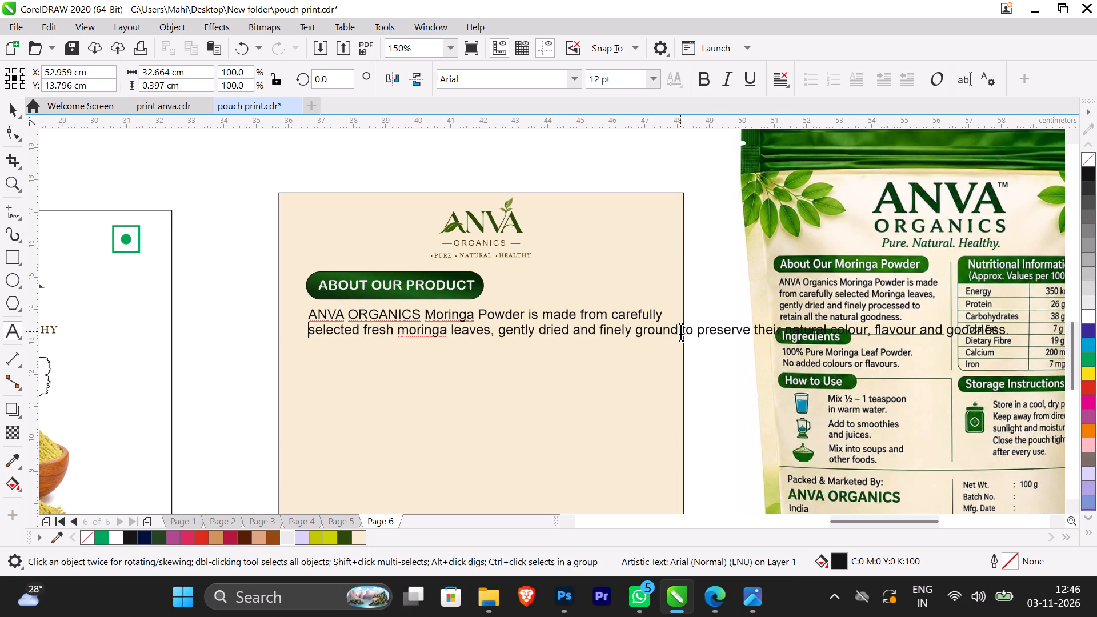
pyautogui.click(681, 331)
pyautogui.press('Return')
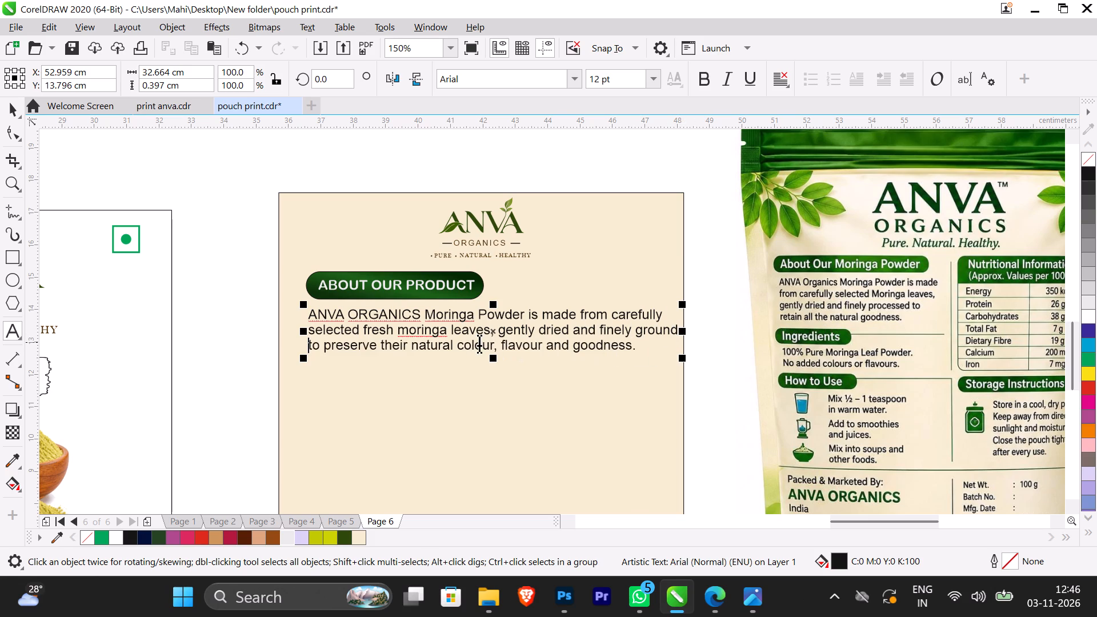
# Scale the three-line description down to about 5.6 cm wide and move it up slightly, close beneath the ABOUT OUR PRODUCT pill.
pyautogui.moveTo(686, 362); pyautogui.dragTo(638, 344)
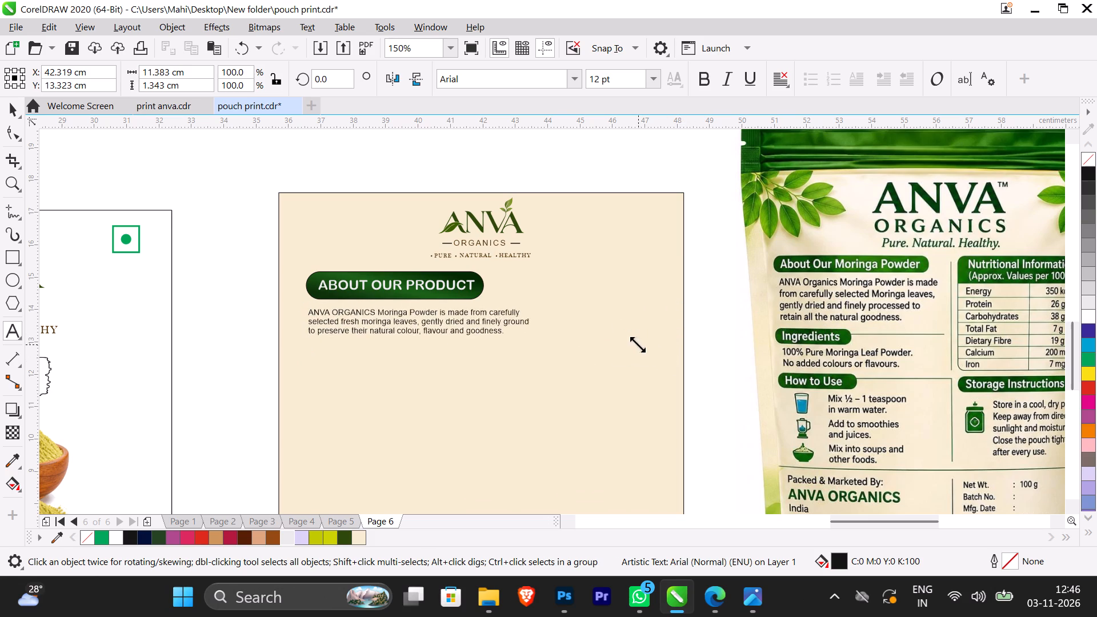
pyautogui.moveTo(638, 344); pyautogui.dragTo(607, 342)
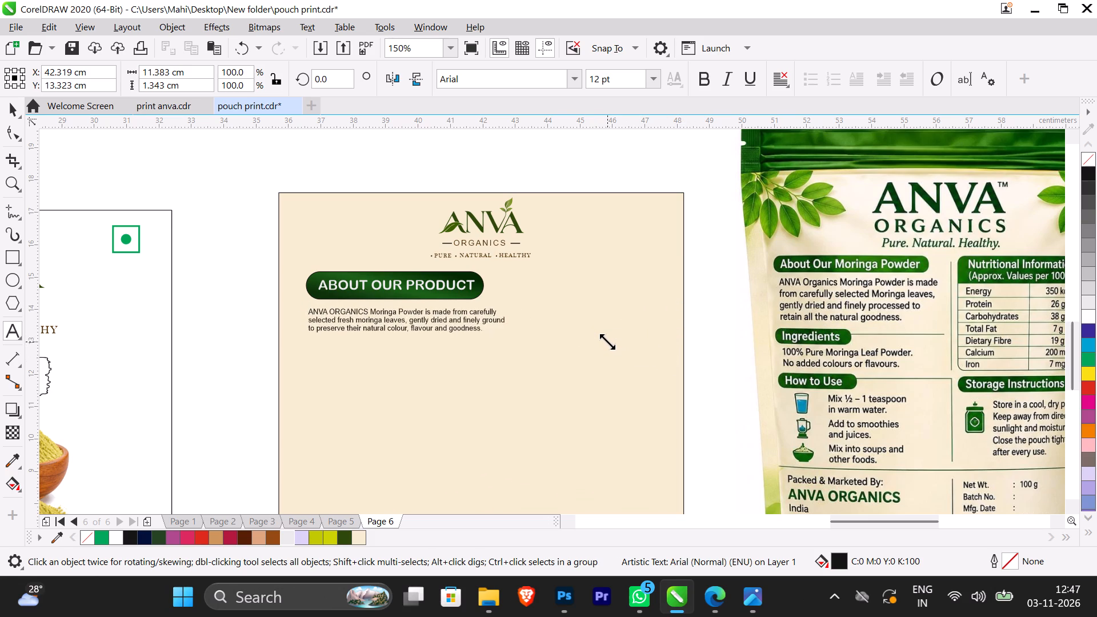
pyautogui.moveTo(607, 342); pyautogui.dragTo(593, 340)
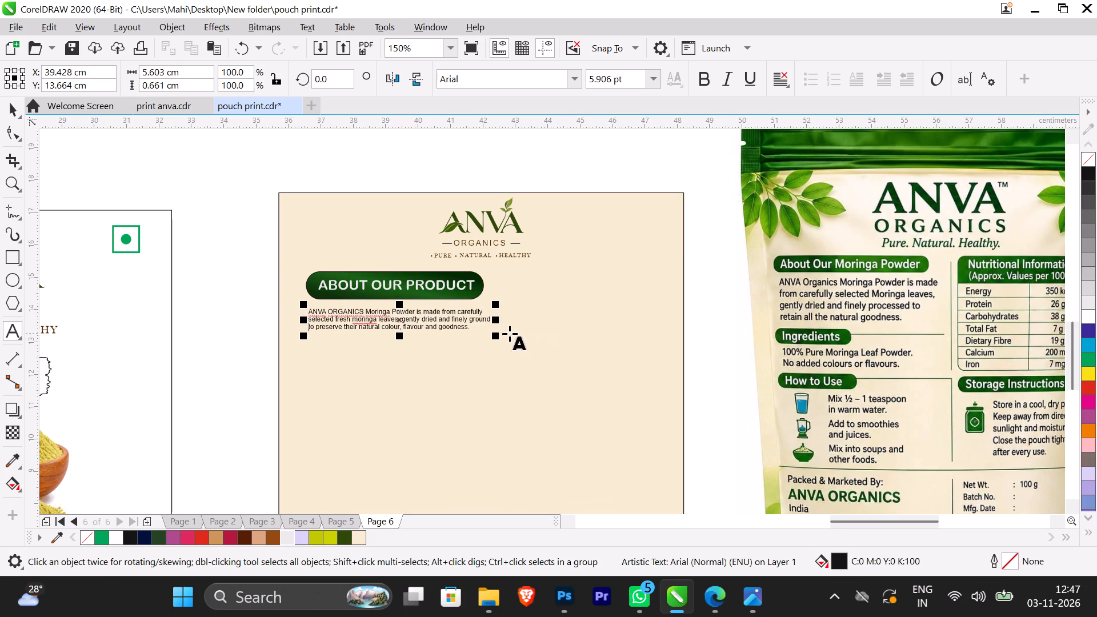
pyautogui.click(401, 320)
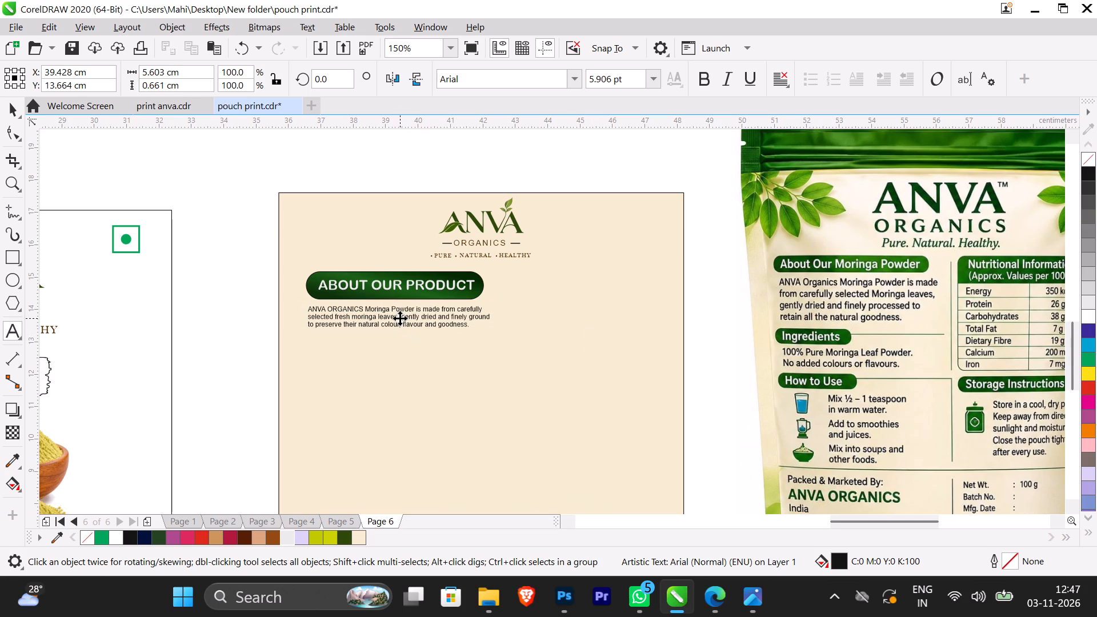
pyautogui.scroll(3, 401, 315)
pyautogui.scroll(-2, 401, 315)
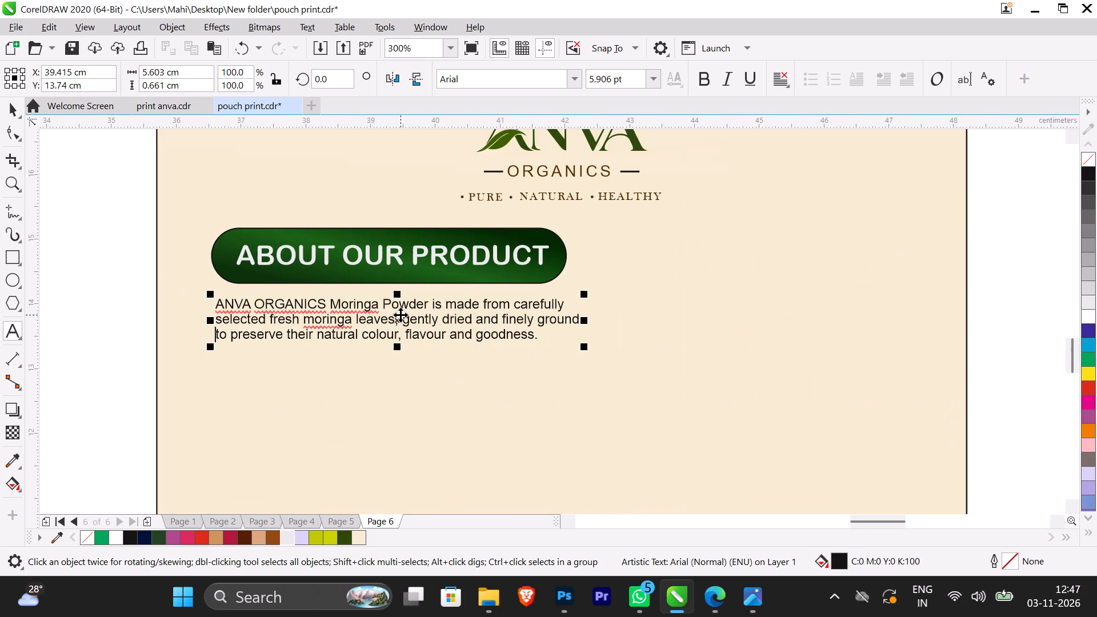
pyautogui.click(1, 101)
pyautogui.click(6, 107)
pyautogui.click(101, 183)
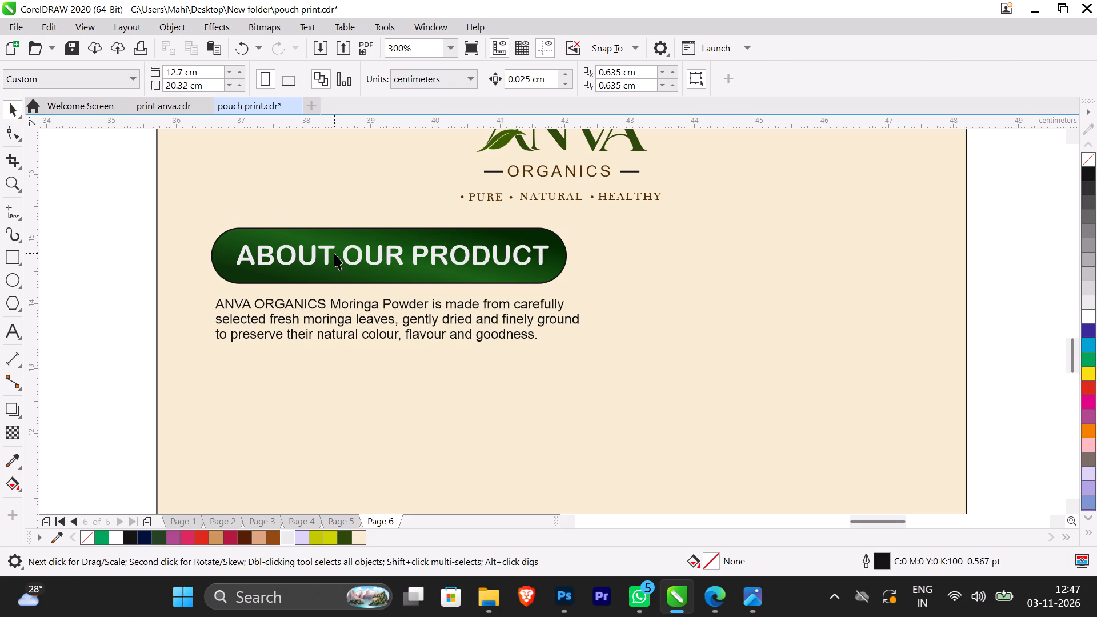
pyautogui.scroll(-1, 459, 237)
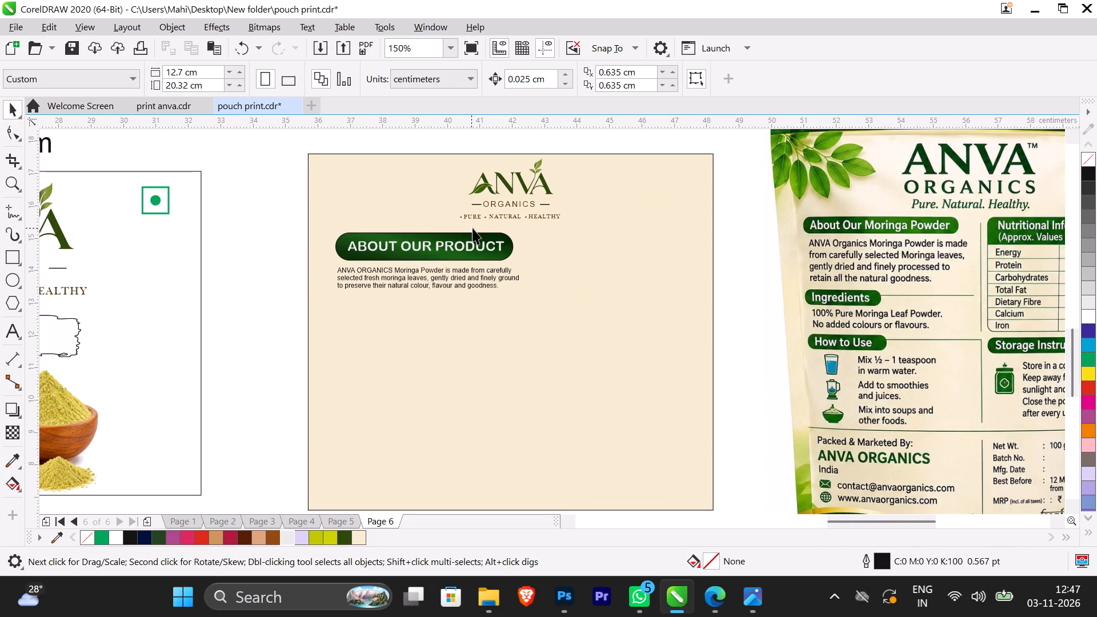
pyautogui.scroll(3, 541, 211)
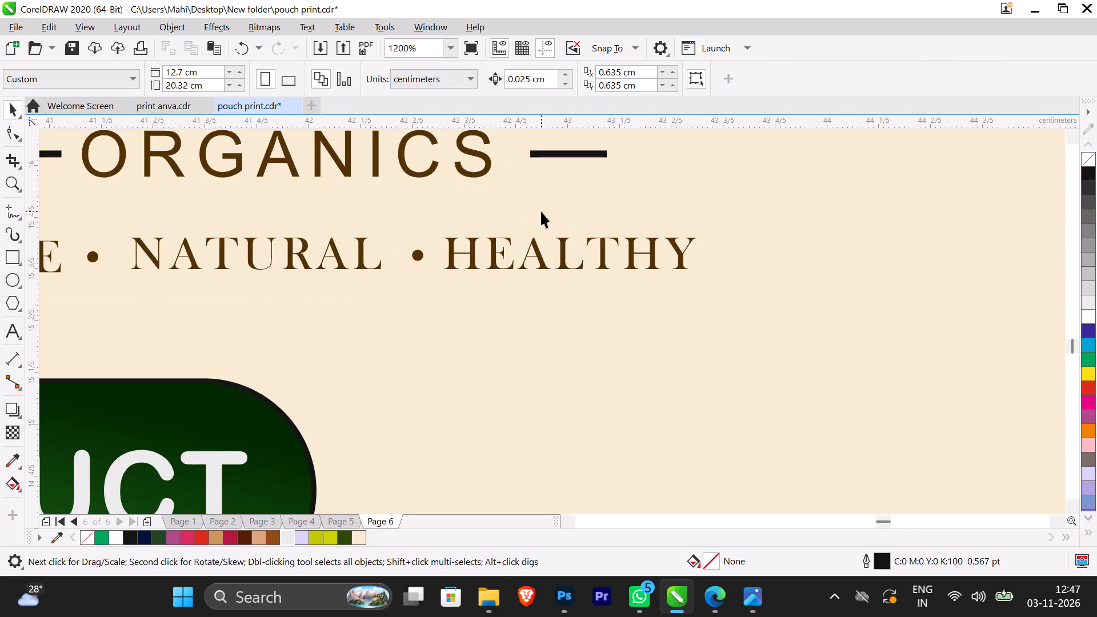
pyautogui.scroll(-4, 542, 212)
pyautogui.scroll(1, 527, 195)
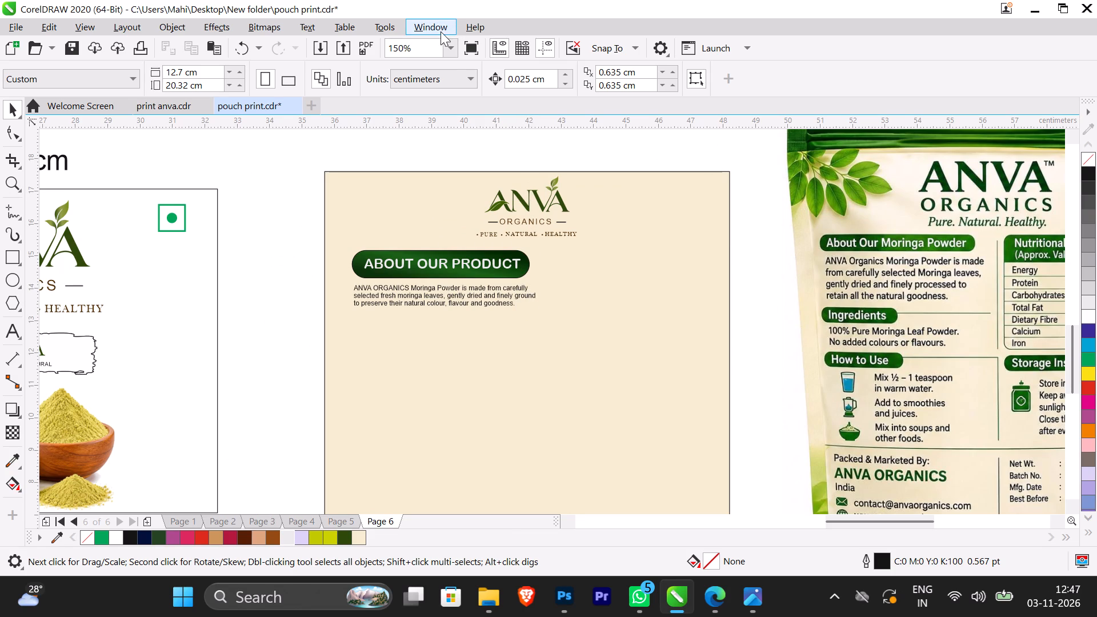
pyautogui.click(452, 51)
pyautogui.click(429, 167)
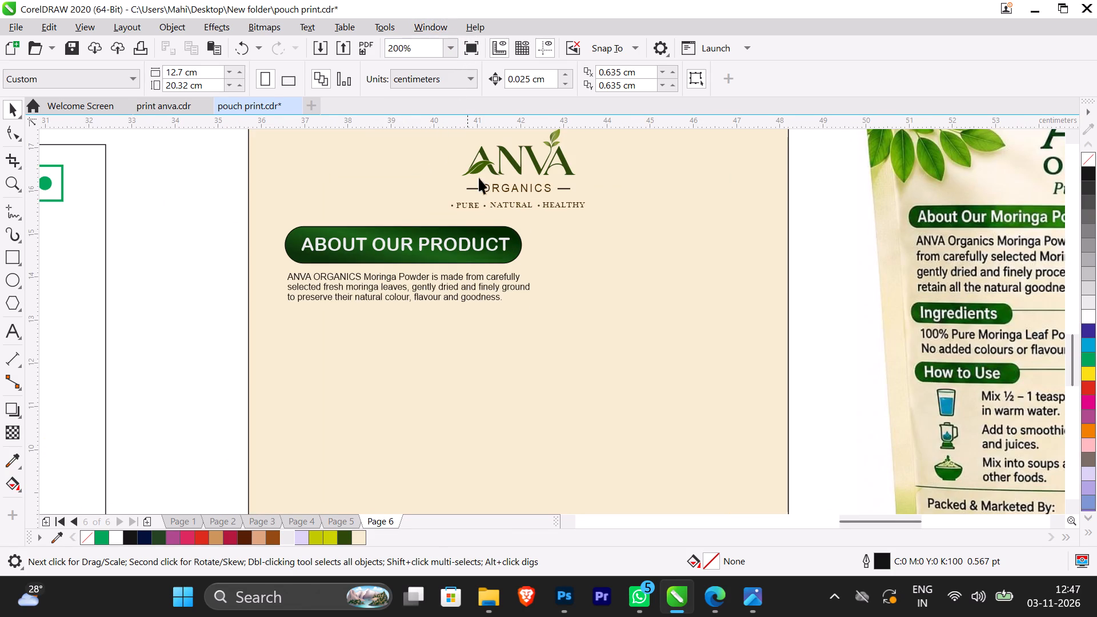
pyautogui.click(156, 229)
# Duplicate the green heading pill and place the copy just below the description paragraph, centred at about X 39.29 cm, Y 12.79 cm.
pyautogui.scroll(-1, 526, 258)
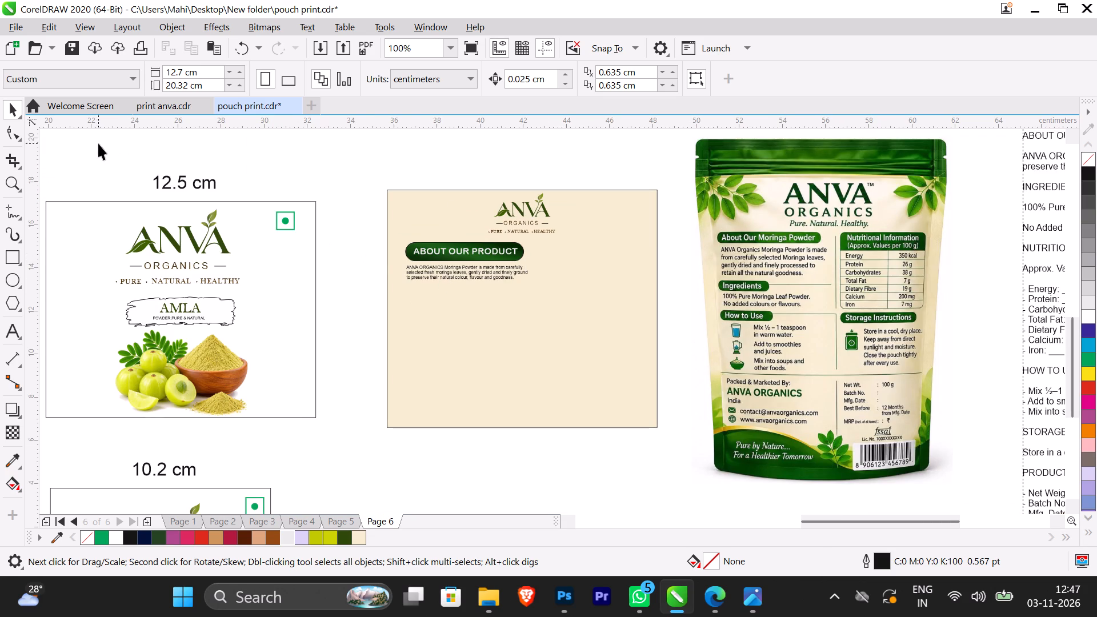
pyautogui.click(470, 244)
pyautogui.press('+')
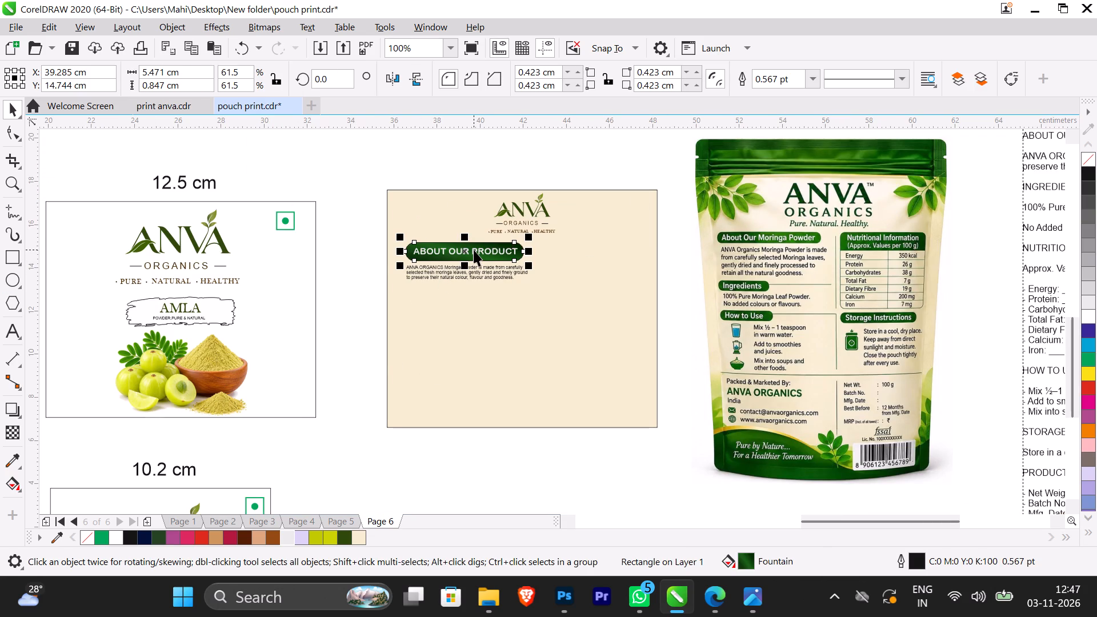
pyautogui.moveTo(467, 243); pyautogui.dragTo(467, 270)
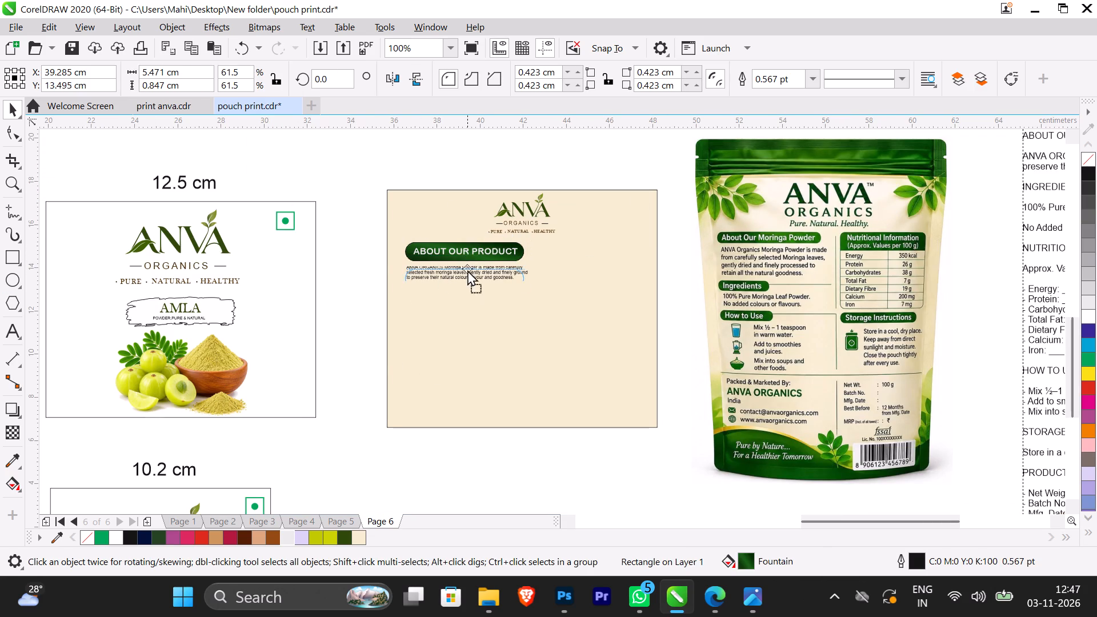
pyautogui.moveTo(467, 270); pyautogui.dragTo(467, 285)
pyautogui.scroll(1, 509, 280)
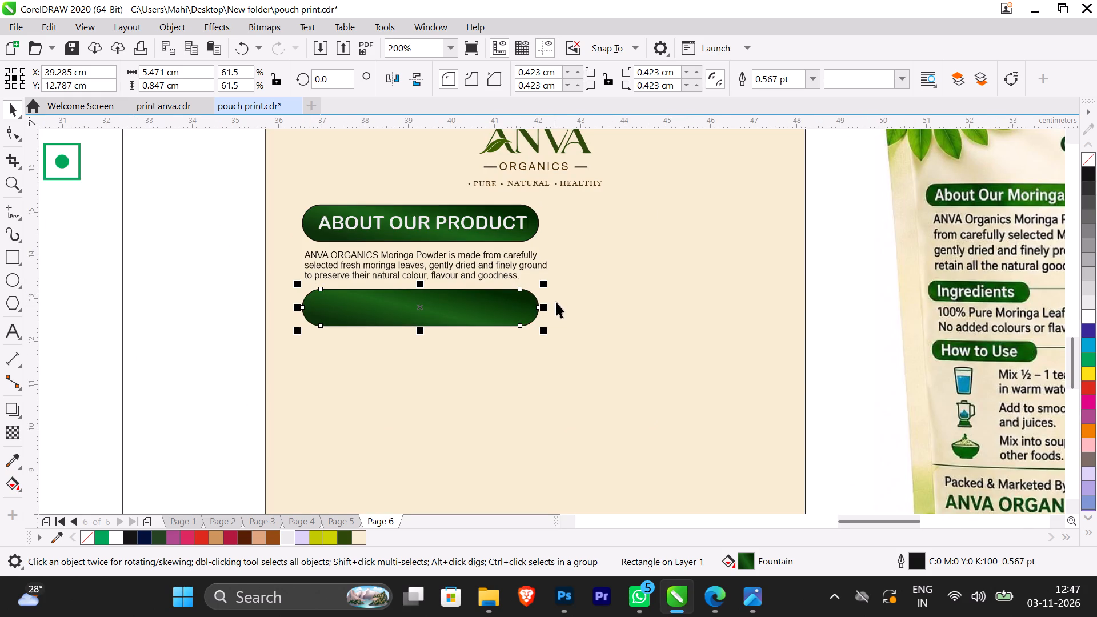
# Copy the INGREDIENTS heading from the source text and paste it onto the empty green pill below the description.
pyautogui.scroll(-2, 556, 302)
pyautogui.scroll(2, 928, 253)
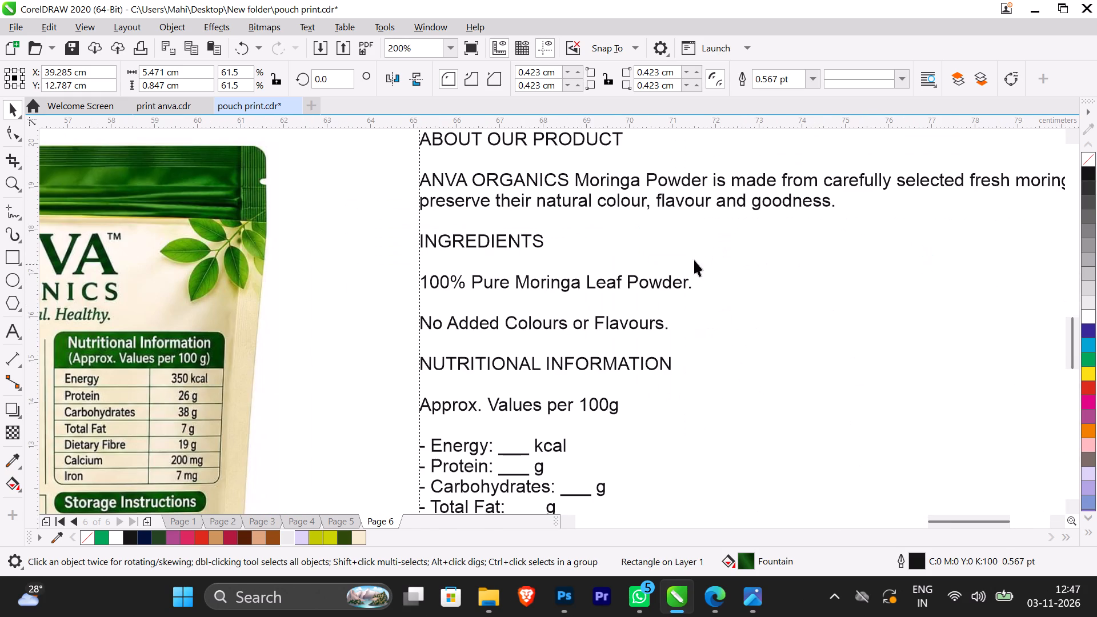
pyautogui.doubleClick(427, 238)
pyautogui.moveTo(421, 241); pyautogui.dragTo(548, 242)
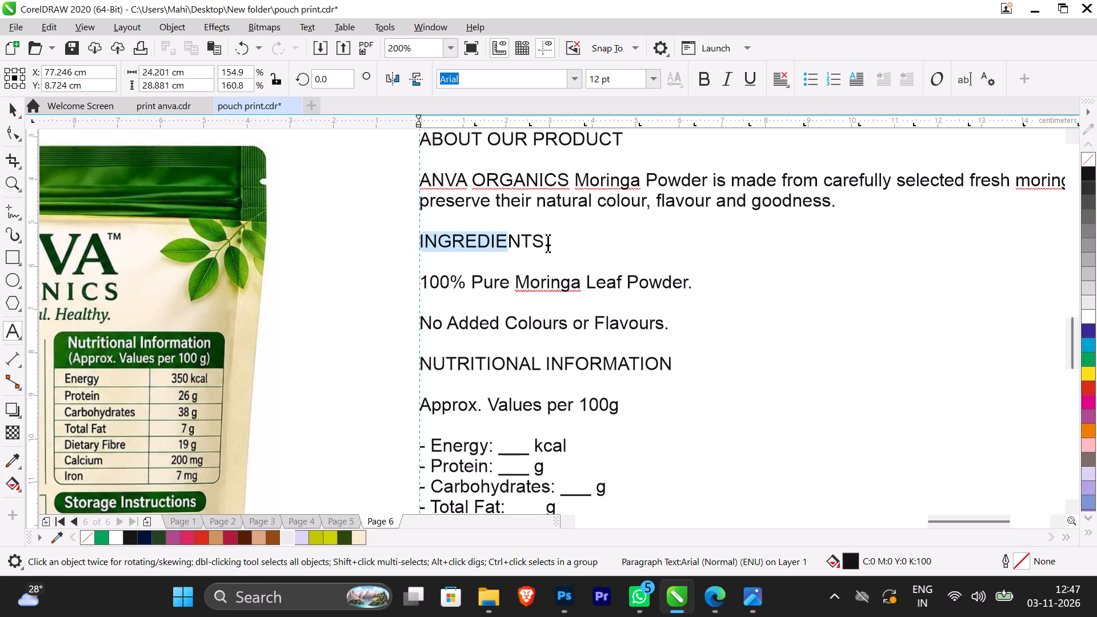
pyautogui.moveTo(548, 242); pyautogui.dragTo(579, 241)
pyautogui.hotkey('ctrl', 'c')
pyautogui.scroll(-3, 565, 239)
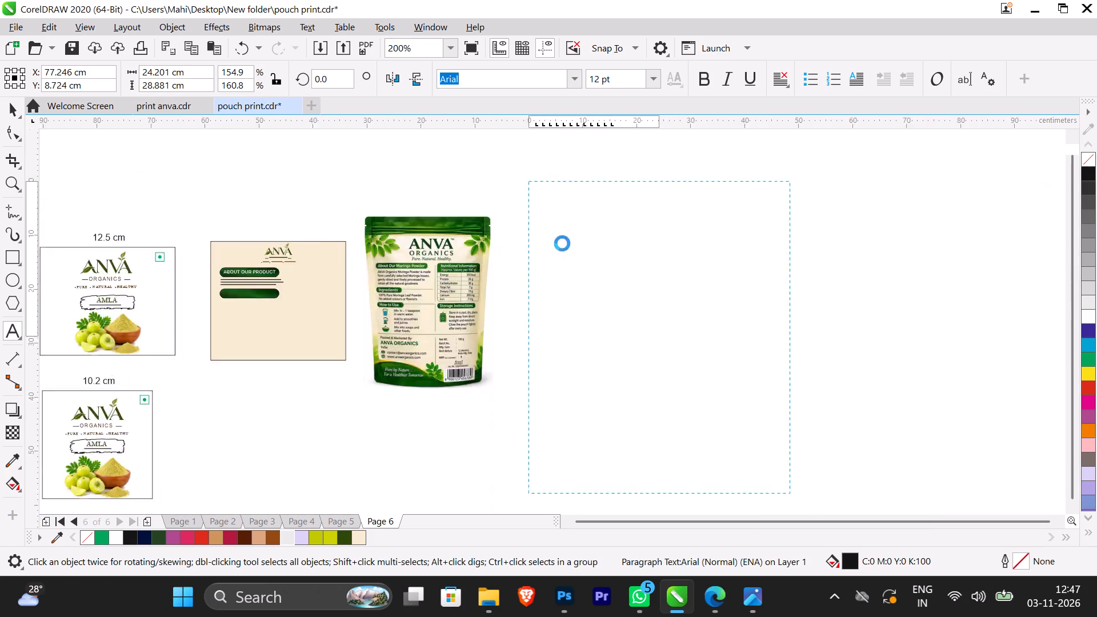
pyautogui.scroll(3, 399, 271)
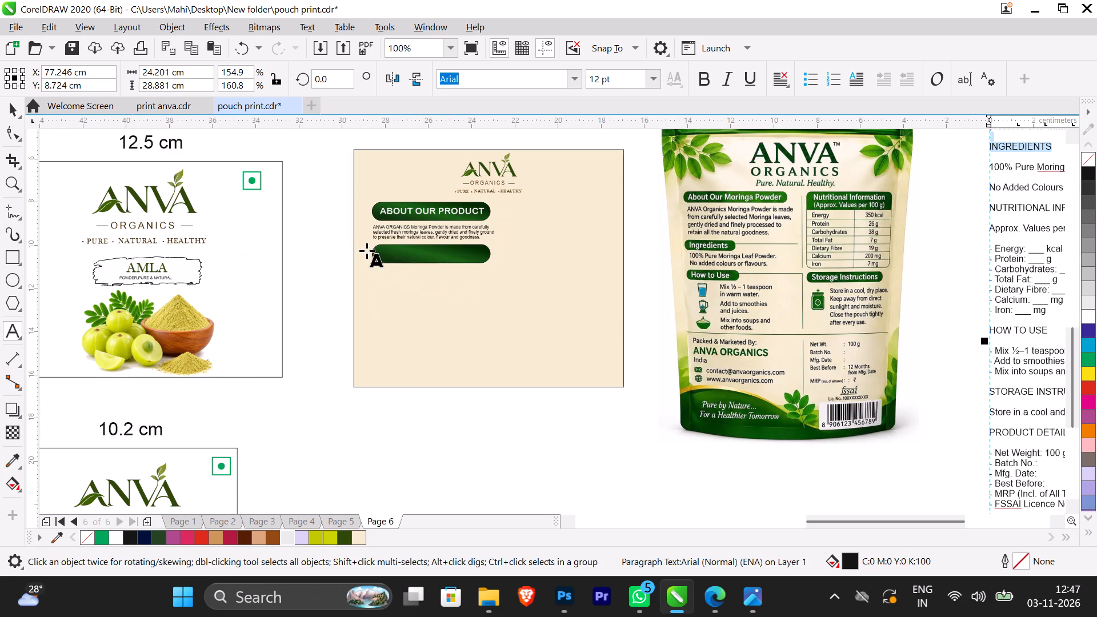
pyautogui.scroll(2, 385, 245)
pyautogui.click(379, 275)
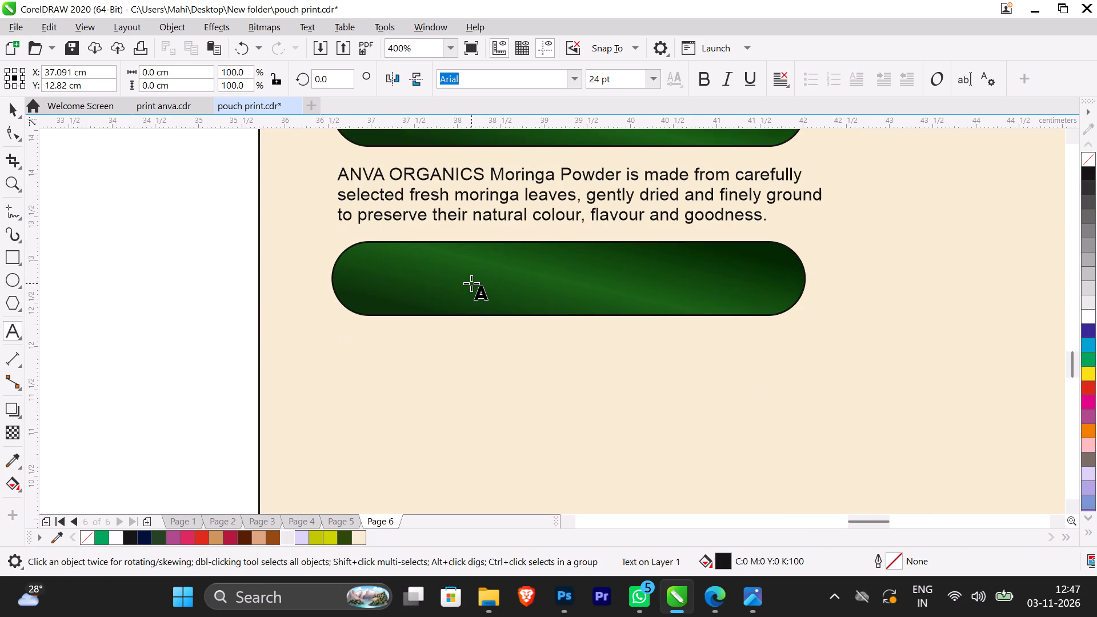
pyautogui.hotkey('ctrl', 'v')
# Move the INGREDIENTS text to the pill's left part, centred at about X 38.22 cm, Y 12.79 cm, and fill it white.
pyautogui.moveTo(507, 265); pyautogui.dragTo(516, 273)
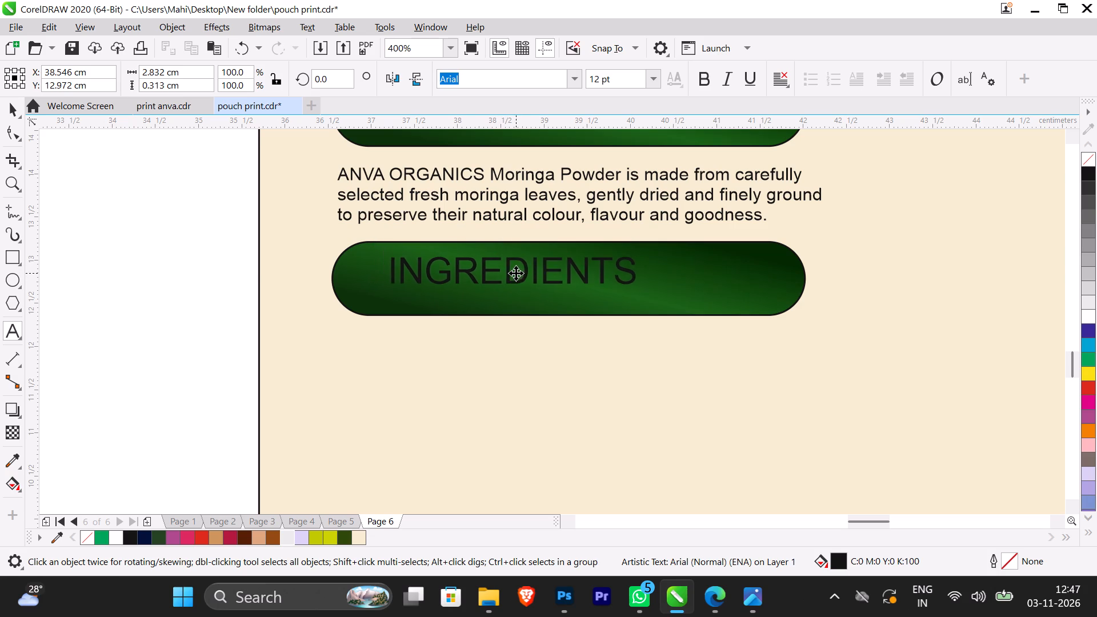
pyautogui.moveTo(516, 273); pyautogui.dragTo(477, 280)
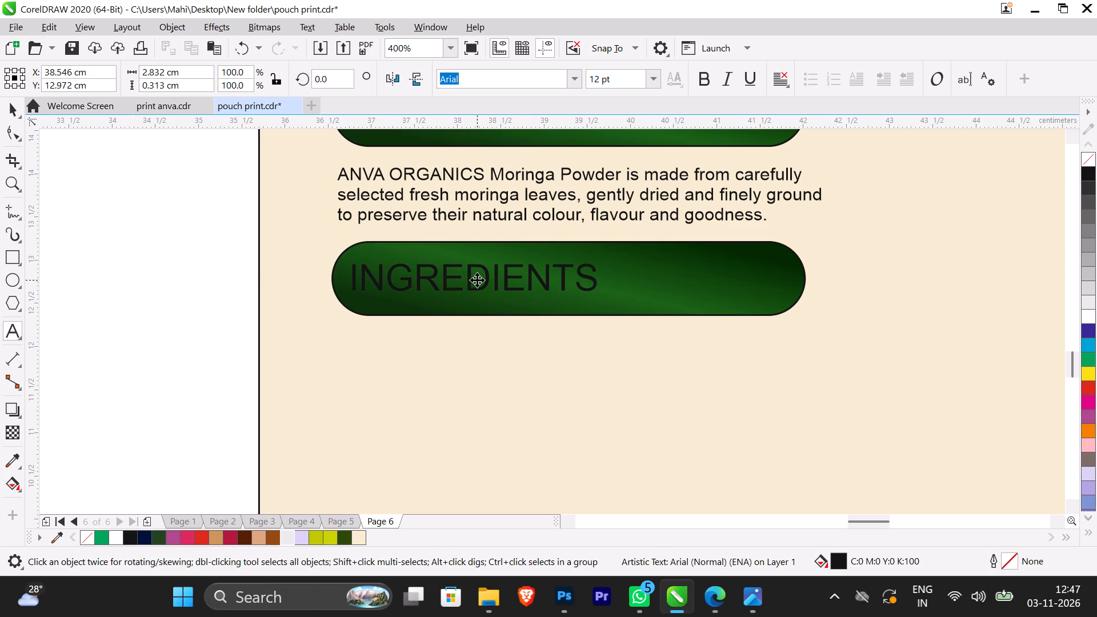
pyautogui.moveTo(477, 280); pyautogui.dragTo(478, 280)
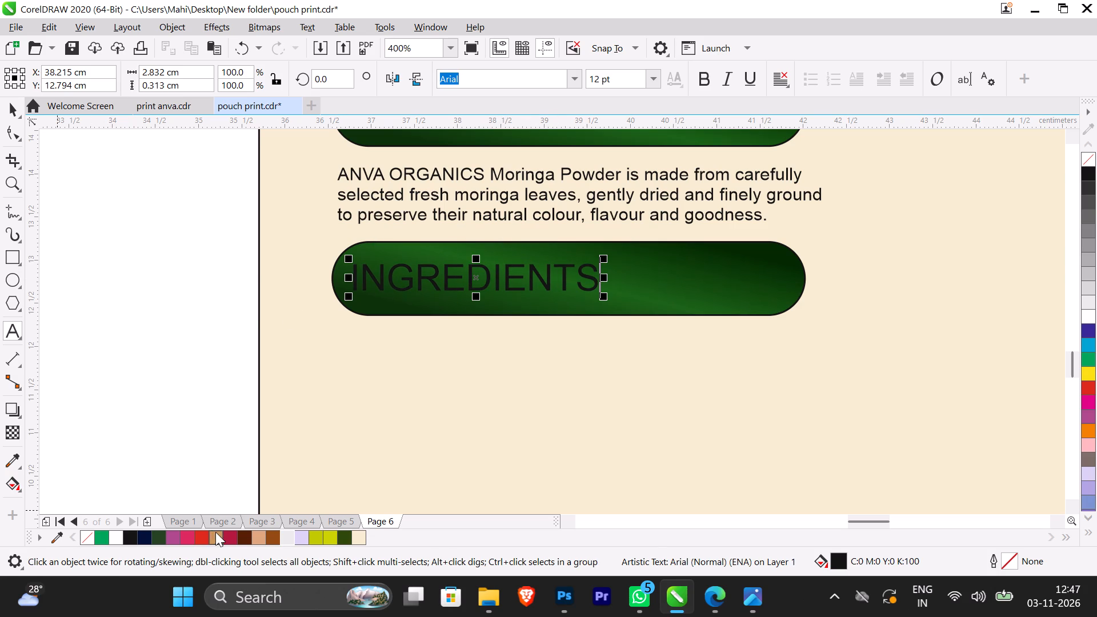
pyautogui.click(118, 536)
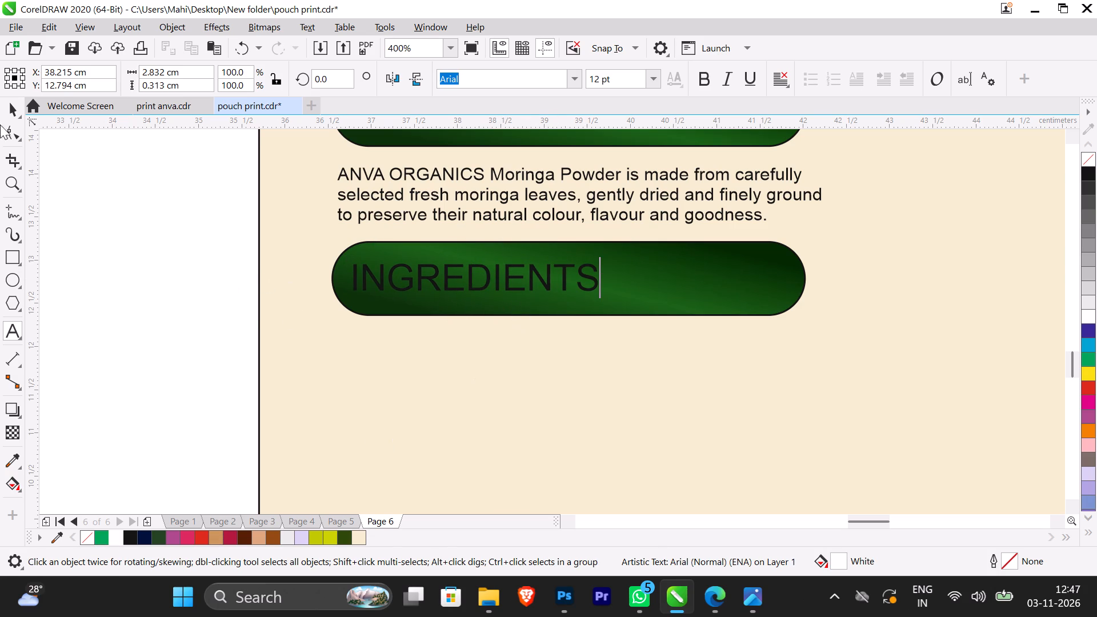
pyautogui.click(11, 101)
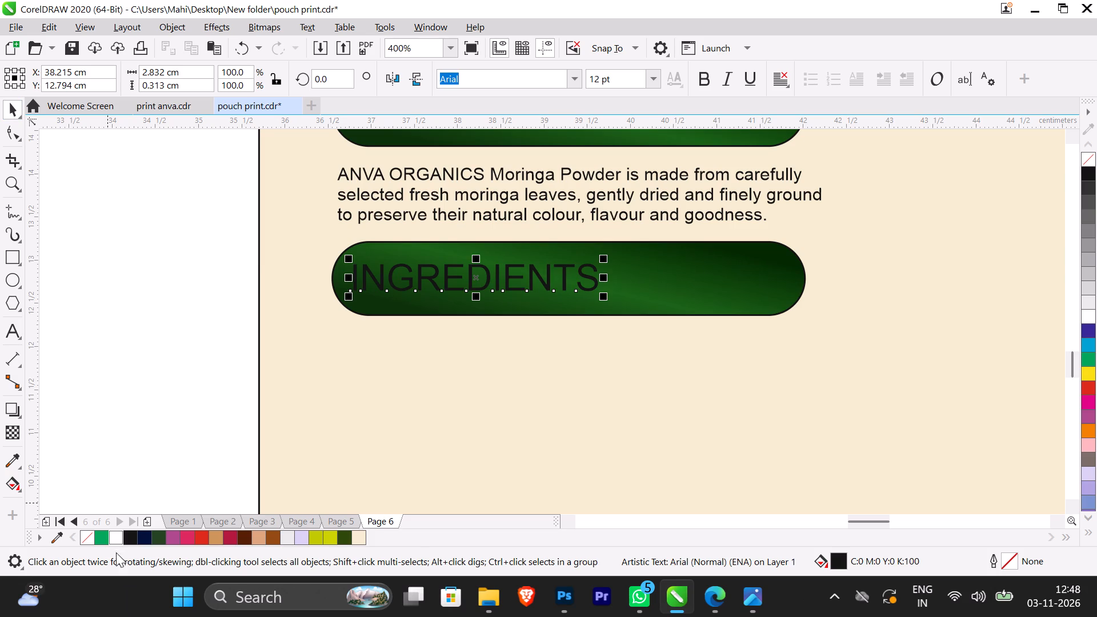
pyautogui.click(113, 540)
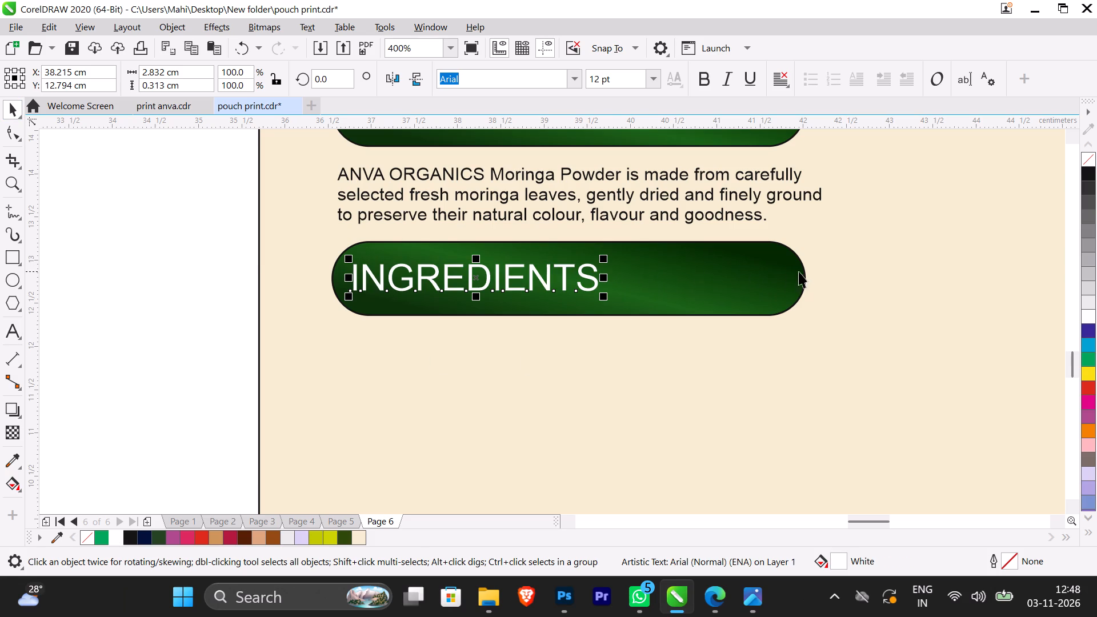
# Shorten the green pill from both ends to about 3.18 cm wide so it fits closely around INGREDIENTS.
pyautogui.click(769, 284)
pyautogui.moveTo(810, 279); pyautogui.dragTo(664, 287)
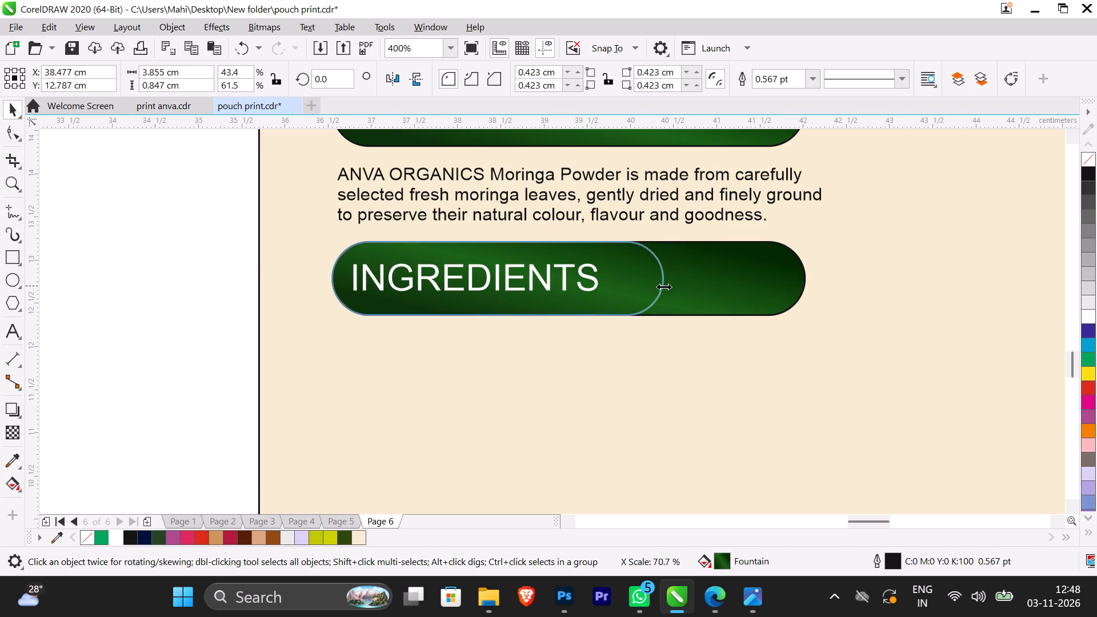
pyautogui.moveTo(664, 287); pyautogui.dragTo(621, 298)
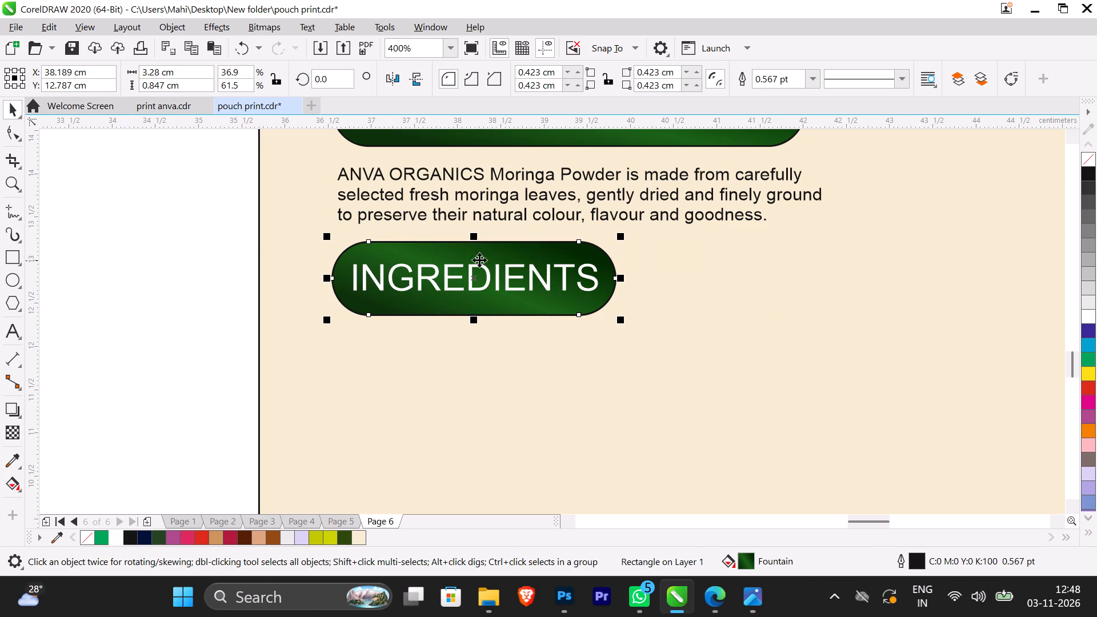
pyautogui.moveTo(323, 278); pyautogui.dragTo(334, 279)
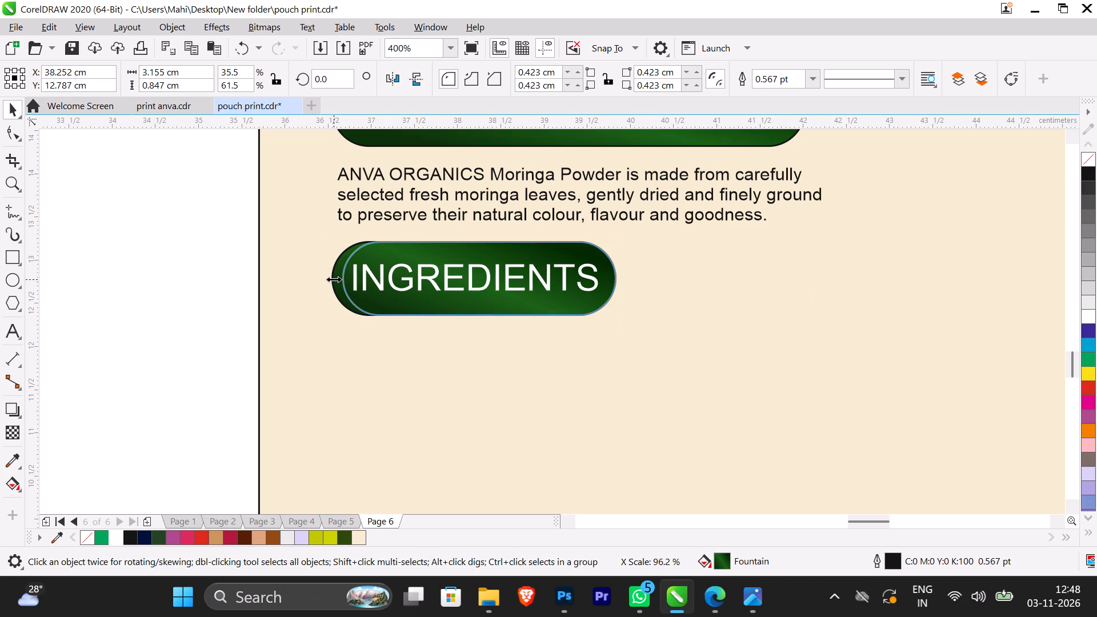
pyautogui.moveTo(334, 279); pyautogui.dragTo(331, 281)
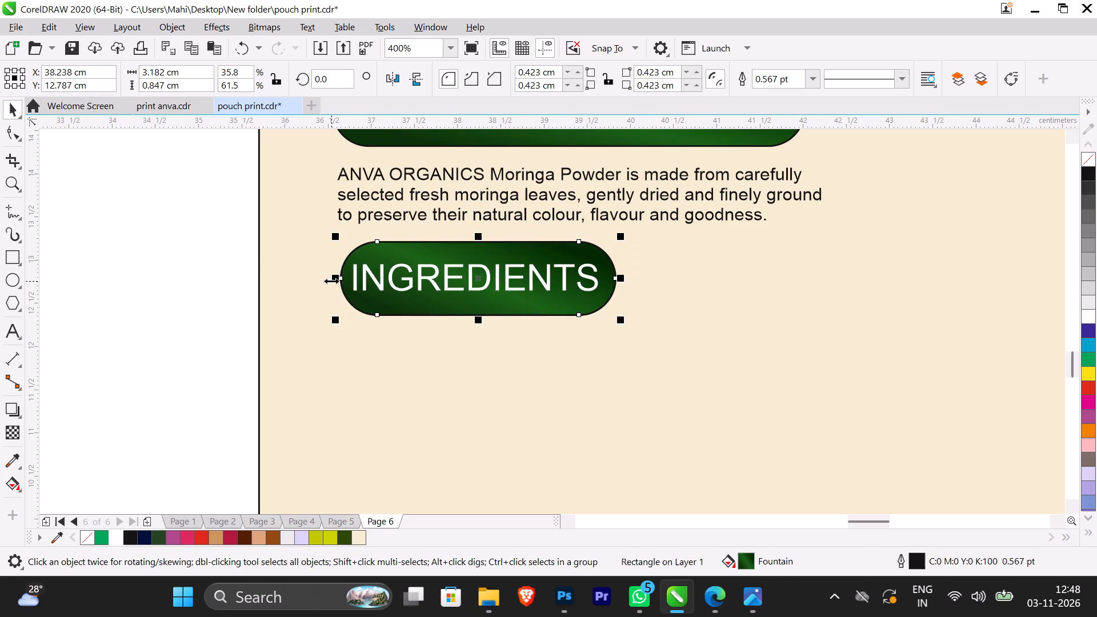
# Draw a horizontal two-point line about 2.17 cm long, extending from the right end of the INGREDIENTS pill.
pyautogui.scroll(-1, 333, 275)
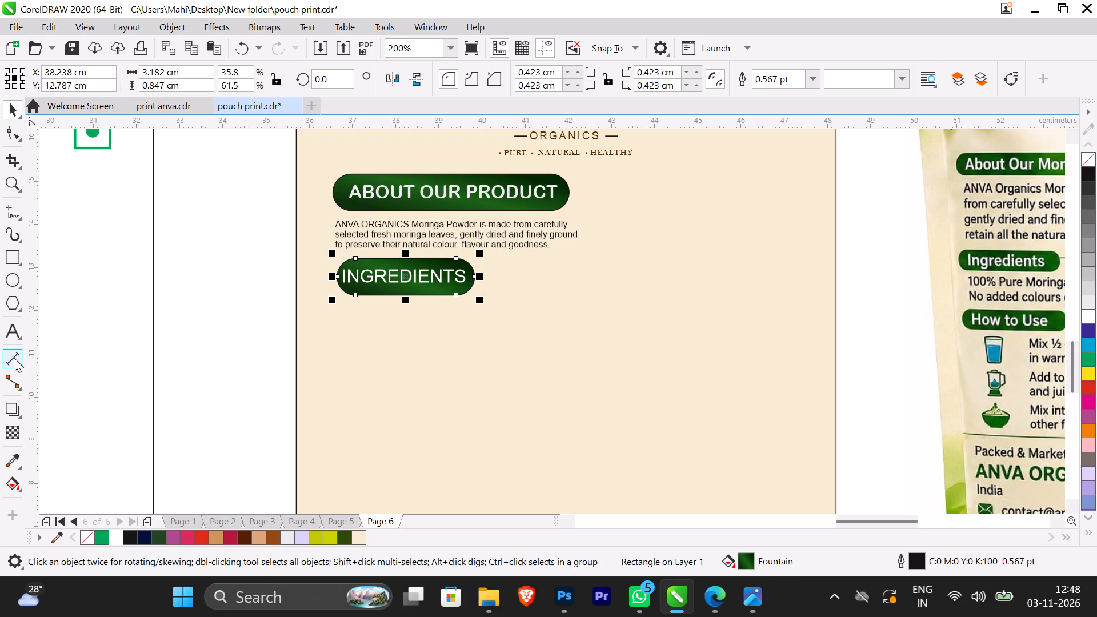
pyautogui.click(21, 218)
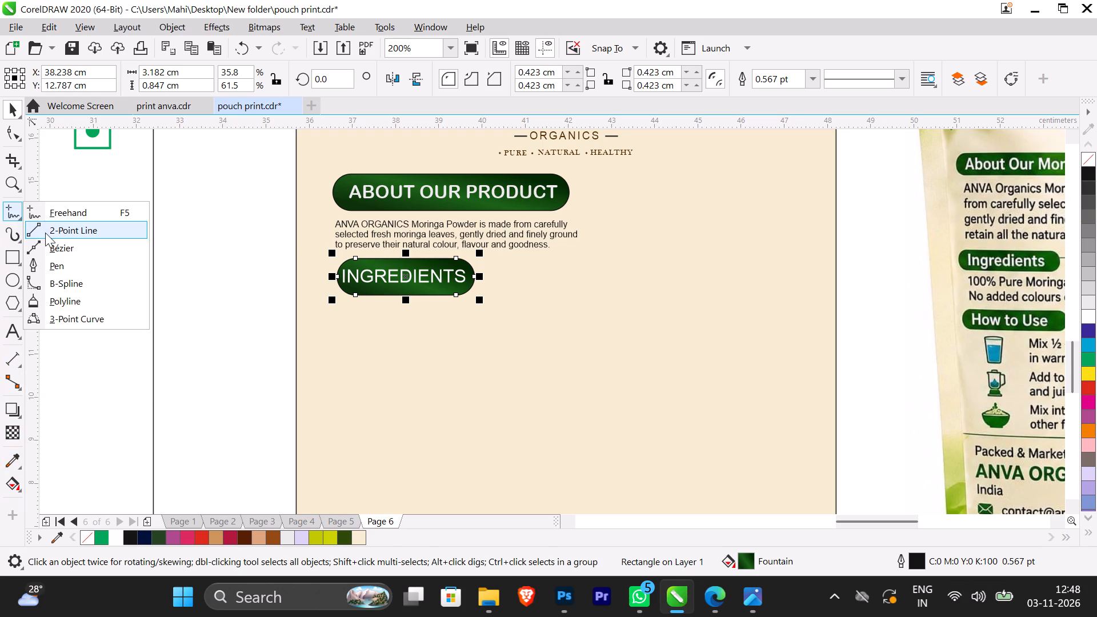
pyautogui.click(45, 233)
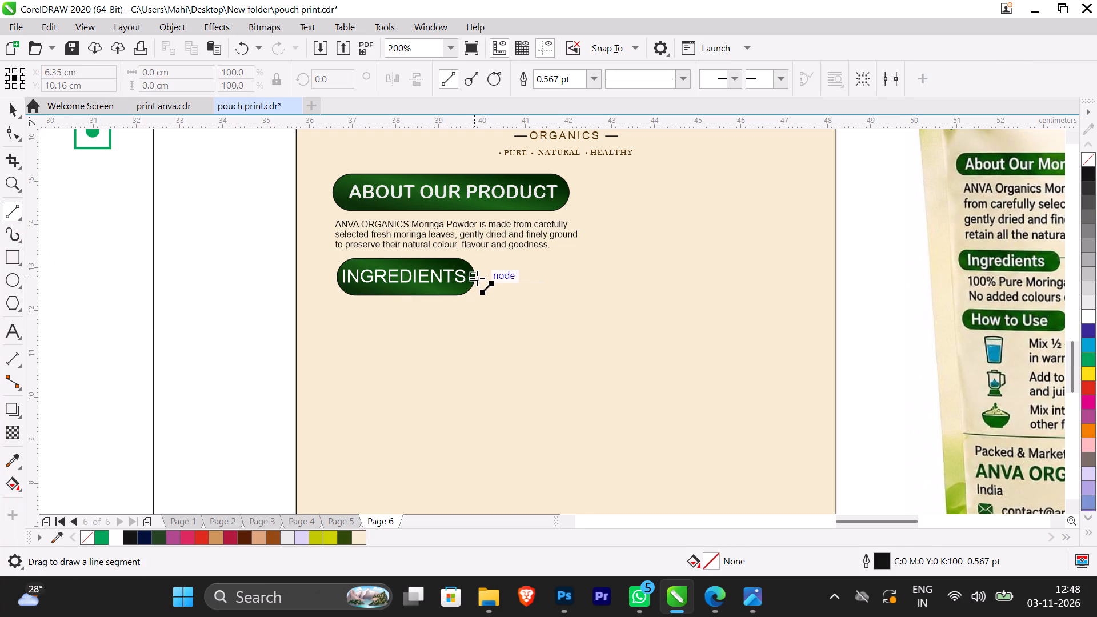
pyautogui.click(475, 278)
pyautogui.moveTo(475, 278); pyautogui.dragTo(562, 276)
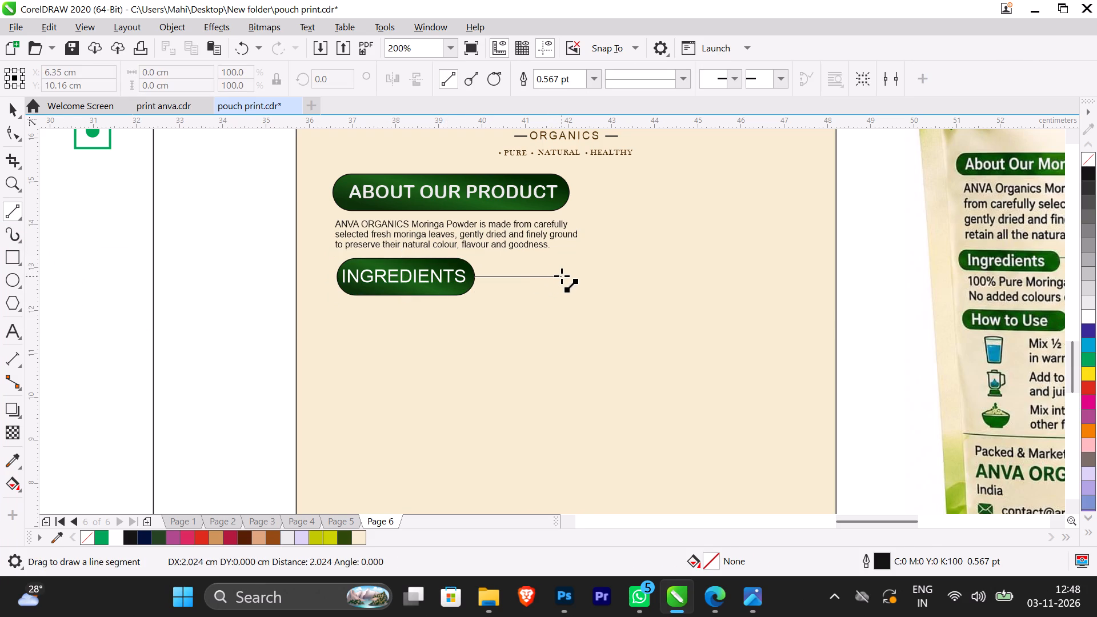
pyautogui.moveTo(562, 276); pyautogui.dragTo(568, 275)
pyautogui.click(18, 110)
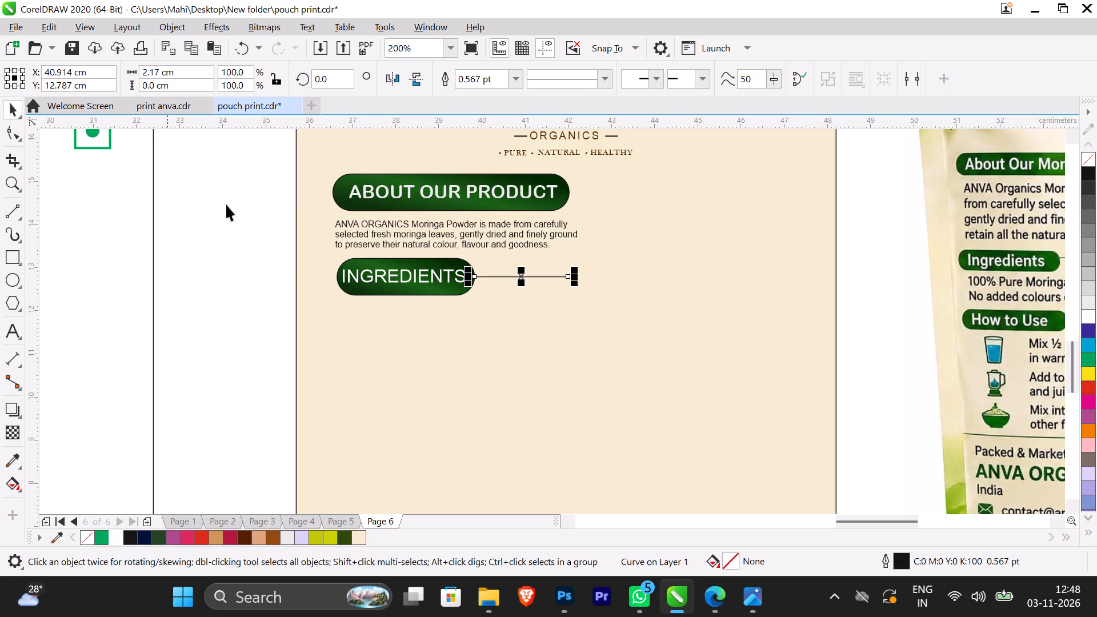
pyautogui.click(167, 290)
# Copy the lines "100% Pure Moringa Leaf Powder." and "No Added Colours or Flavours." from the source text to the space below the INGREDIENTS pill.
pyautogui.scroll(-2, 503, 159)
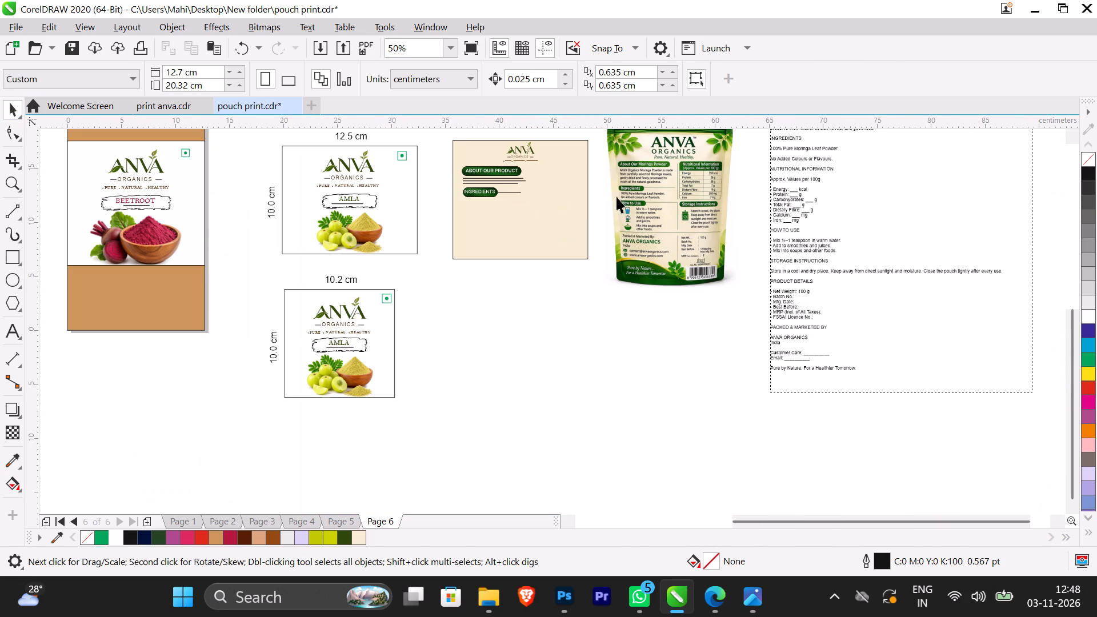
pyautogui.scroll(4, 549, 126)
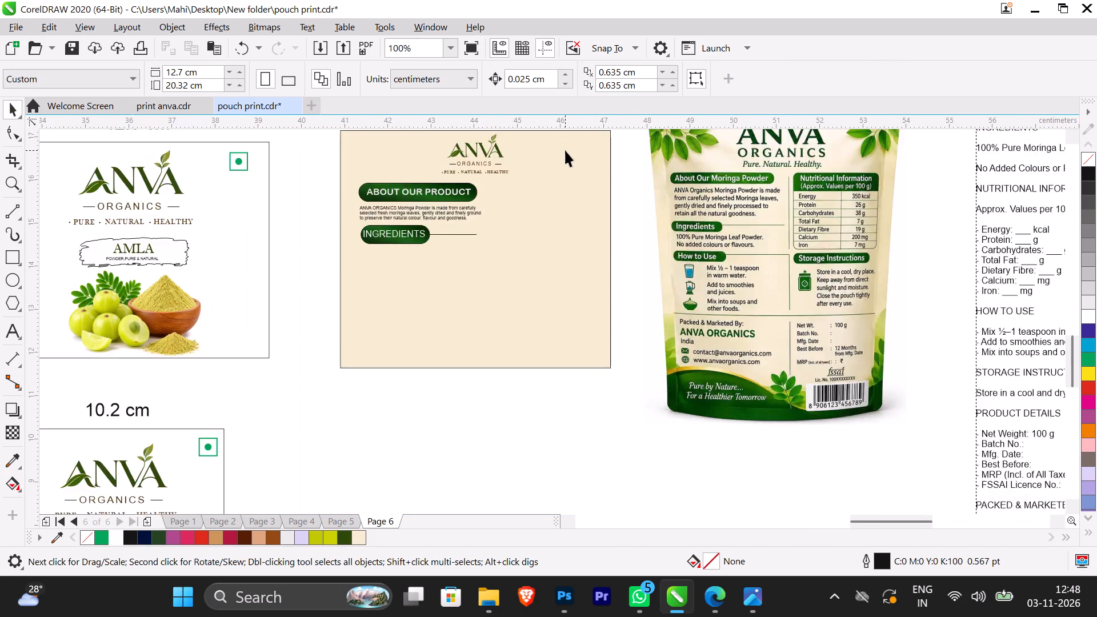
pyautogui.scroll(-2, 565, 150)
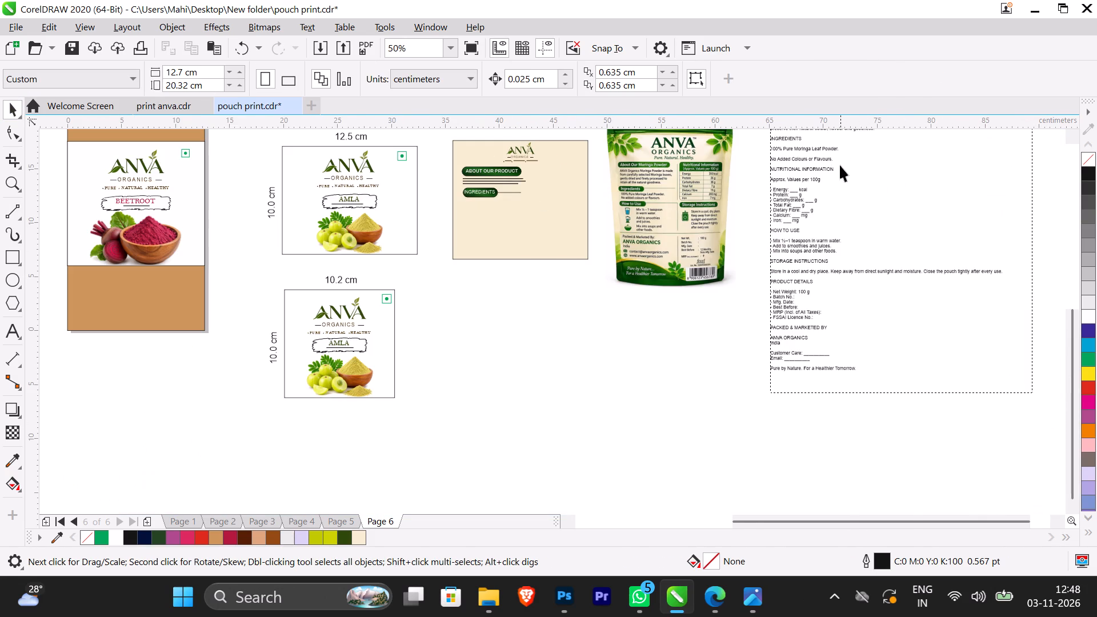
pyautogui.scroll(2, 839, 162)
pyautogui.scroll(-3, 770, 186)
pyautogui.scroll(2, 800, 139)
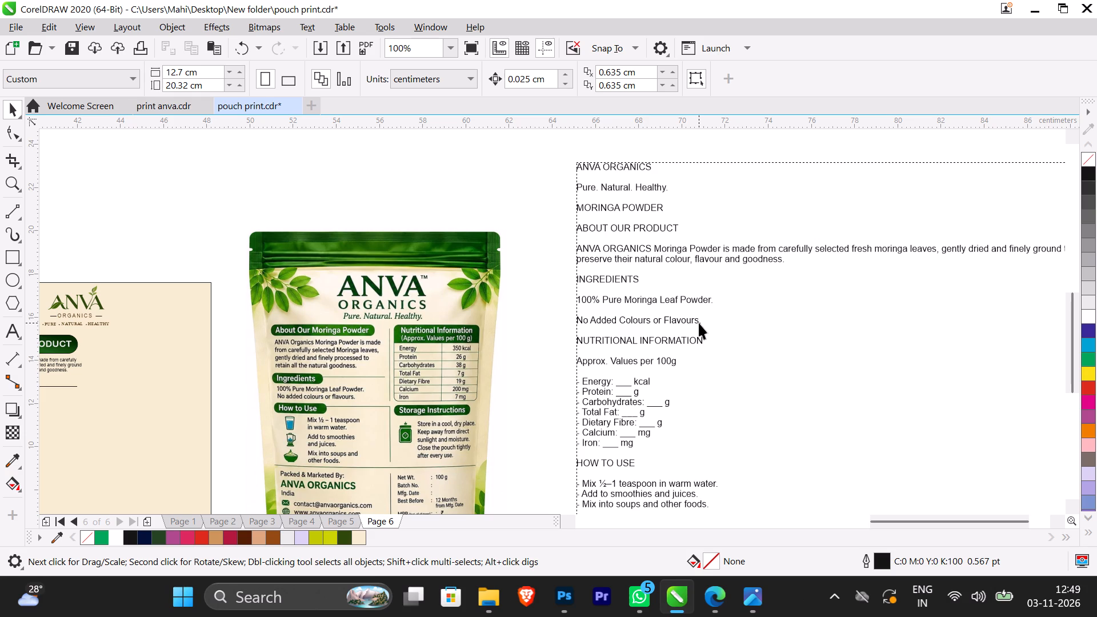
pyautogui.doubleClick(580, 299)
pyautogui.moveTo(580, 299); pyautogui.dragTo(694, 306)
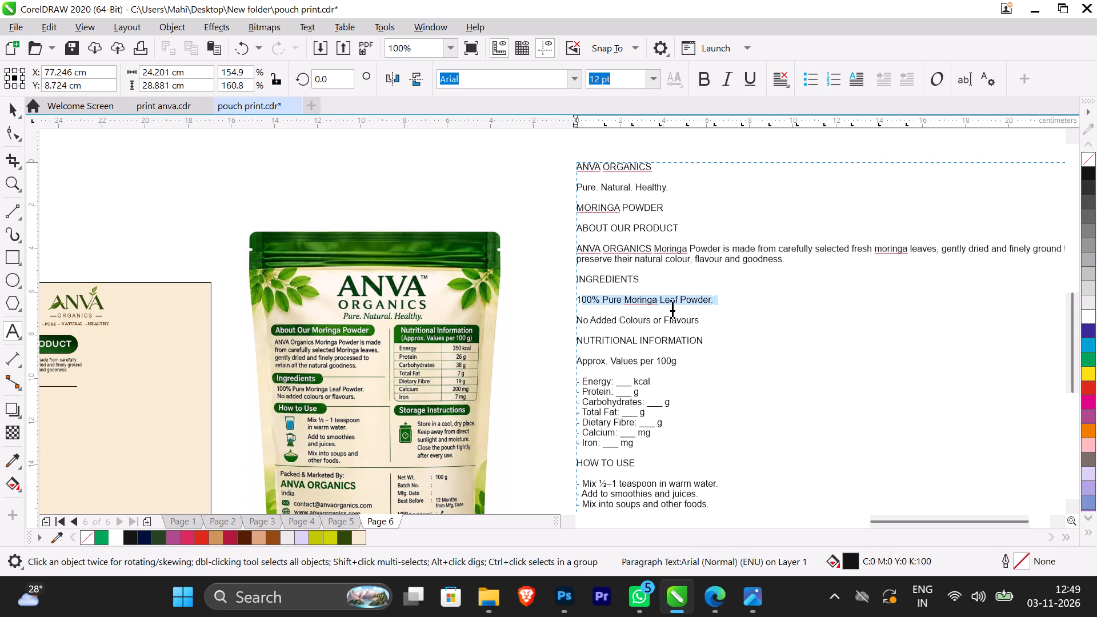
pyautogui.click(603, 293)
pyautogui.moveTo(603, 294); pyautogui.dragTo(731, 318)
pyautogui.click(726, 317)
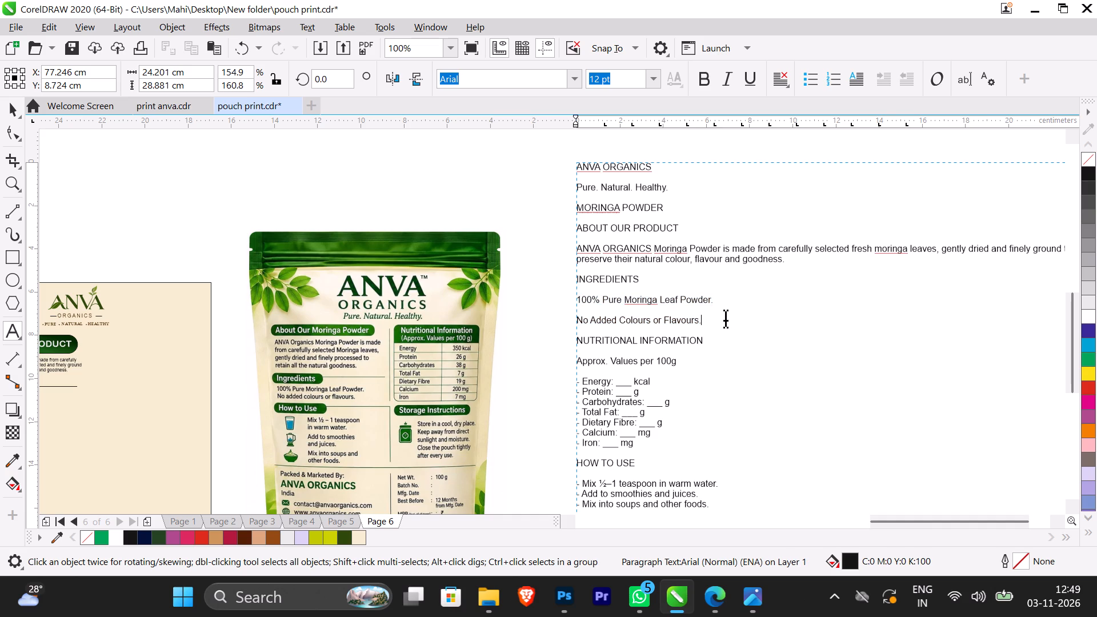
pyautogui.click(711, 330)
pyautogui.click(710, 319)
pyautogui.moveTo(710, 319); pyautogui.dragTo(582, 295)
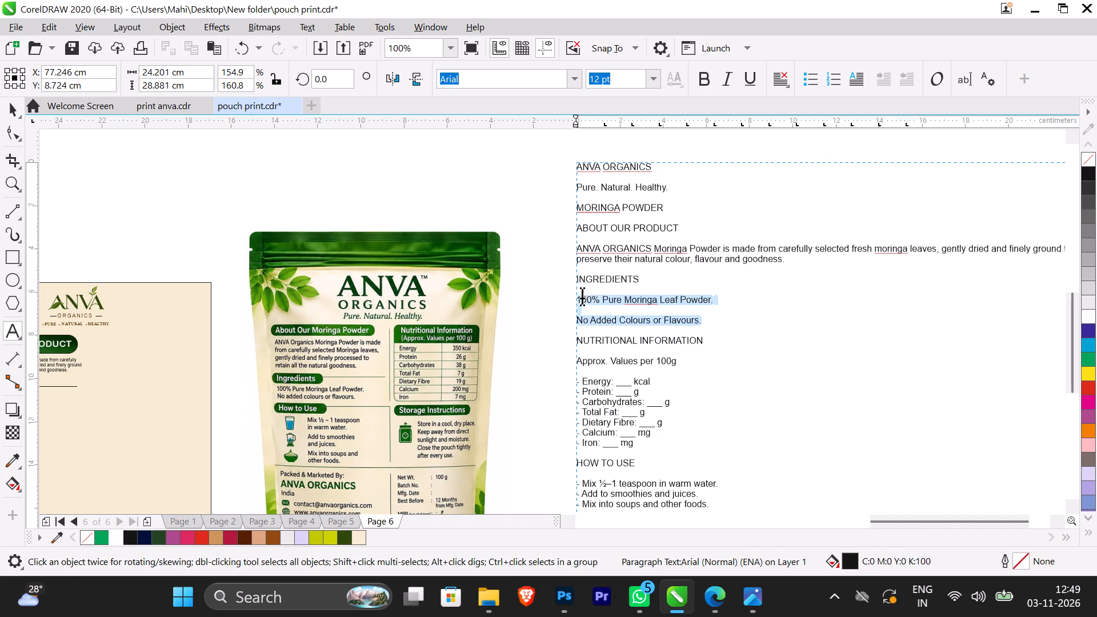
pyautogui.moveTo(582, 295); pyautogui.dragTo(605, 294)
pyautogui.hotkey('ctrl', 'c')
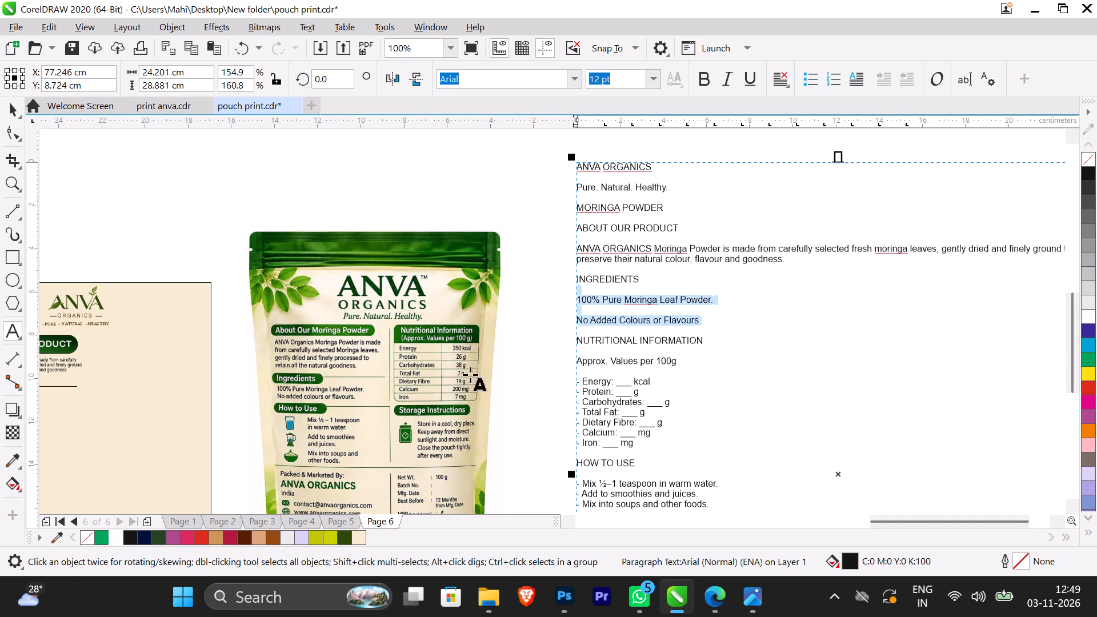
pyautogui.scroll(-3, 415, 371)
pyautogui.scroll(5, 381, 376)
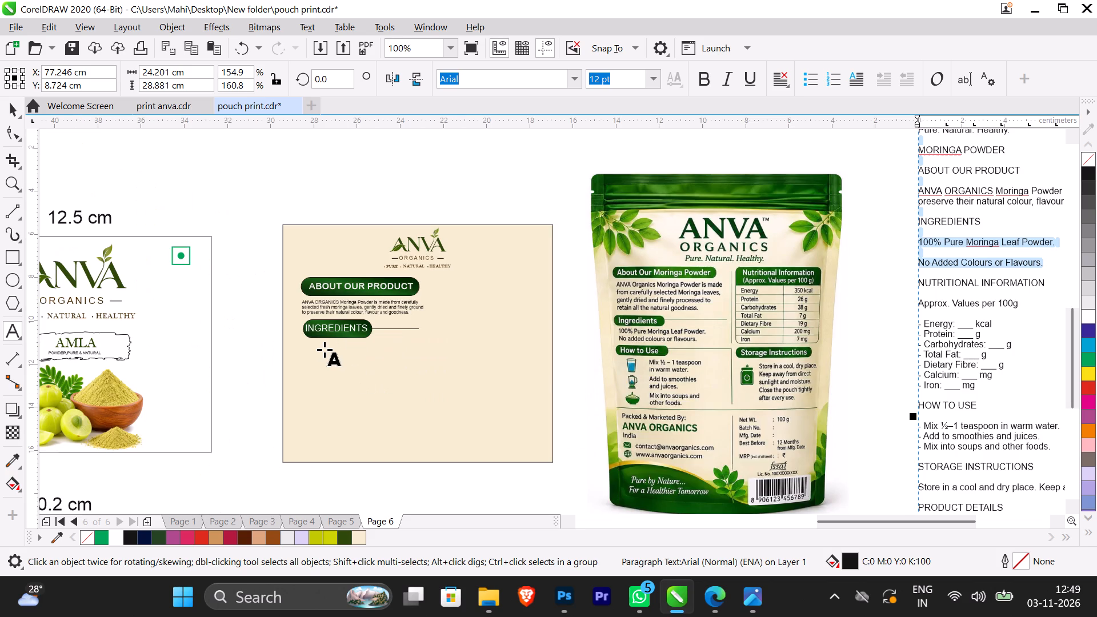
pyautogui.scroll(1, 316, 344)
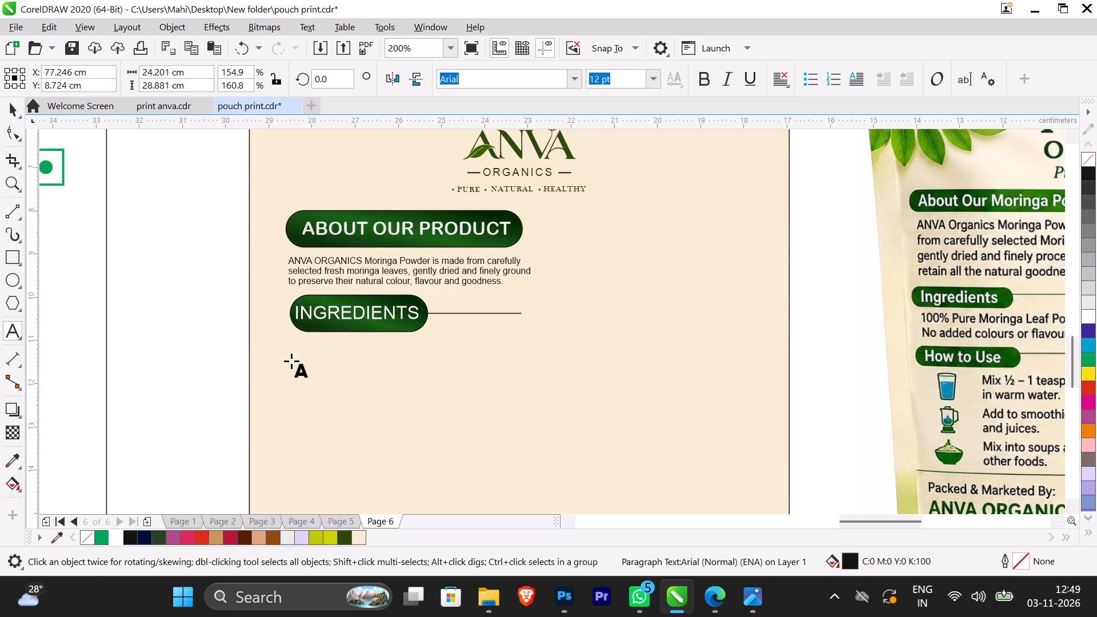
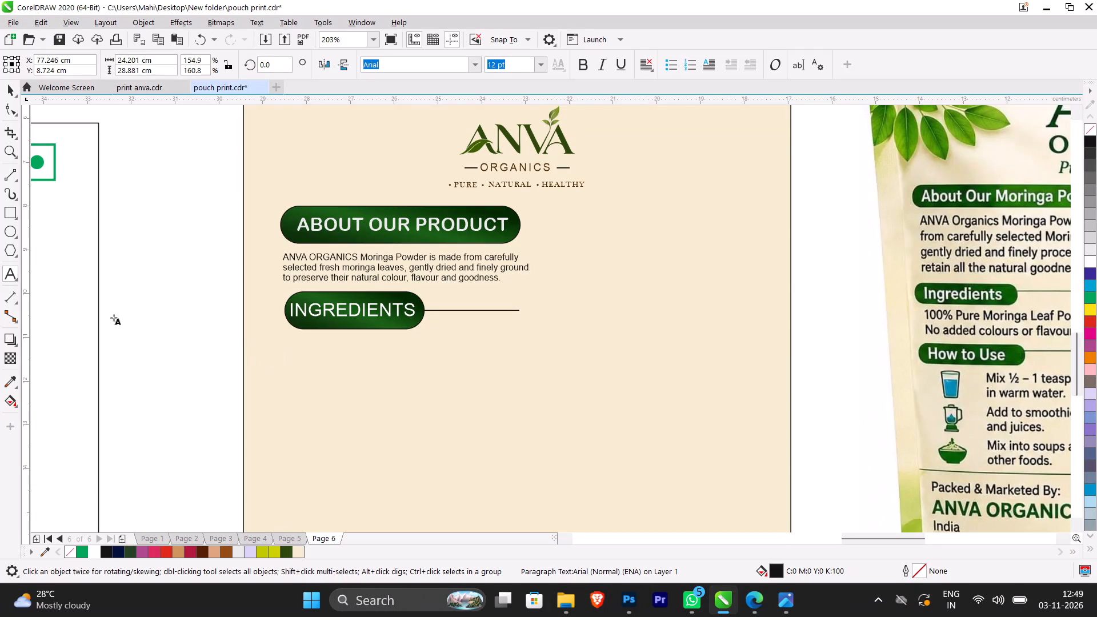
# Paste the lines "100% Pure Moringa Leaf Powder." and "No Added Colours or Flavours." as artistic text just below the INGREDIENTS pill.
pyautogui.click(10, 274)
pyautogui.click(275, 347)
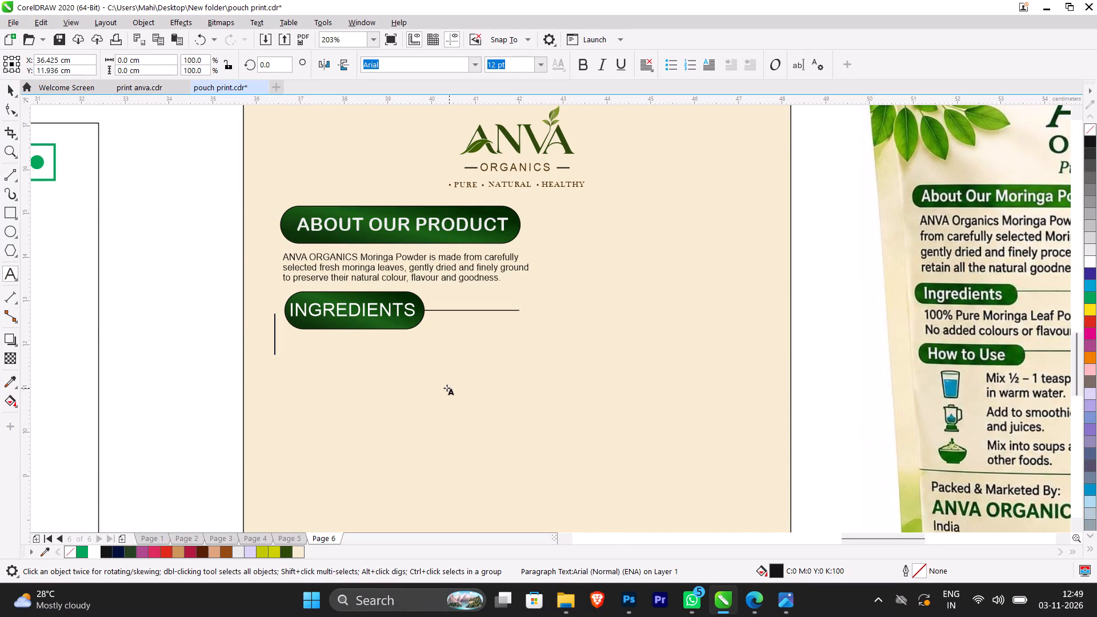
pyautogui.hotkey('ctrl', 'v')
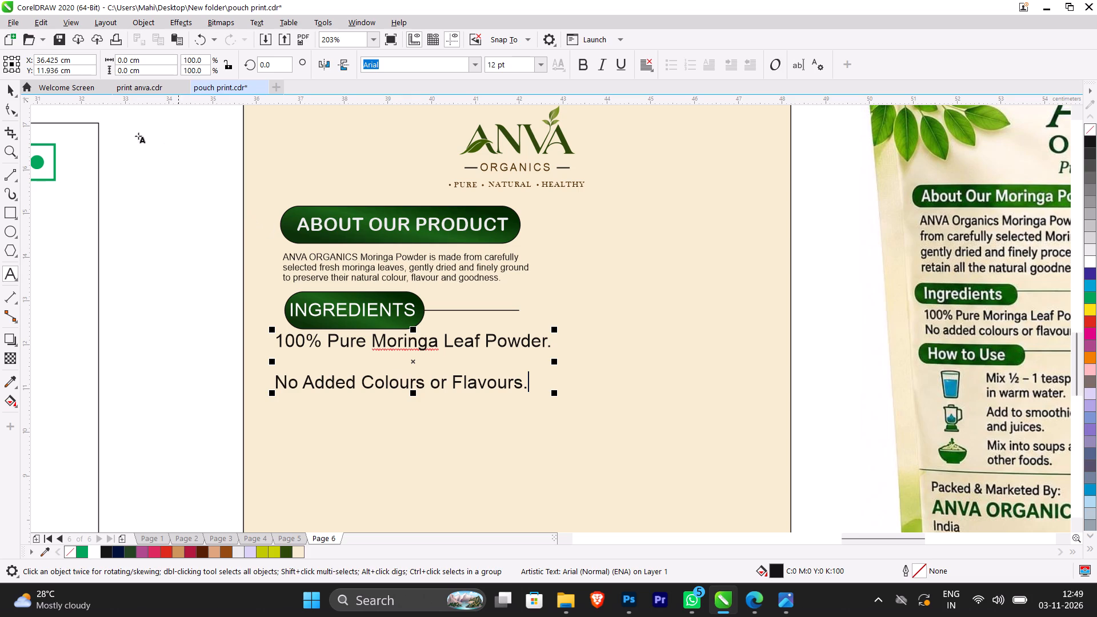
# Tighten the line spacing of the two-line ingredients text with the Shape tool so the second line sits close beneath the first.
pyautogui.click(22, 118)
pyautogui.click(5, 109)
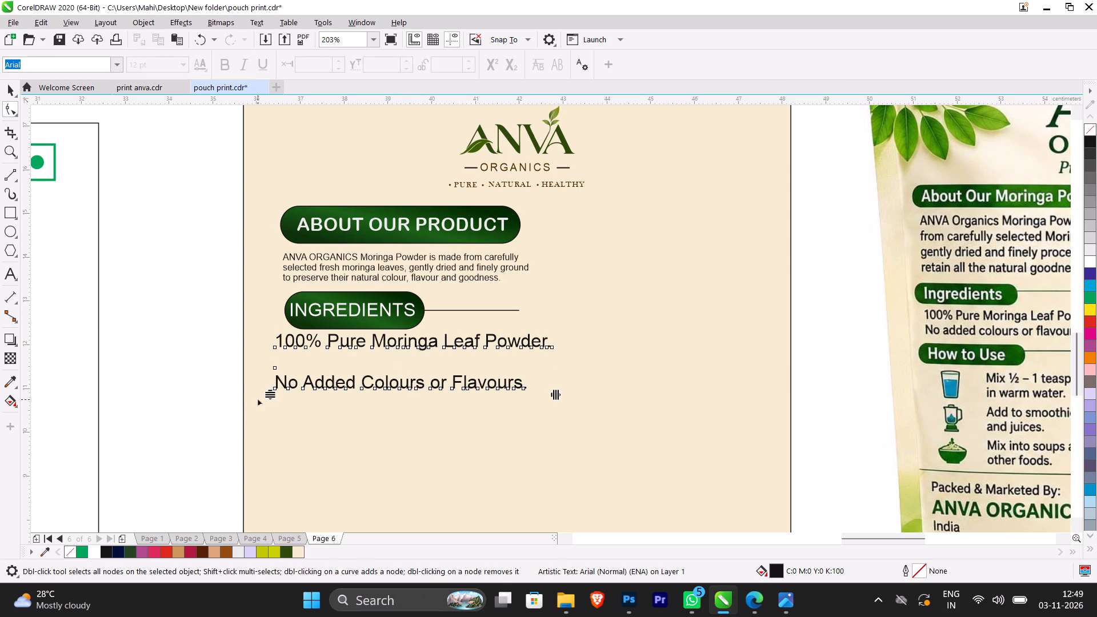
pyautogui.moveTo(267, 394); pyautogui.dragTo(270, 374)
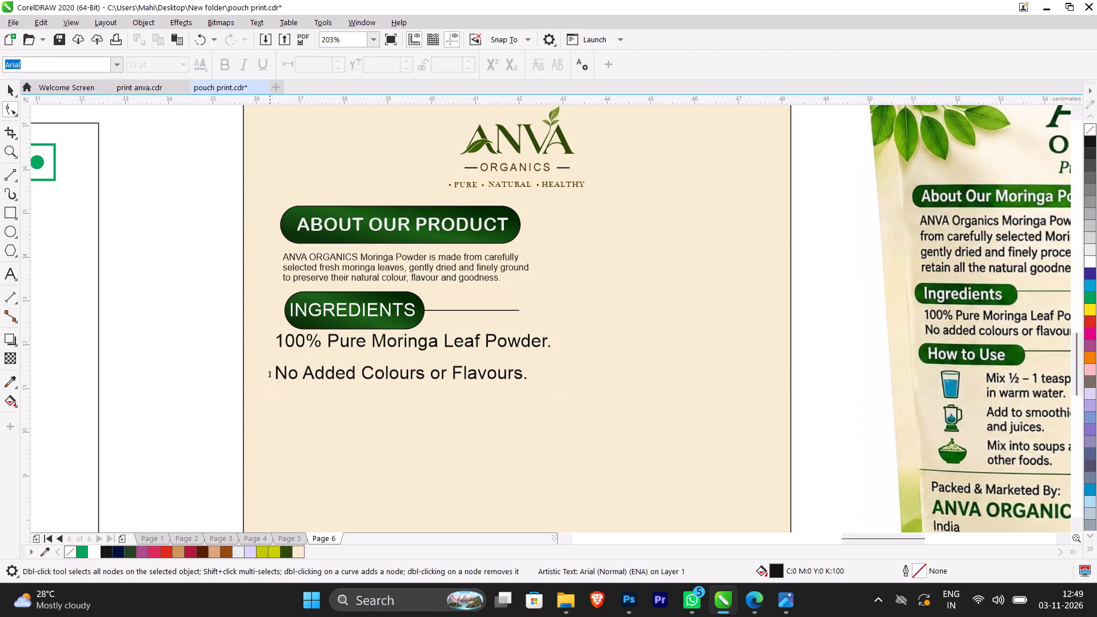
pyautogui.moveTo(270, 374); pyautogui.dragTo(270, 368)
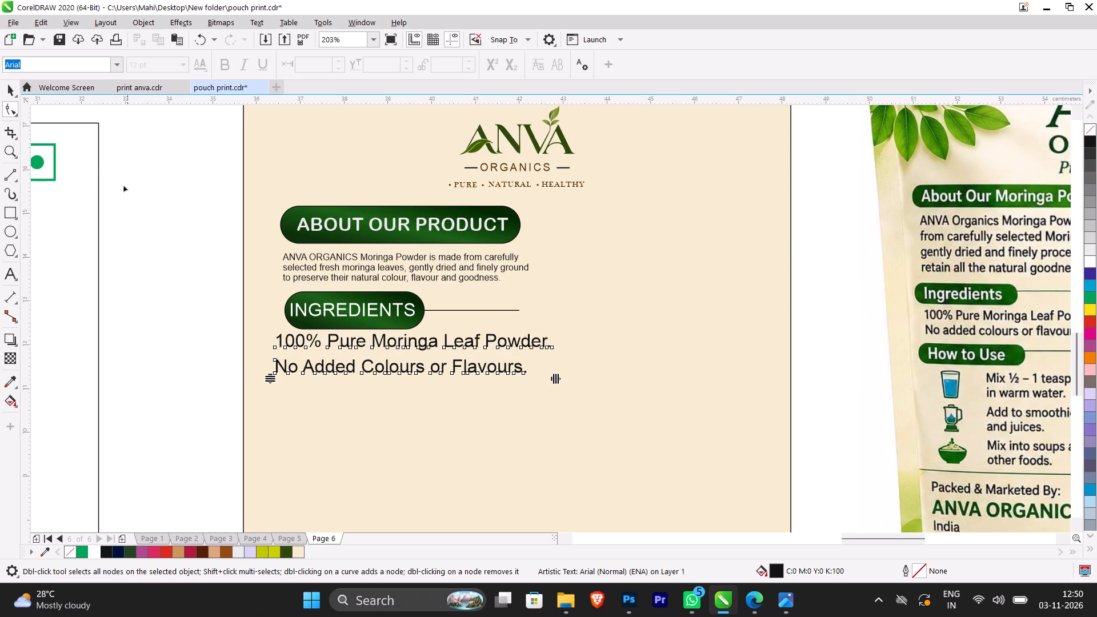
# Scale the ingredients text to about 72% (8.655 pt) and position it below the INGREDIENTS pill, centred at about X 38.91 cm, Y 11.63 cm.
pyautogui.click(5, 85)
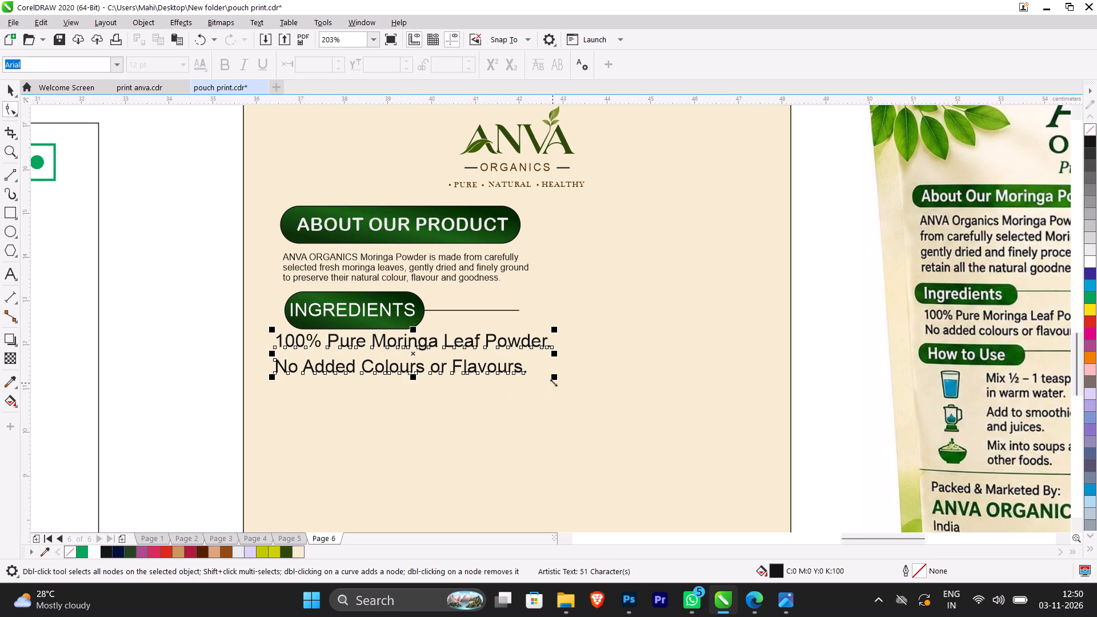
pyautogui.moveTo(556, 379); pyautogui.dragTo(531, 368)
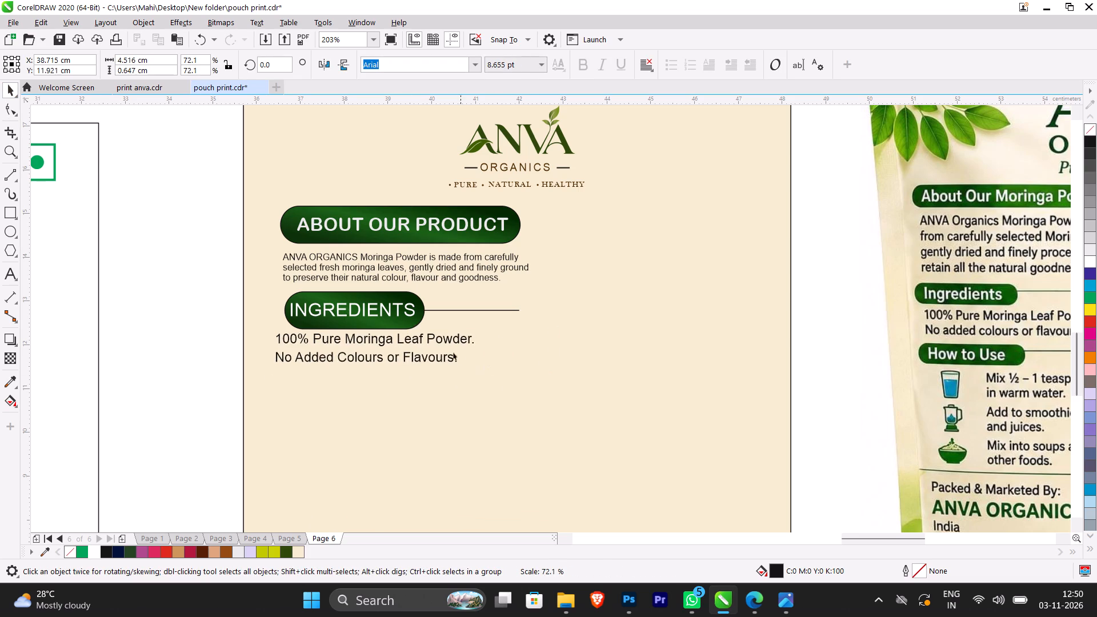
pyautogui.moveTo(434, 344); pyautogui.dragTo(442, 356)
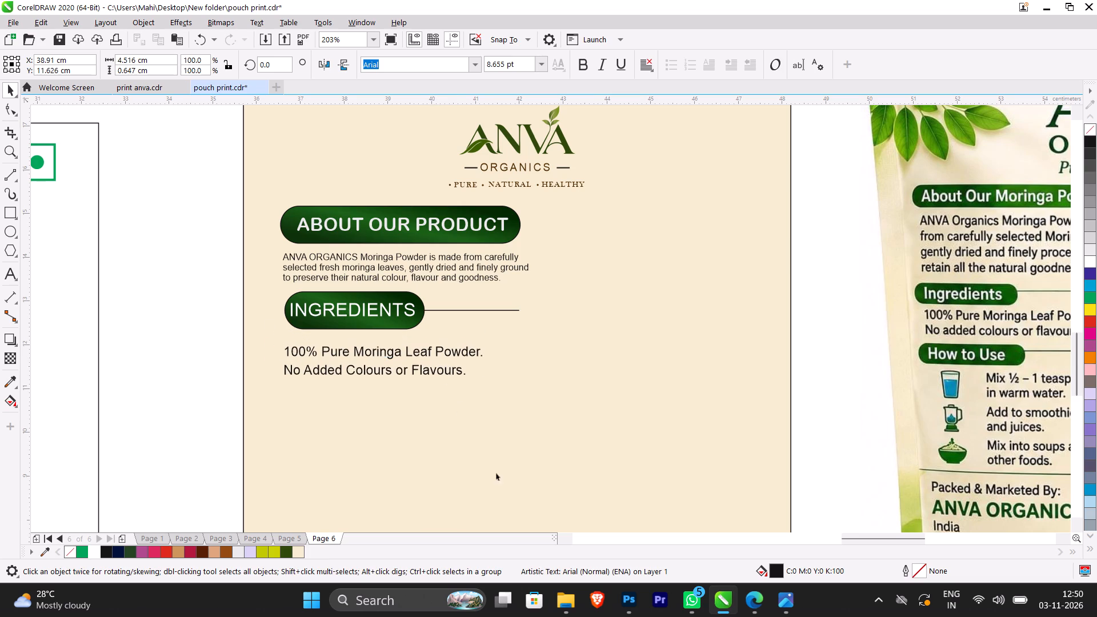